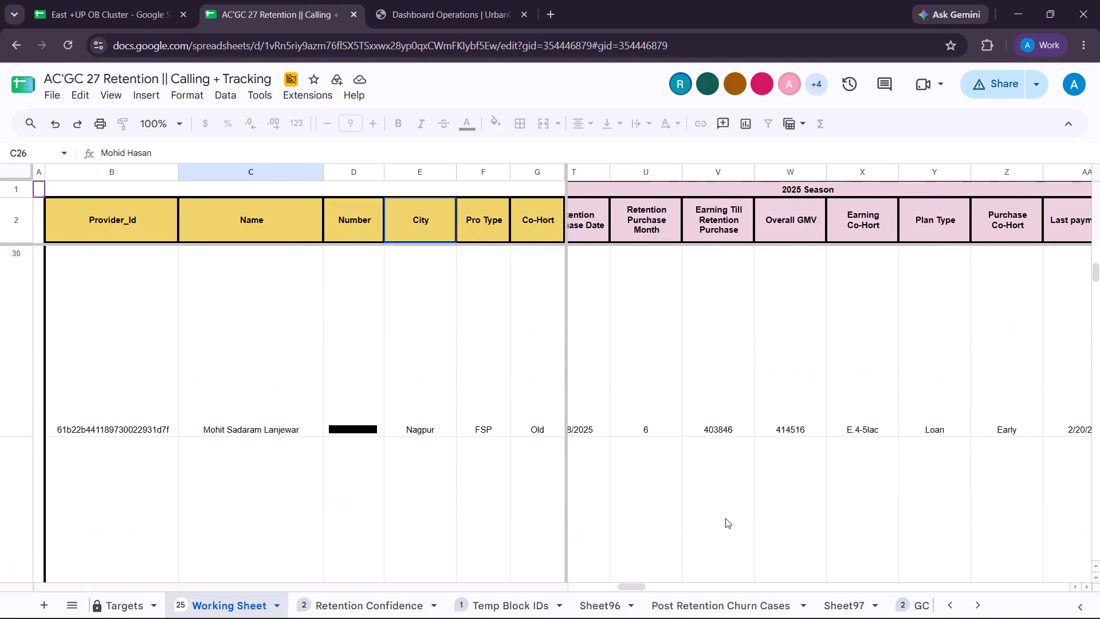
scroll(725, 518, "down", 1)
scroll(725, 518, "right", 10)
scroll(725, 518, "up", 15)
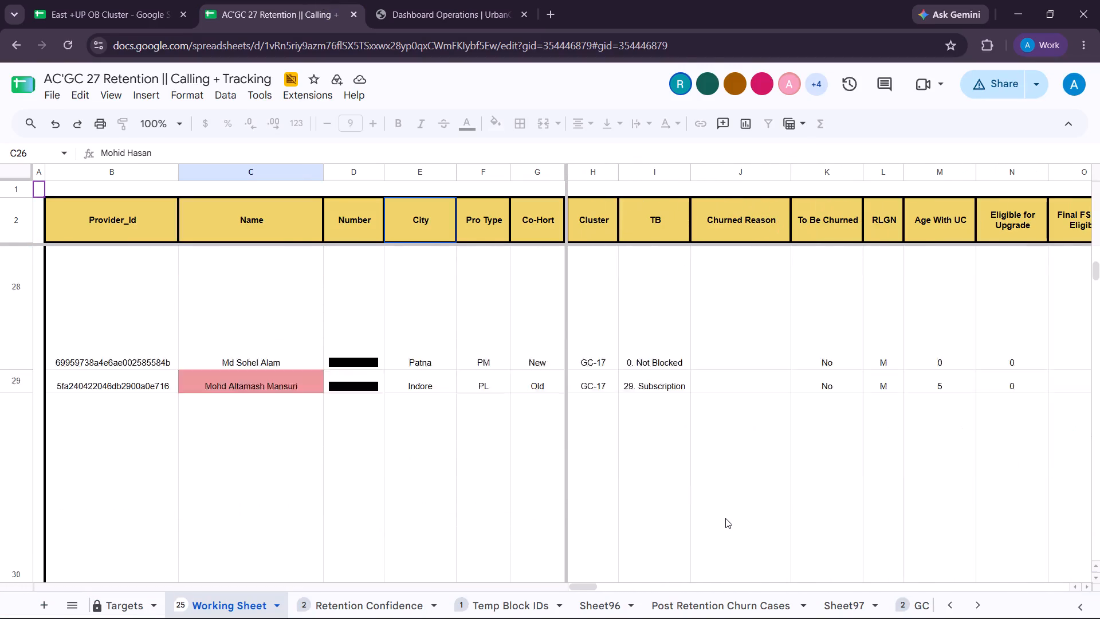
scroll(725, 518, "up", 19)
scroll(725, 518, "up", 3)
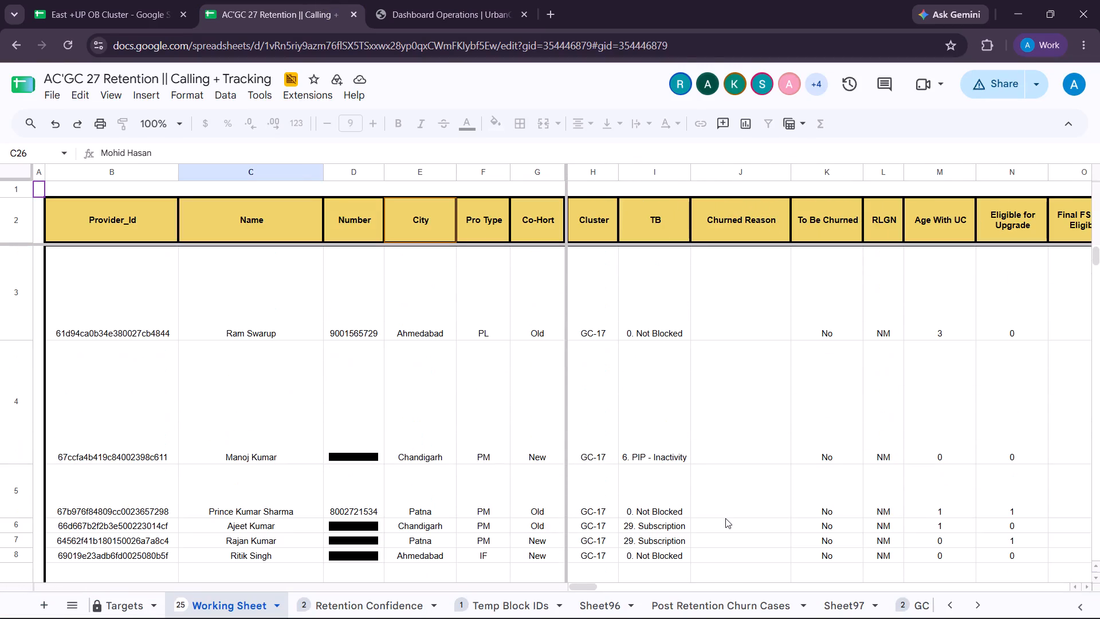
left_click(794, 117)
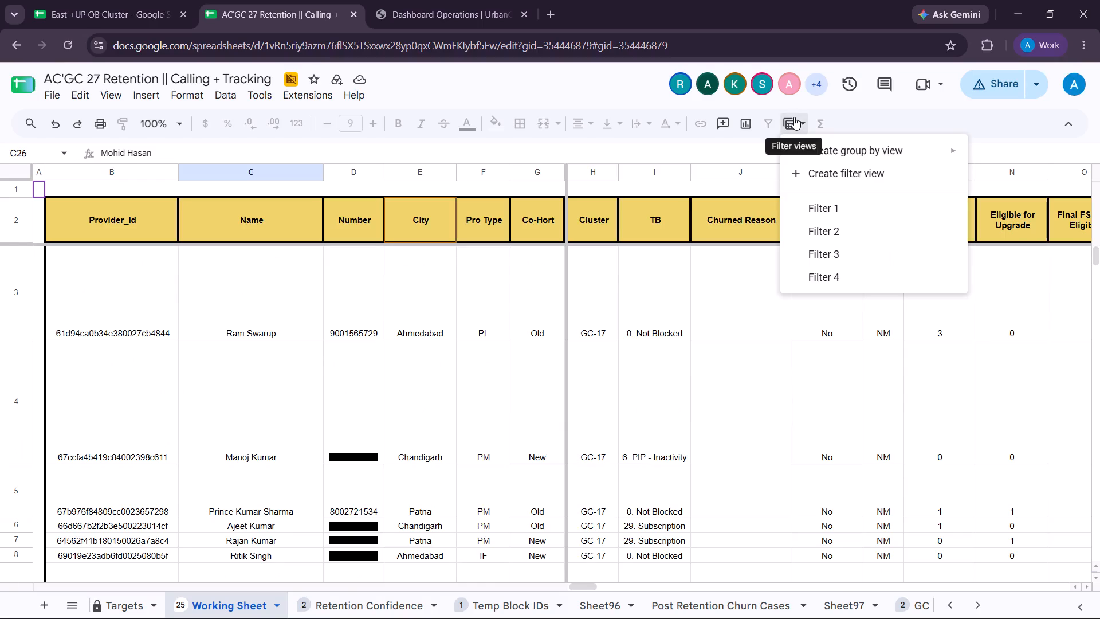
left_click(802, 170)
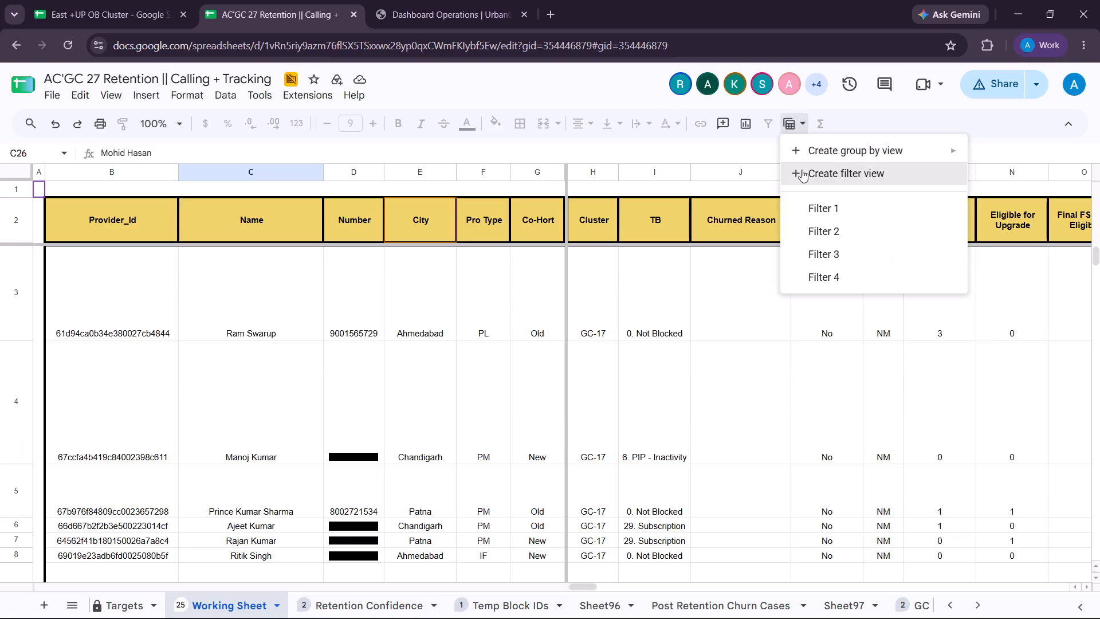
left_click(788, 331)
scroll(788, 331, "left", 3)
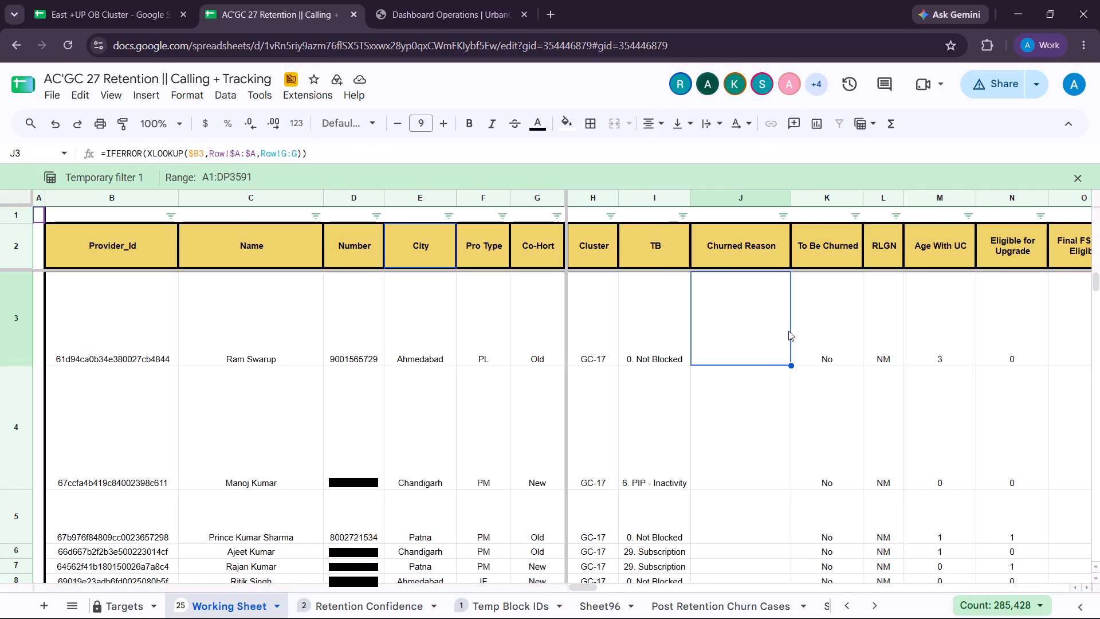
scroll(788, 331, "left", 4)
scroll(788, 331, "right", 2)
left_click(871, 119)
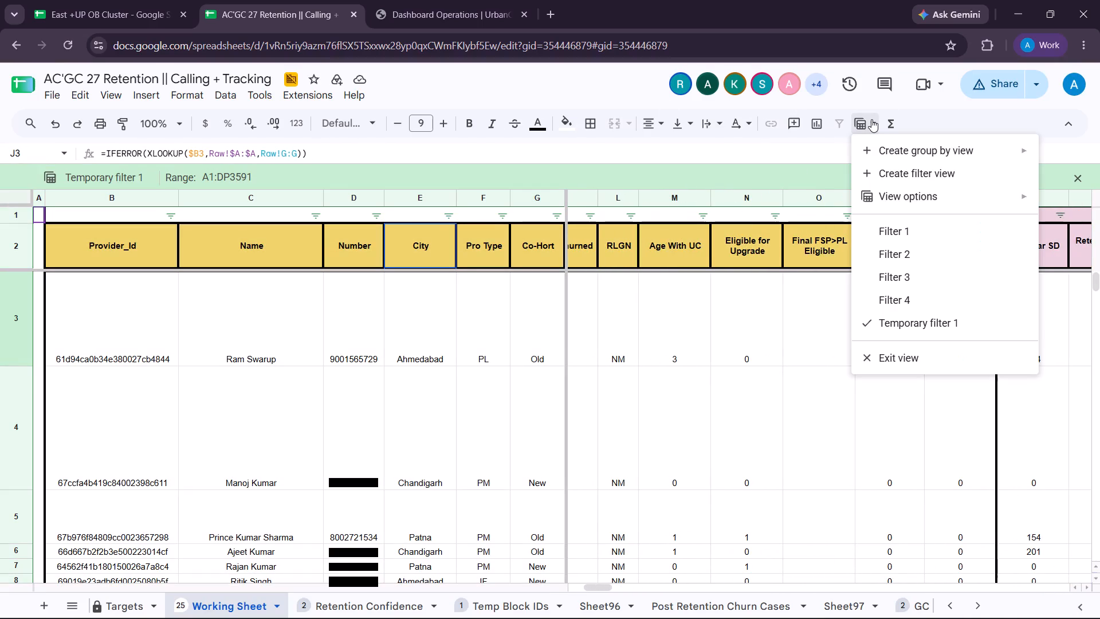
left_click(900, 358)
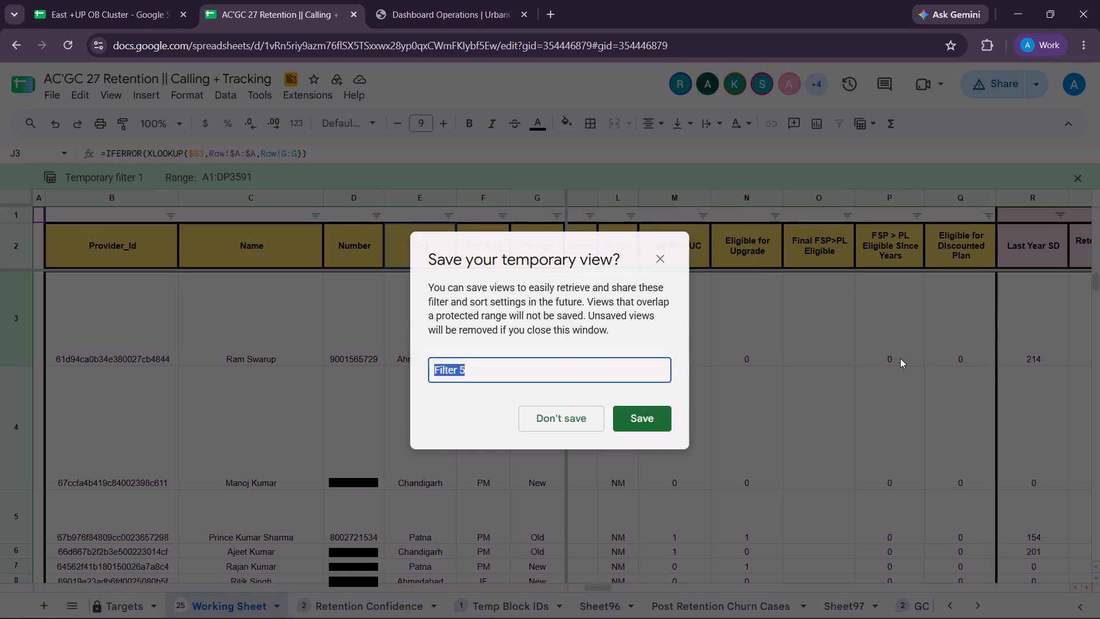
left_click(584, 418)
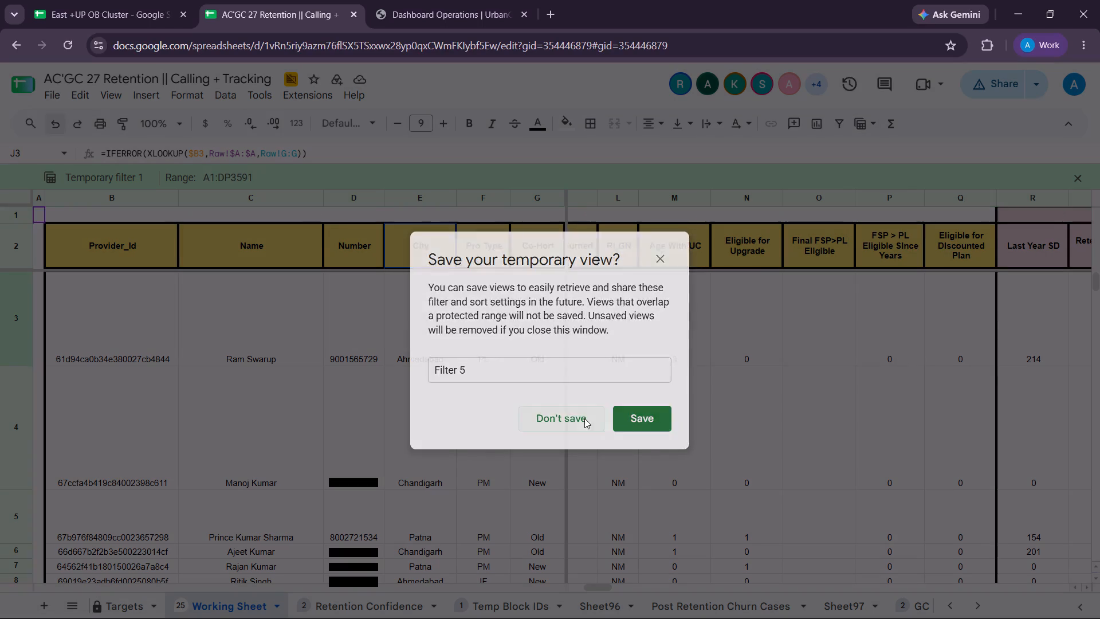
Create a filter view on the Working Sheet that uses row 2 as its header row.
left_click(6, 213)
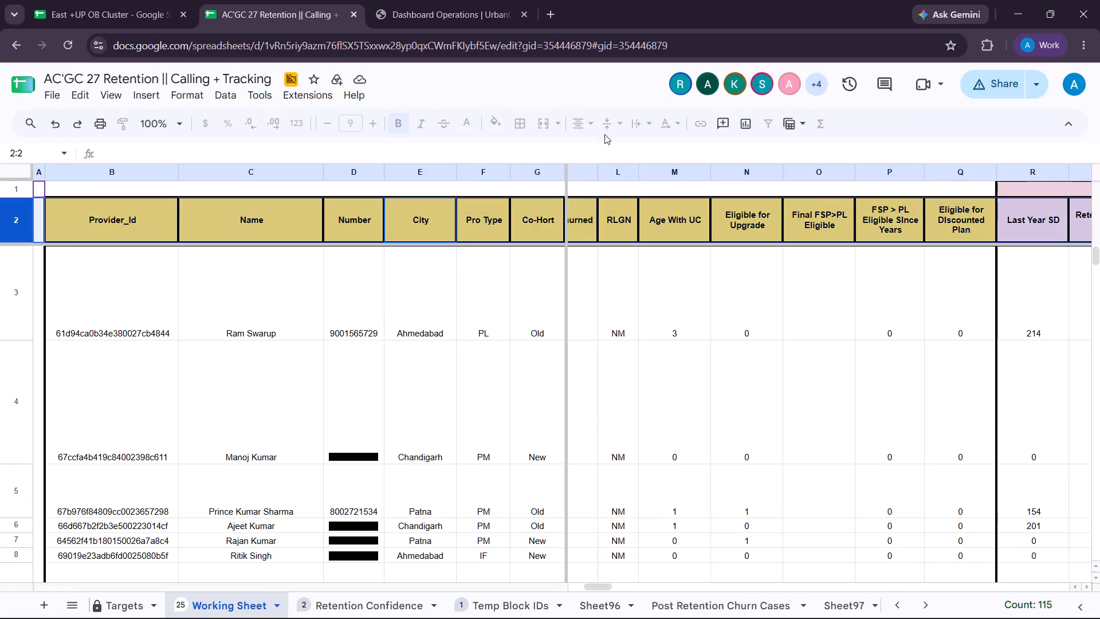
left_click(791, 131)
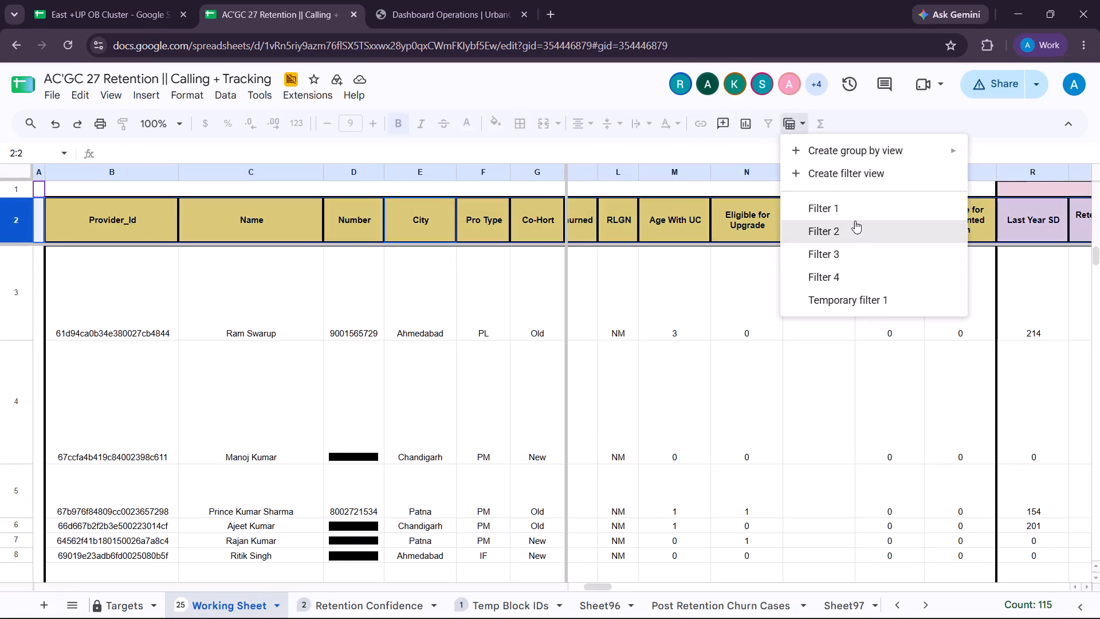
left_click(861, 178)
left_click(861, 178)
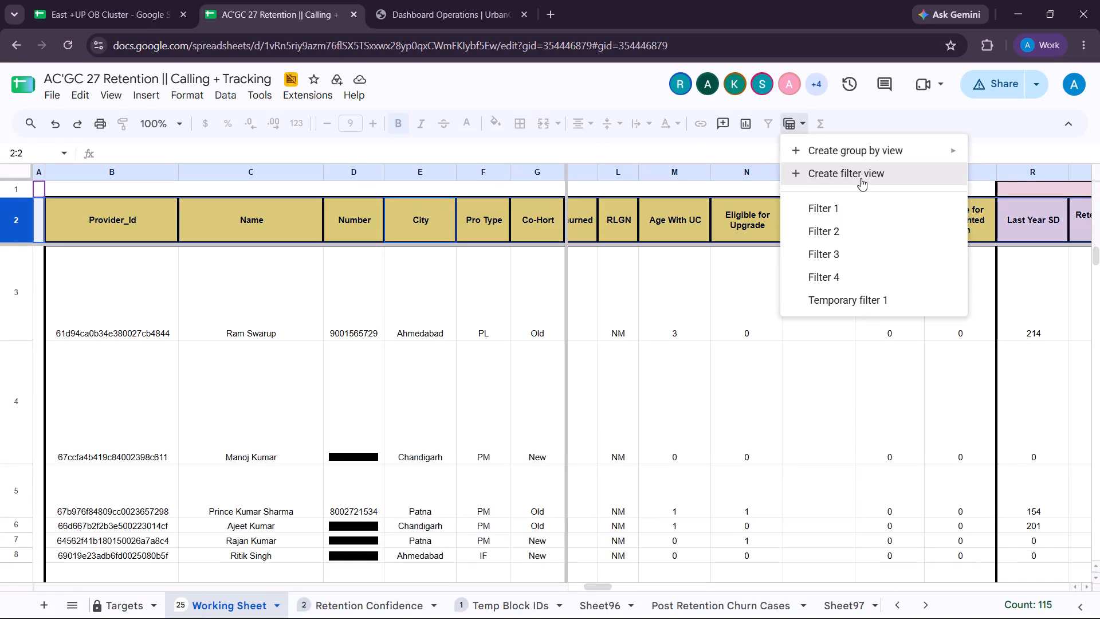
left_click(861, 178)
left_click(861, 178)
left_click(822, 324)
Filter the POC column of the Working Sheet to show only the value Amrendra.
scroll(822, 324, "left", 5)
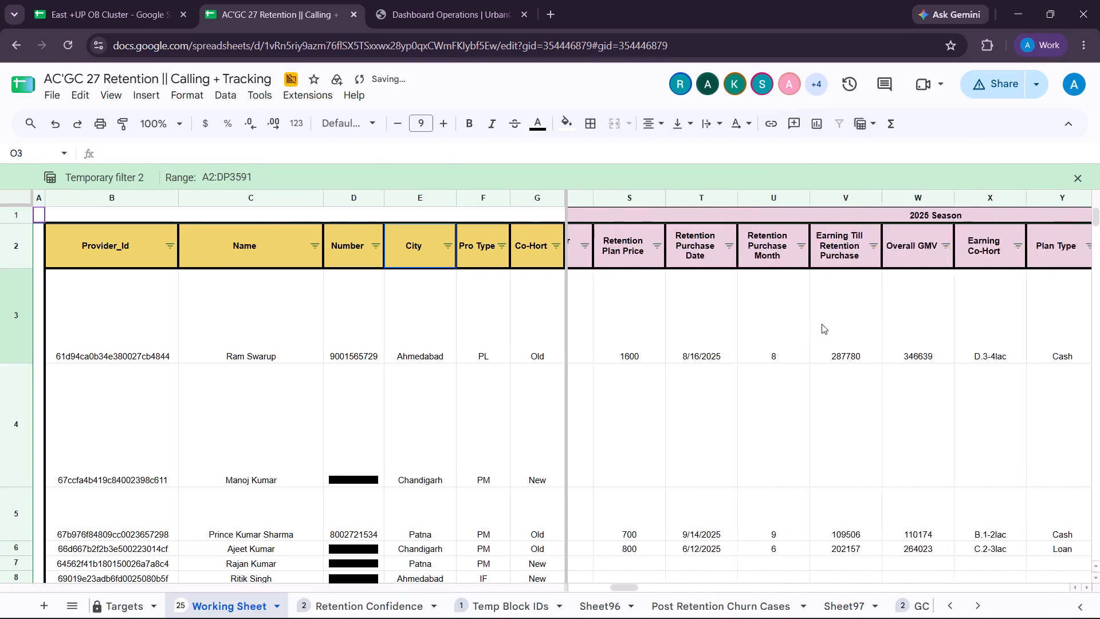
scroll(822, 324, "left", 10)
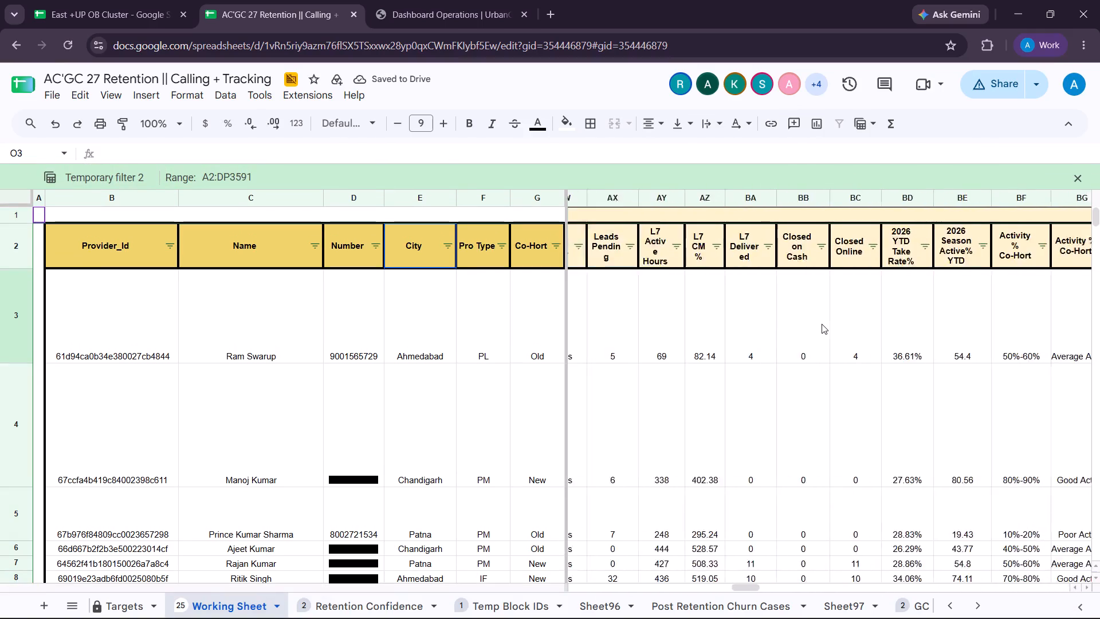
scroll(822, 324, "left", 4)
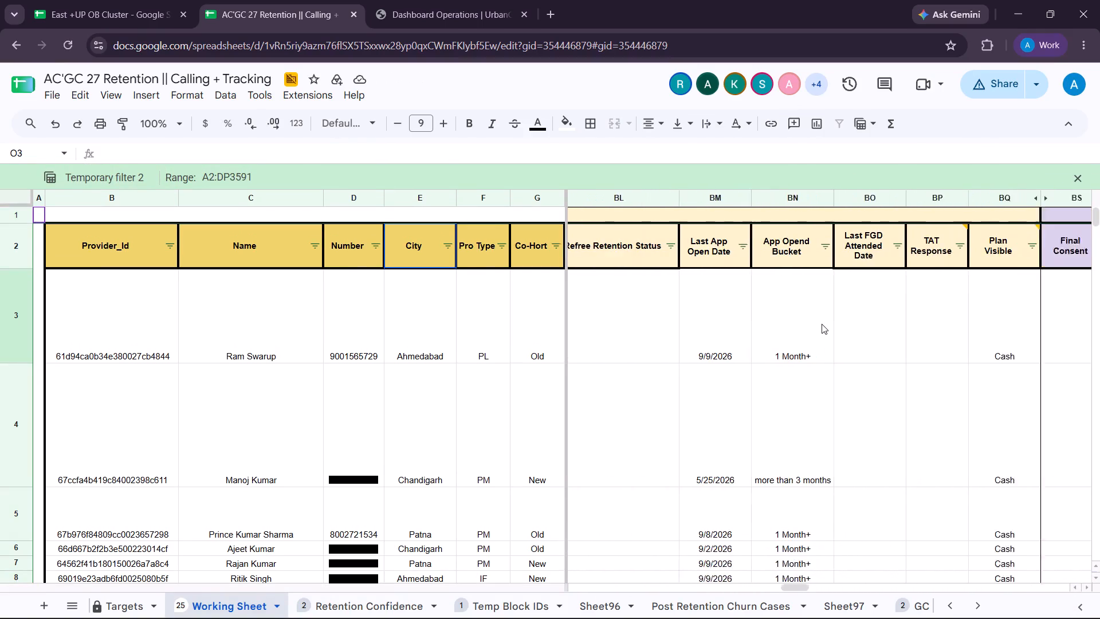
scroll(822, 324, "left", 3)
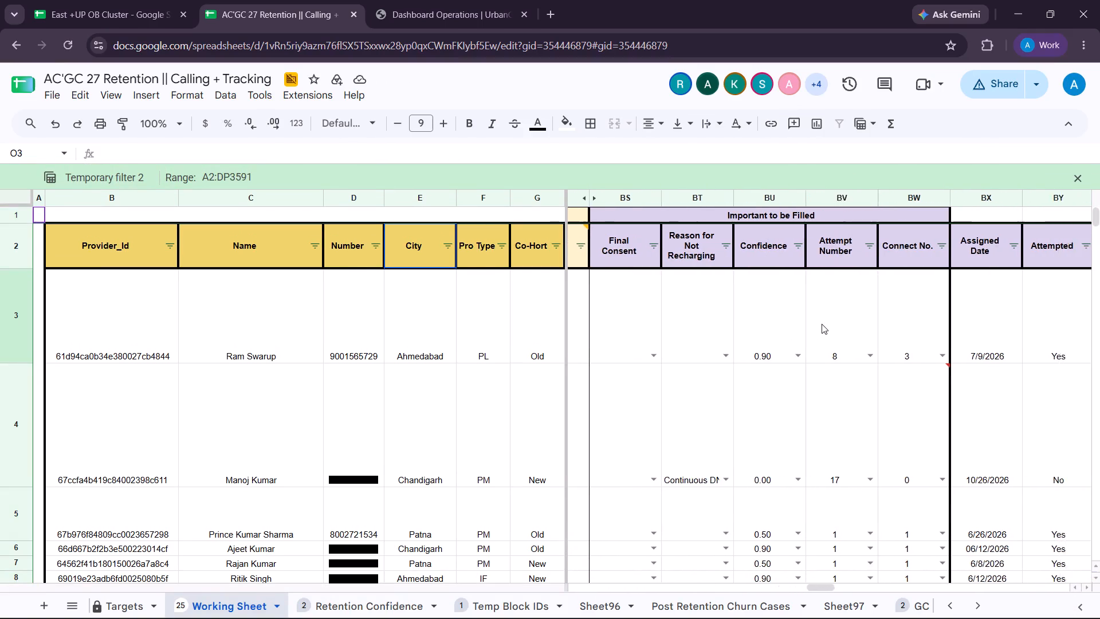
scroll(822, 324, "left", 4)
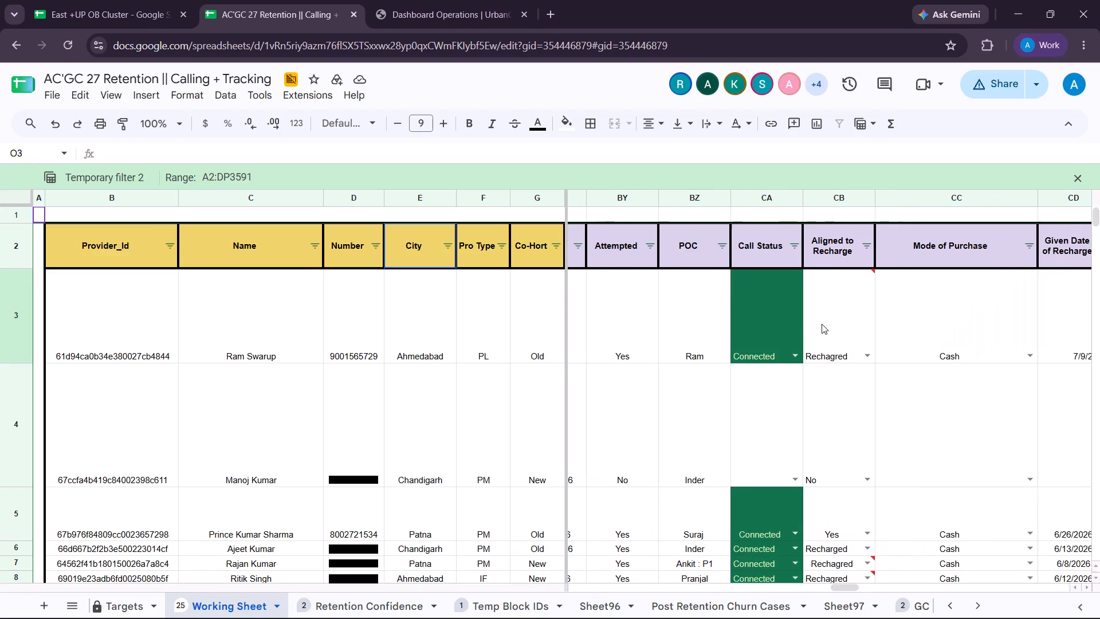
scroll(822, 324, "left", 1)
left_click(721, 242)
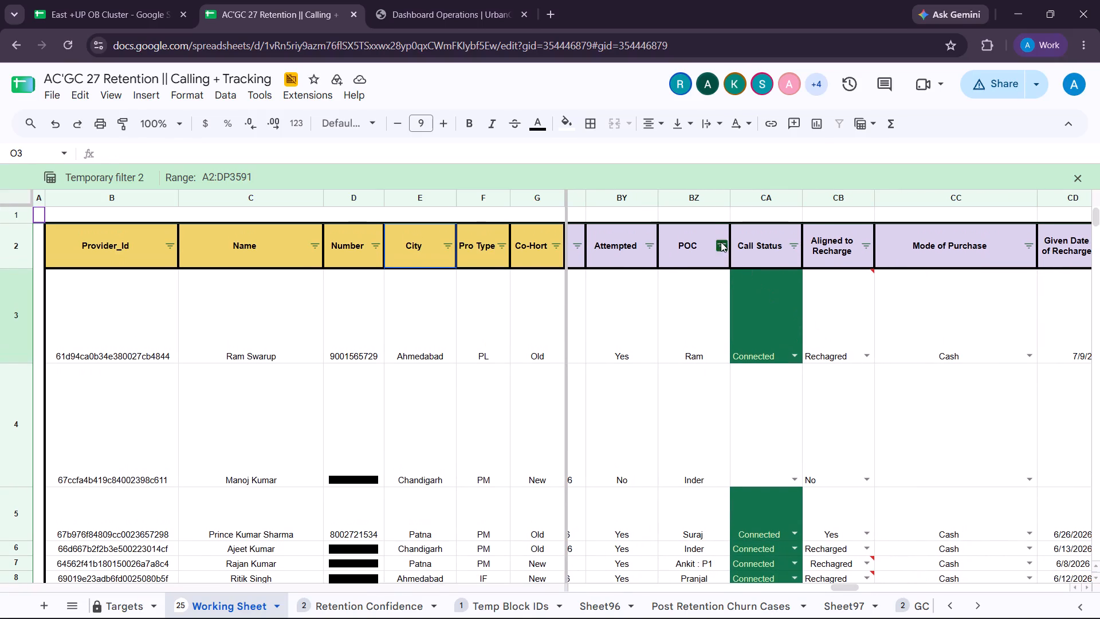
left_click(604, 428)
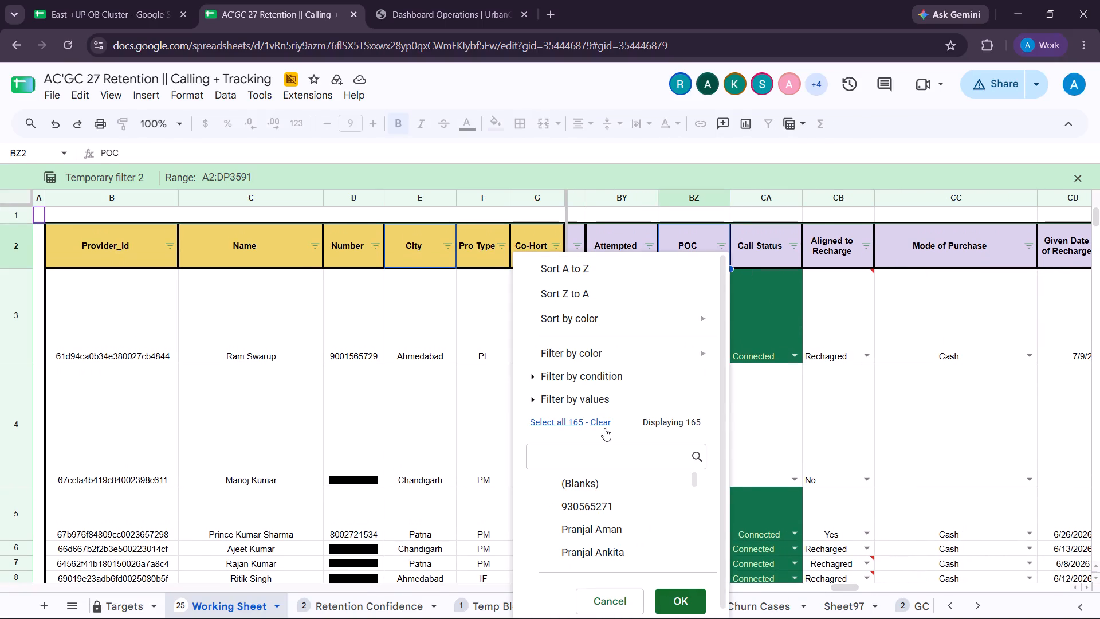
left_click(601, 459)
type("am")
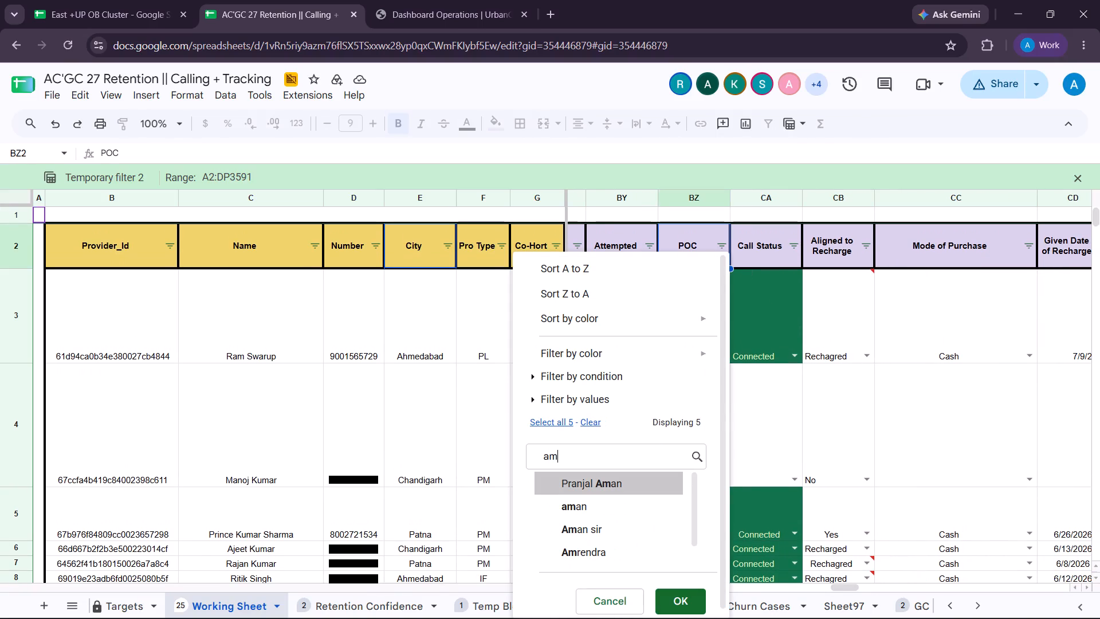
left_click(612, 550)
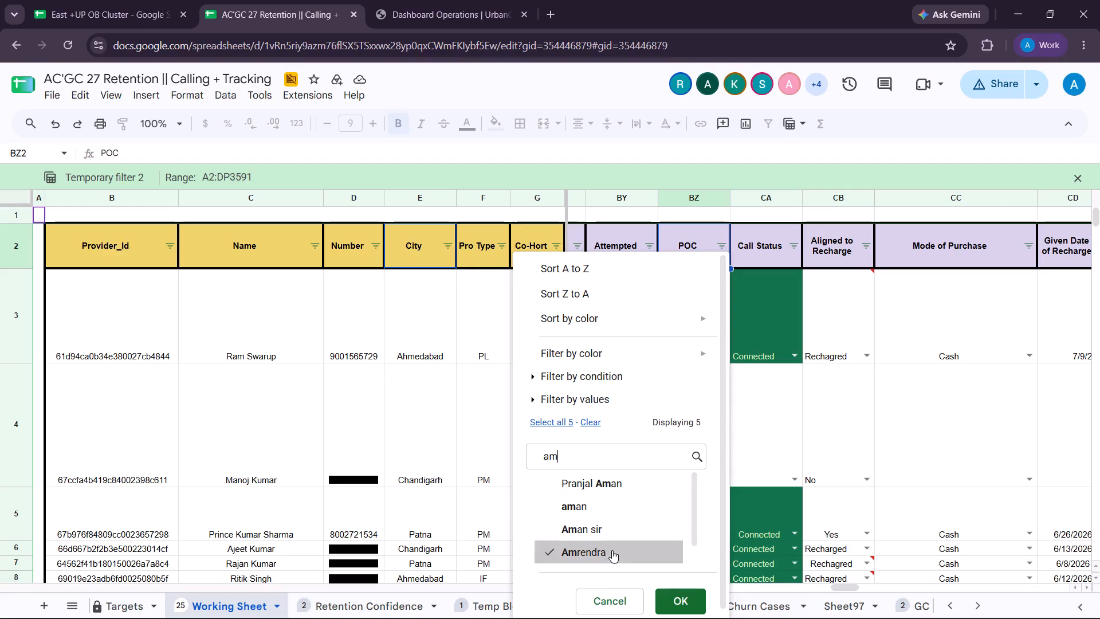
left_click(679, 602)
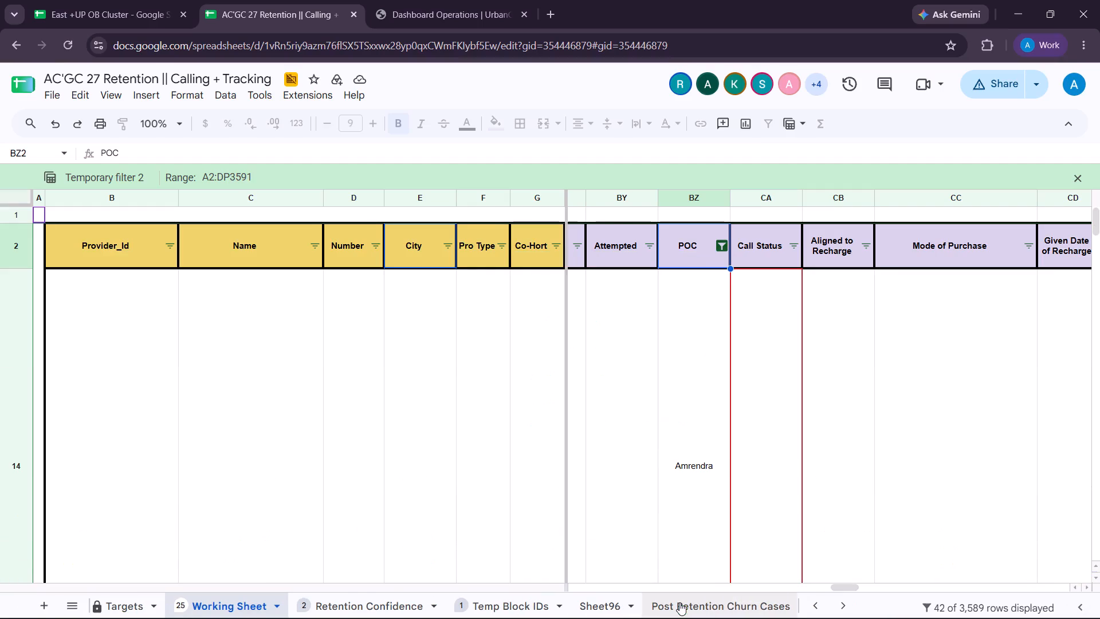
Examine the rows assigned to Amrendra, including their confidence, attempt, assigned date and call status columns.
scroll(700, 467, "down", 10)
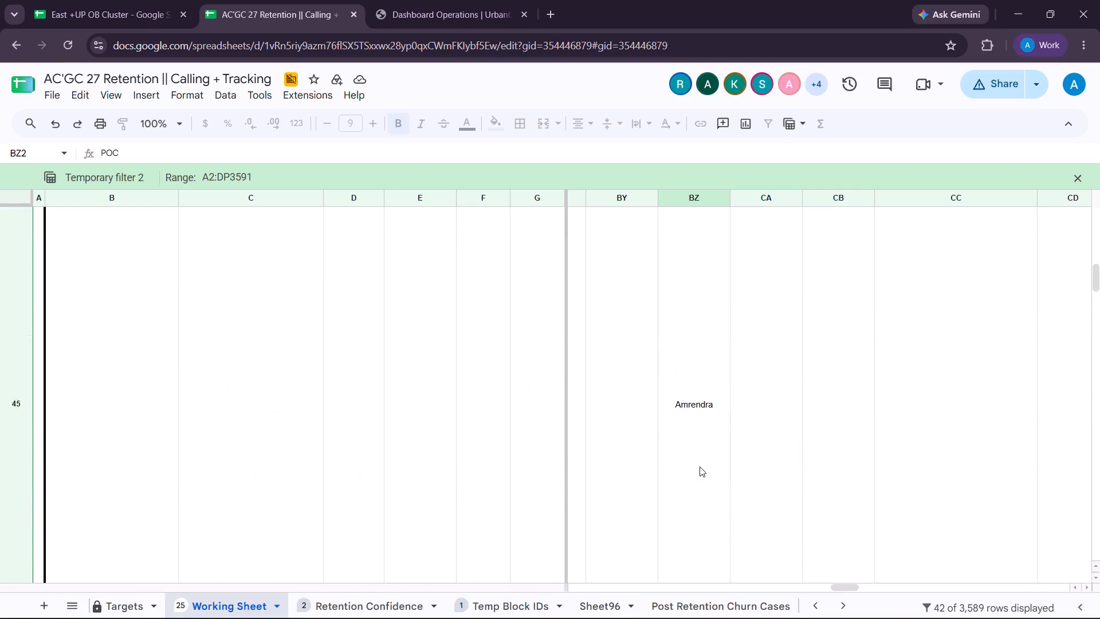
scroll(700, 467, "down", 12)
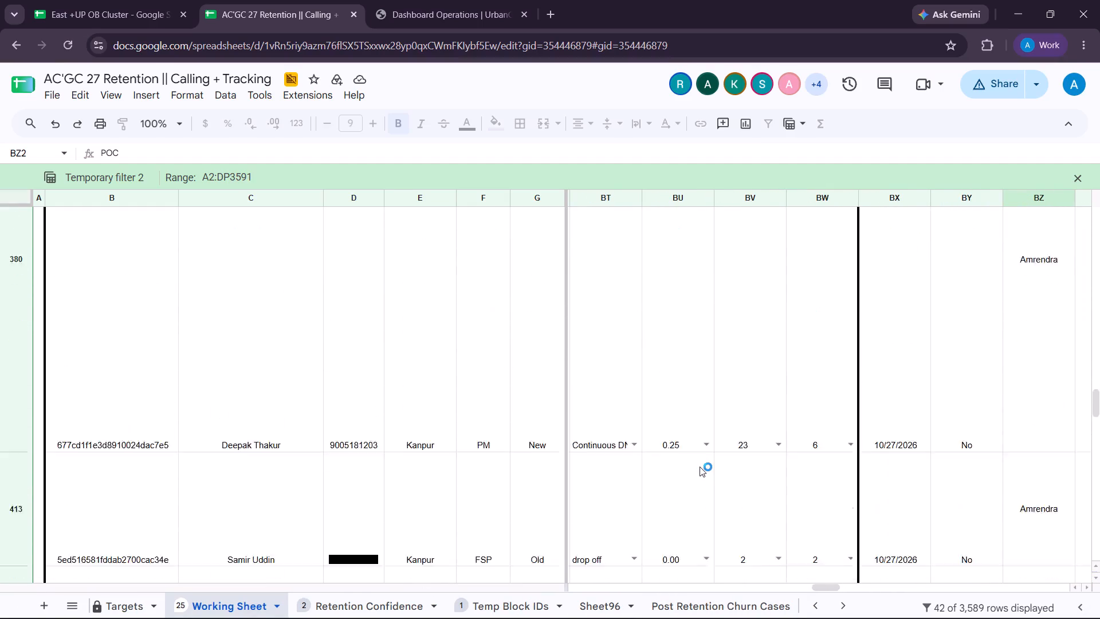
scroll(700, 467, "down", 16)
scroll(700, 467, "down", 7)
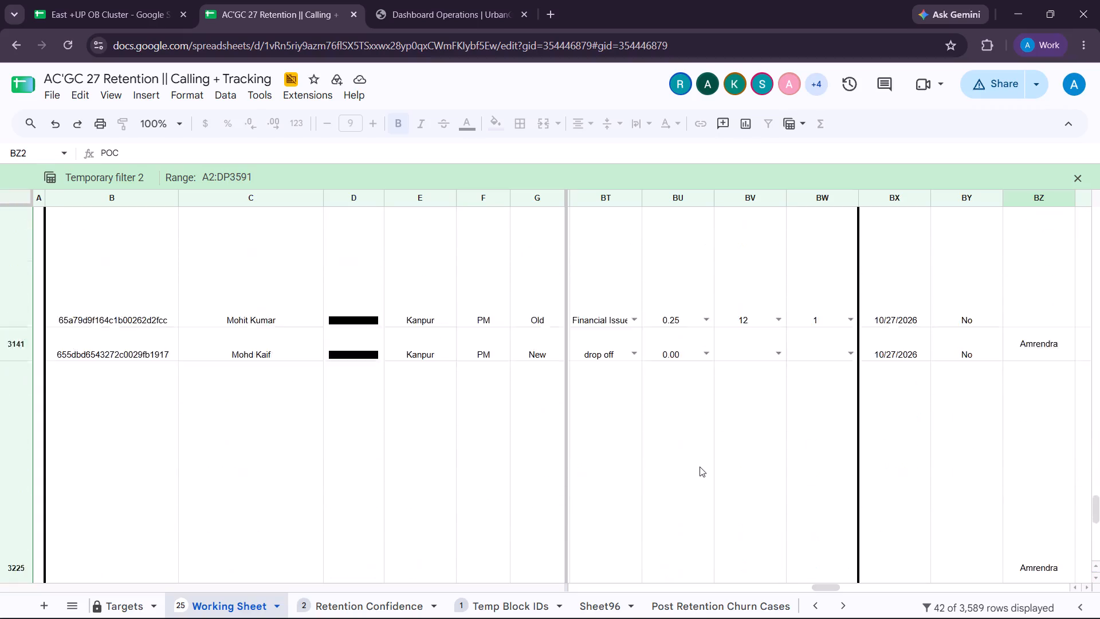
scroll(700, 467, "down", 18)
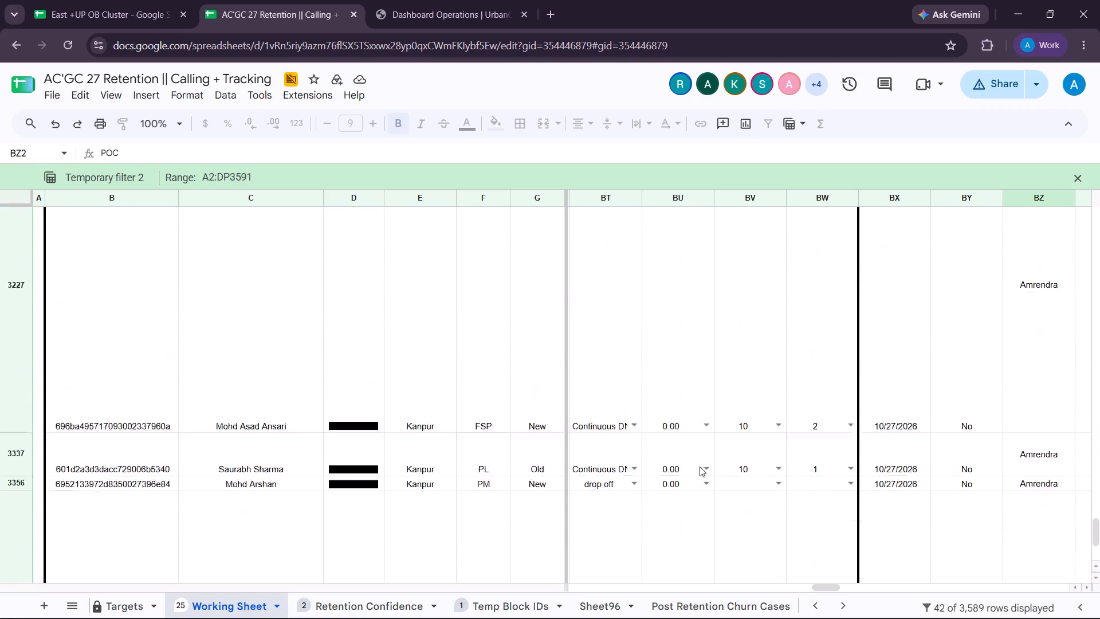
scroll(700, 467, "down", 1)
scroll(700, 467, "up", 9)
scroll(700, 467, "up", 16)
scroll(700, 467, "up", 7)
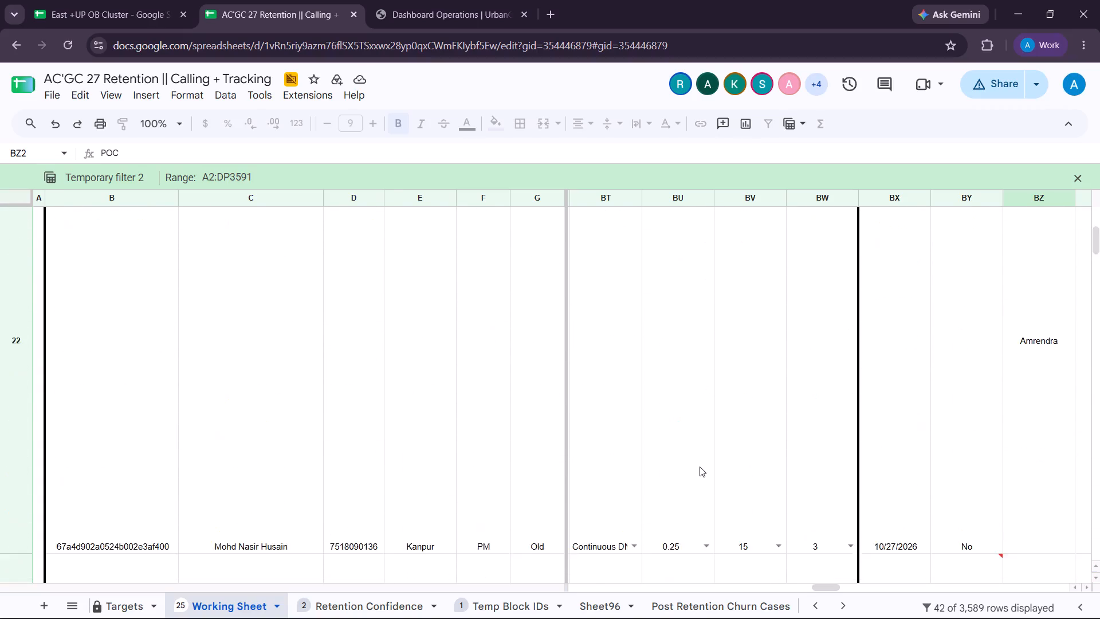
scroll(700, 467, "up", 5)
scroll(700, 467, "left", 4)
scroll(700, 467, "down", 3)
scroll(700, 467, "up", 2)
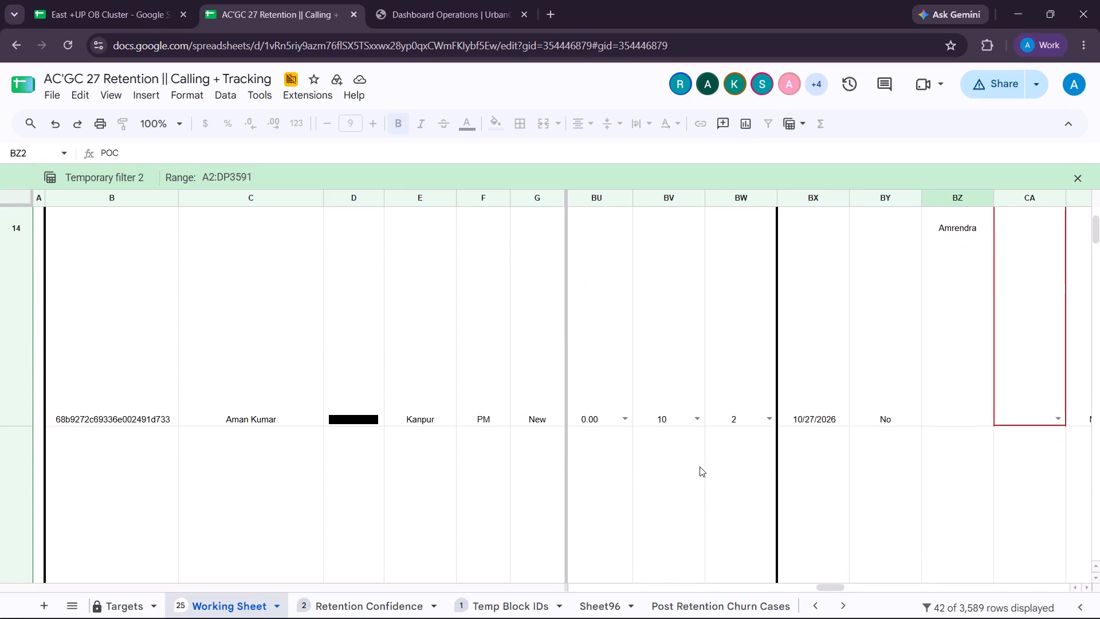
scroll(700, 467, "up", 1)
scroll(700, 467, "left", 3)
scroll(700, 467, "down", 12)
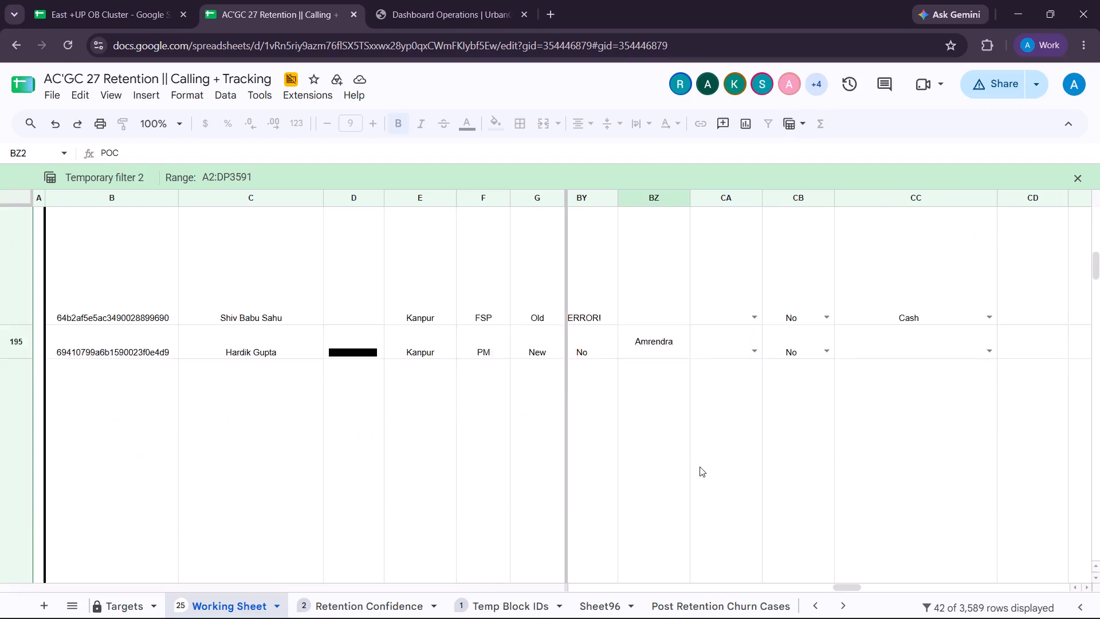
scroll(700, 467, "down", 3)
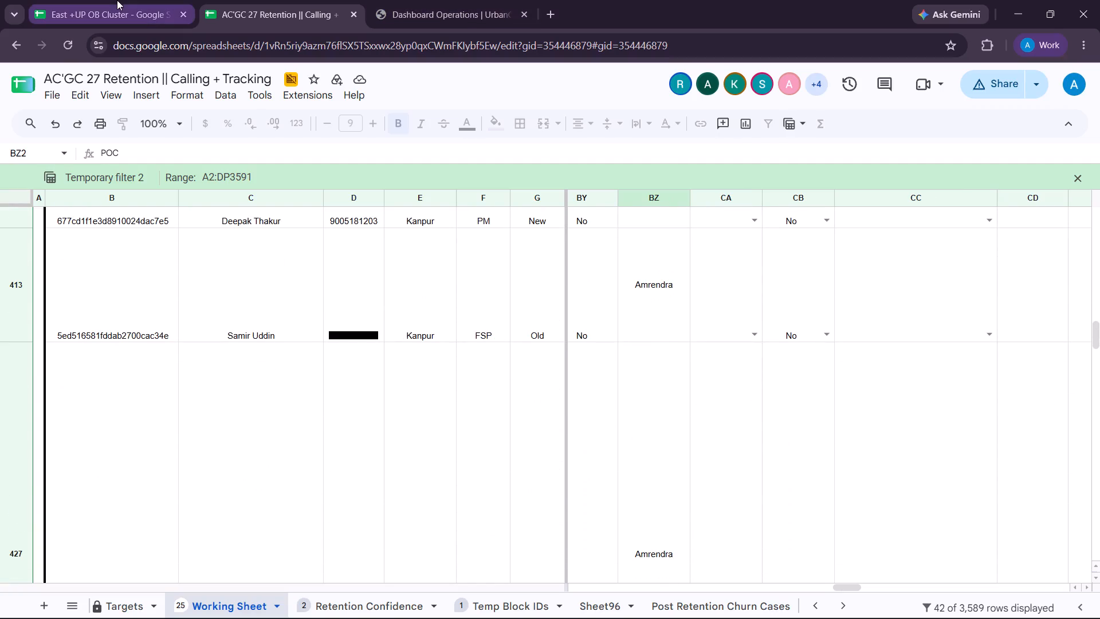
Switch to the East +UP OB Cluster spreadsheet and create a filter view on Referral Leads with row 2 as its header row.
left_click(117, 0)
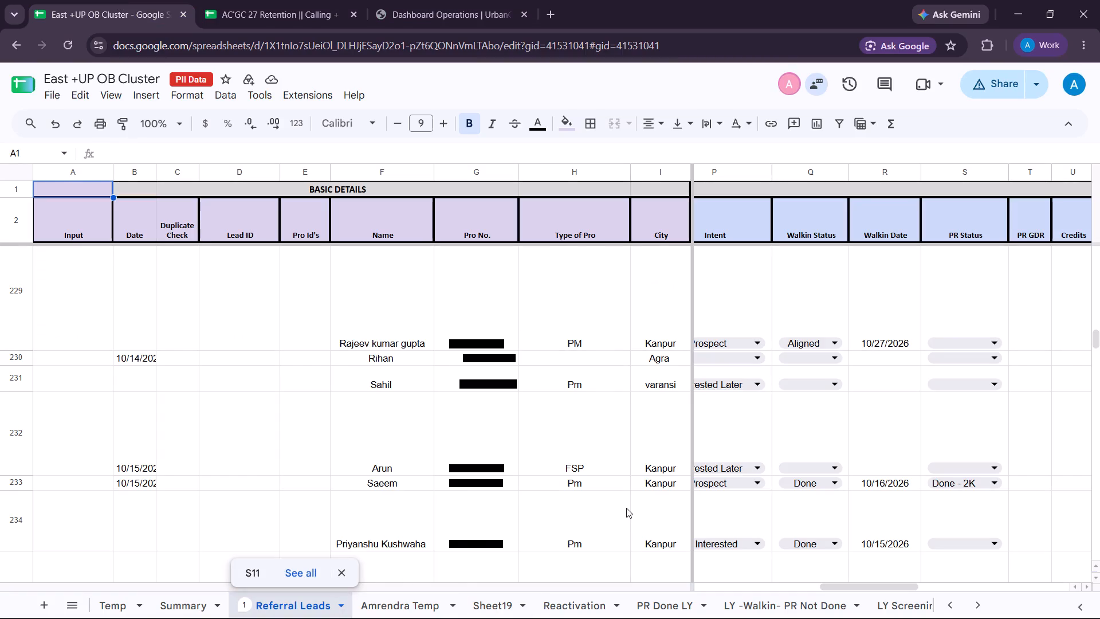
scroll(626, 508, "down", 9)
scroll(831, 467, "right", 7)
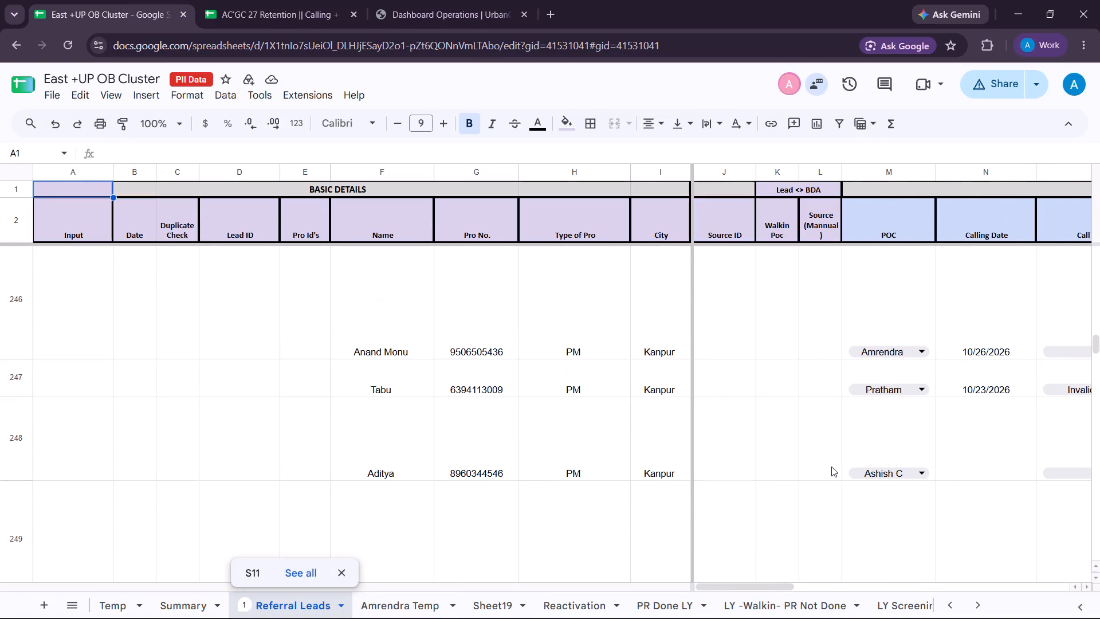
scroll(831, 467, "right", 3)
scroll(831, 467, "up", 17)
scroll(831, 467, "up", 8)
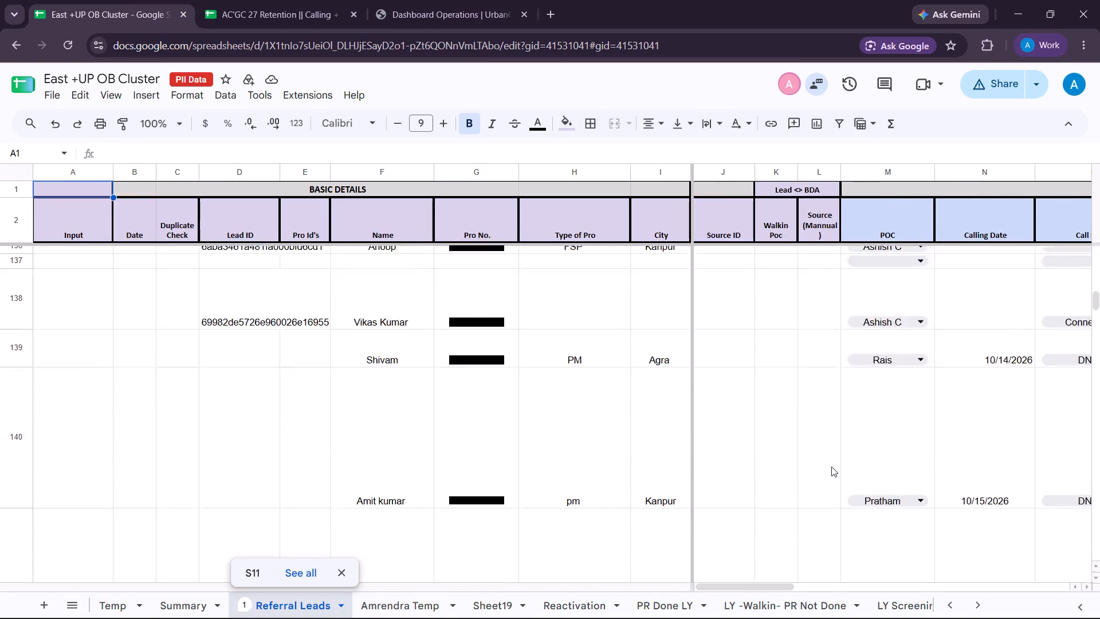
scroll(831, 467, "up", 18)
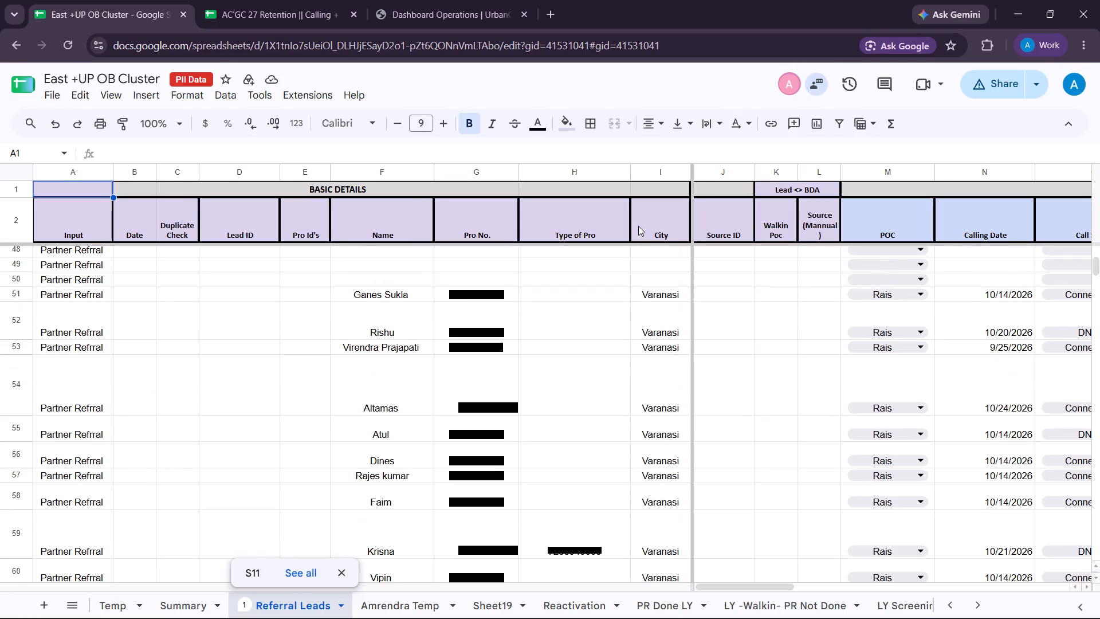
left_click(17, 211)
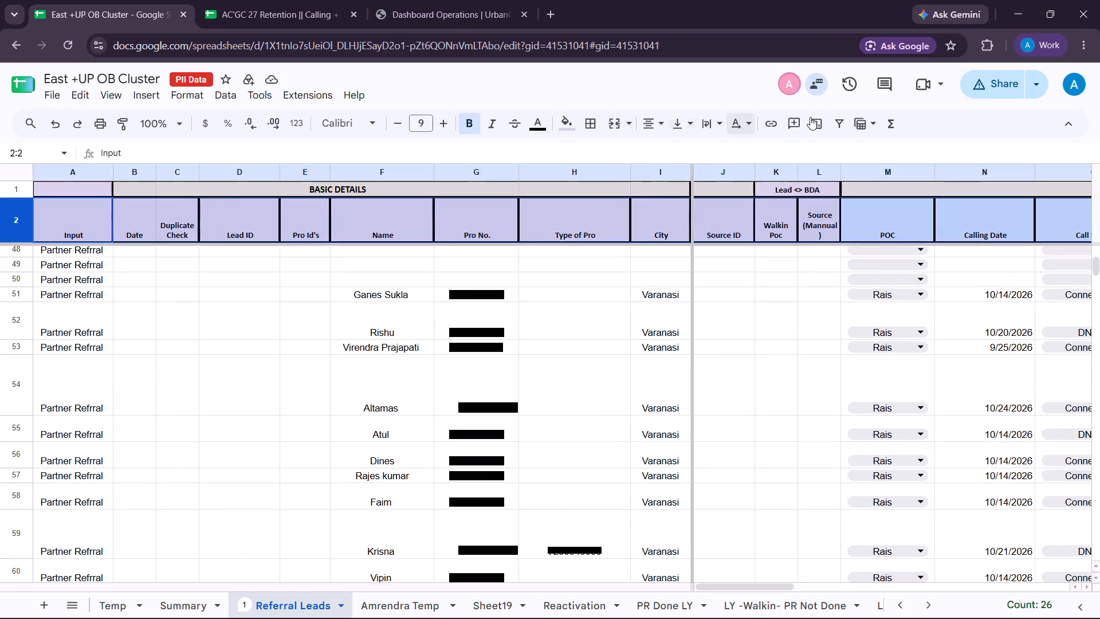
left_click(867, 120)
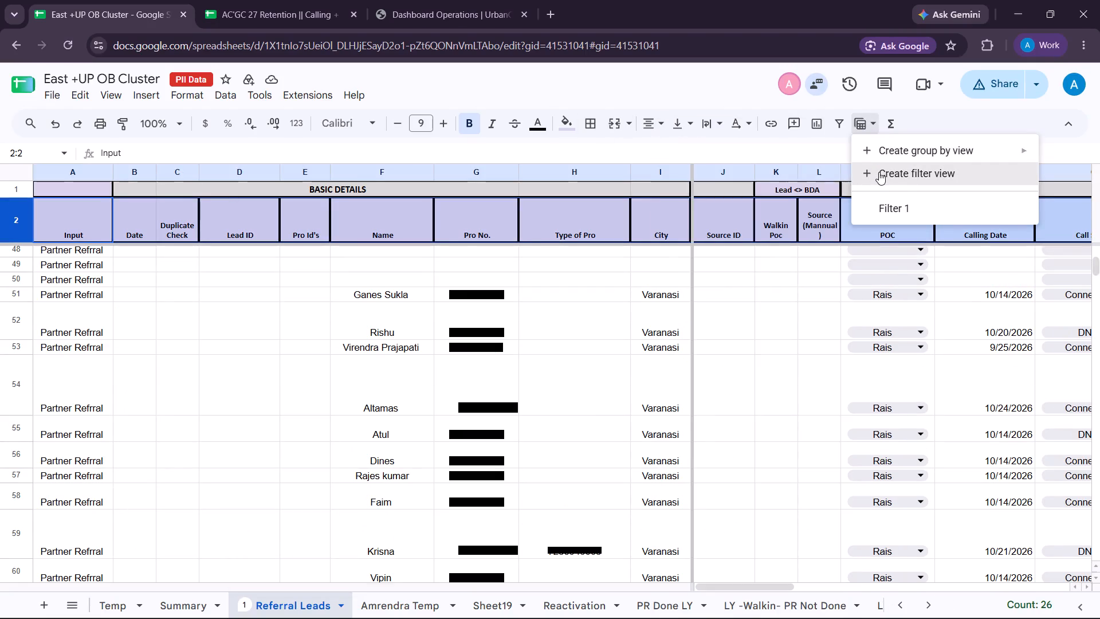
left_click(879, 172)
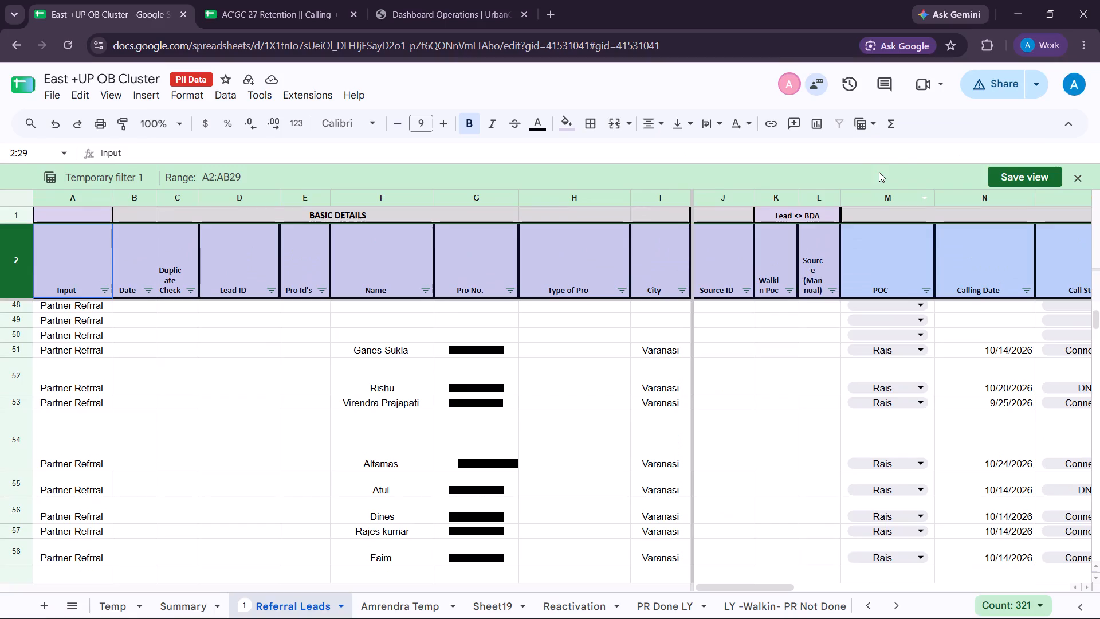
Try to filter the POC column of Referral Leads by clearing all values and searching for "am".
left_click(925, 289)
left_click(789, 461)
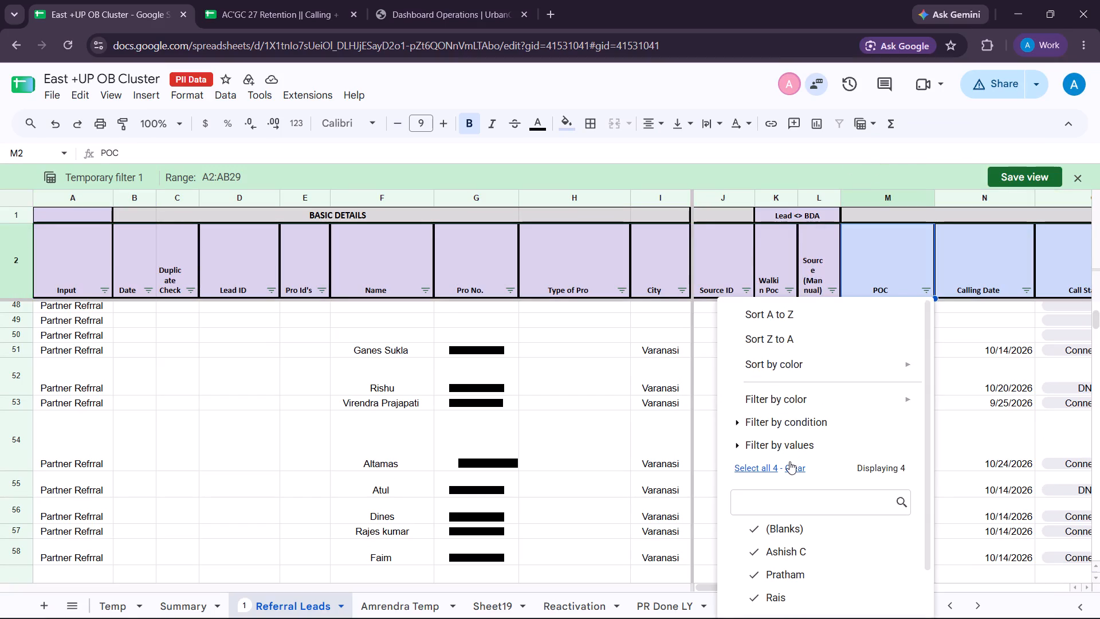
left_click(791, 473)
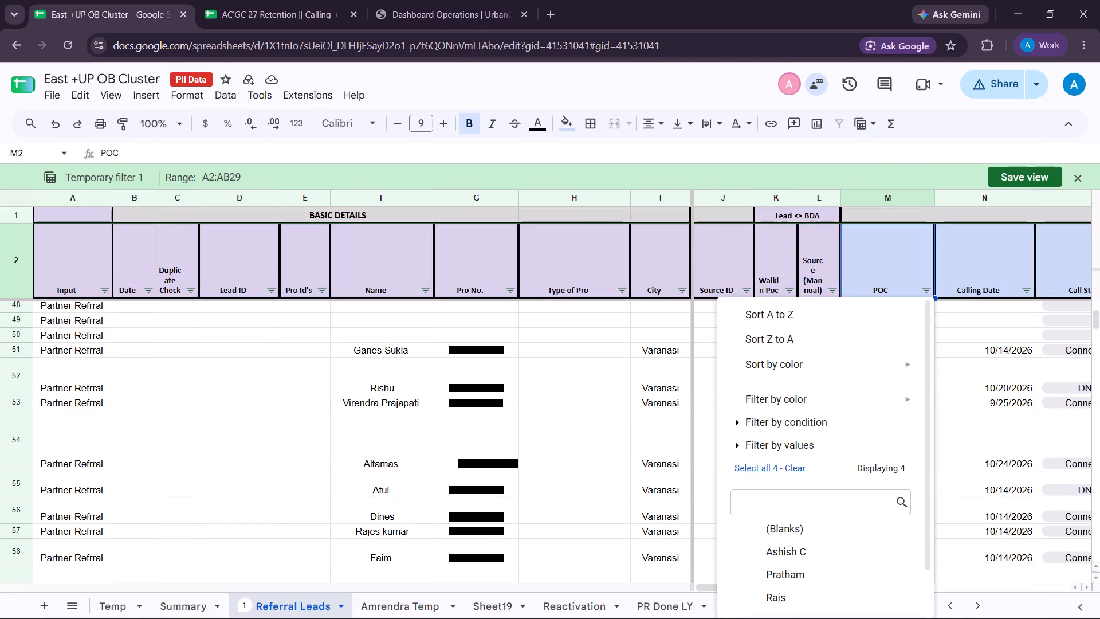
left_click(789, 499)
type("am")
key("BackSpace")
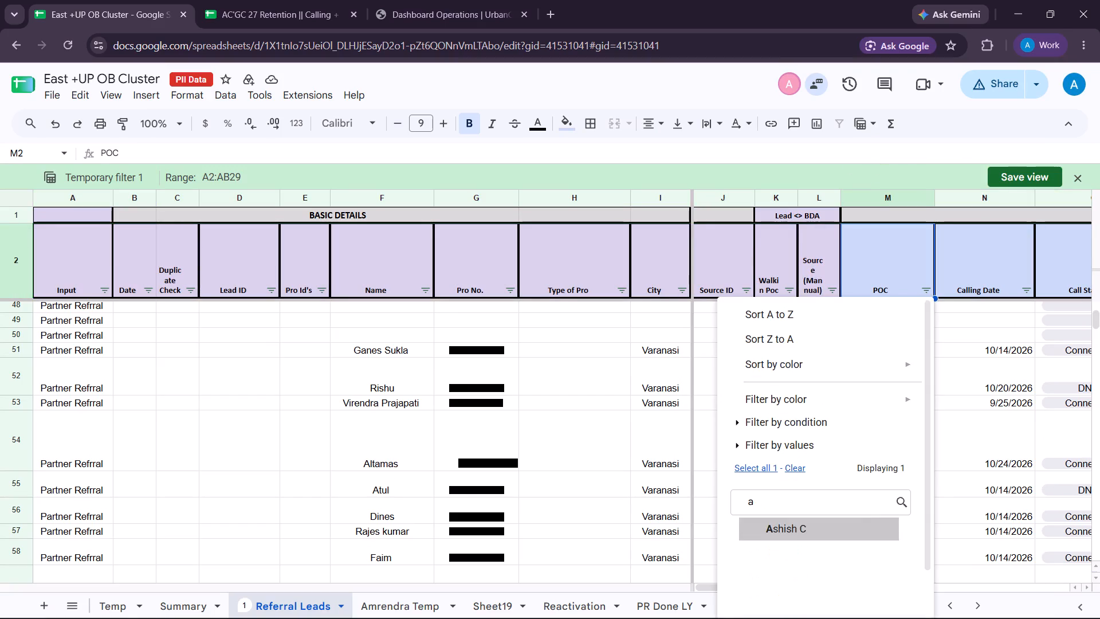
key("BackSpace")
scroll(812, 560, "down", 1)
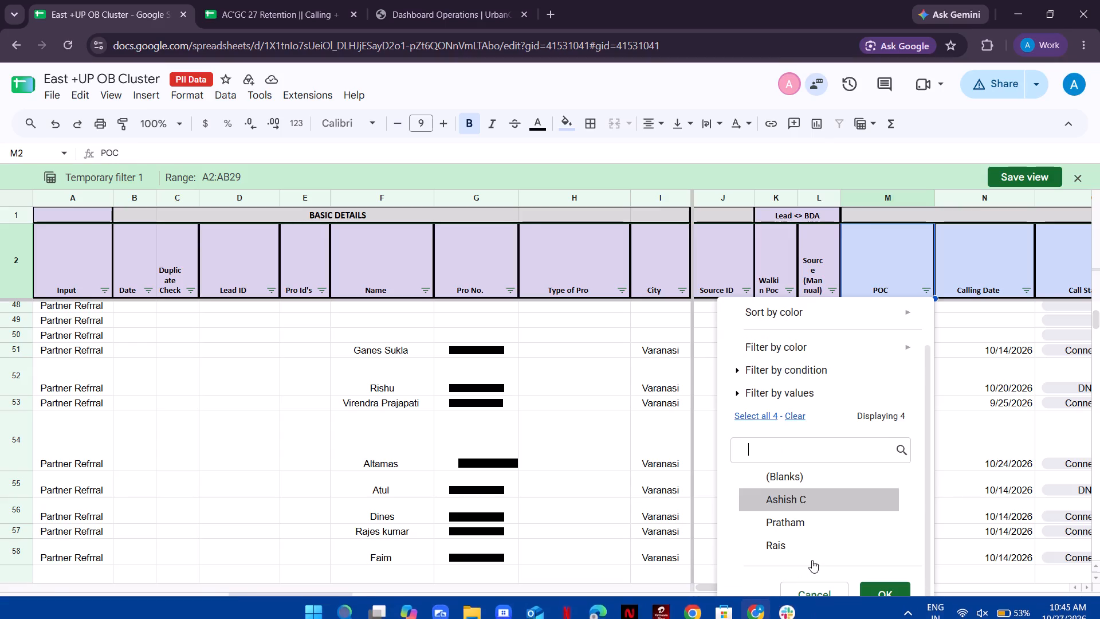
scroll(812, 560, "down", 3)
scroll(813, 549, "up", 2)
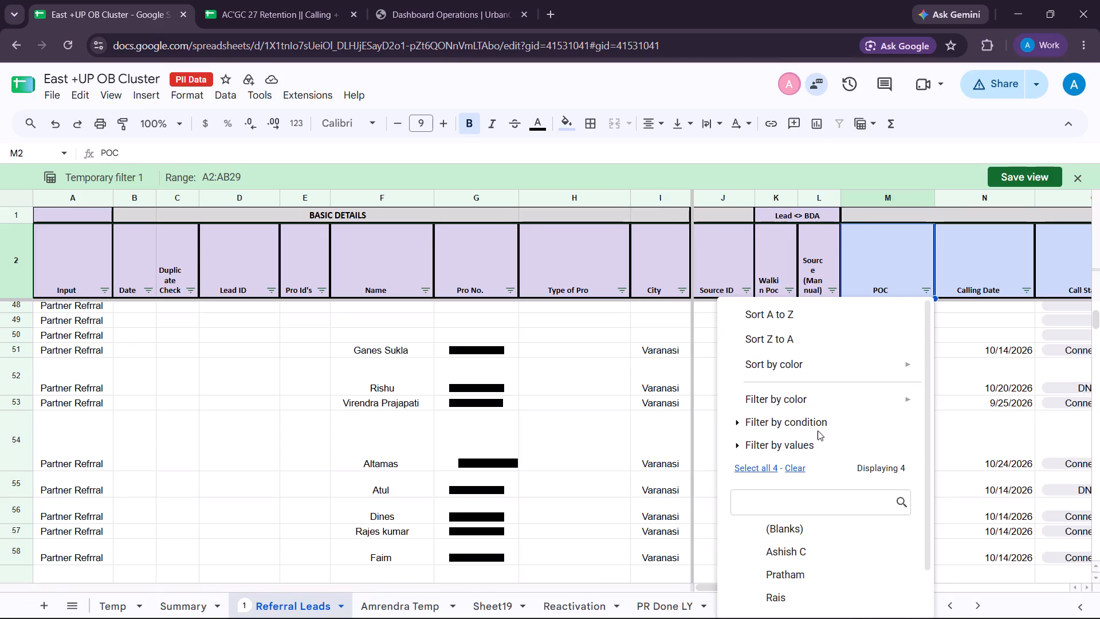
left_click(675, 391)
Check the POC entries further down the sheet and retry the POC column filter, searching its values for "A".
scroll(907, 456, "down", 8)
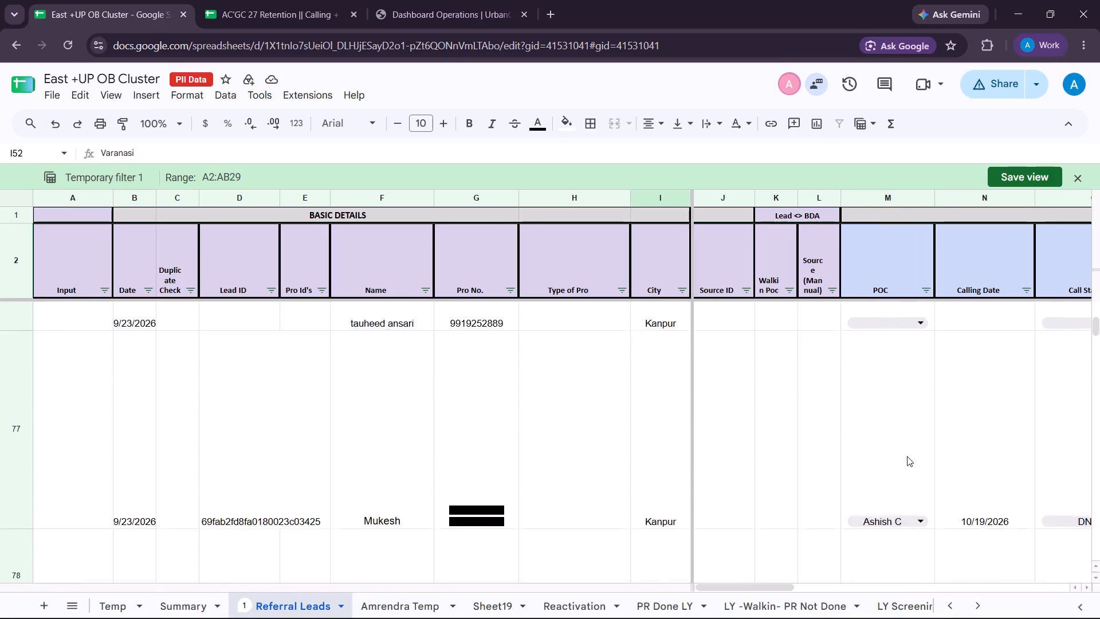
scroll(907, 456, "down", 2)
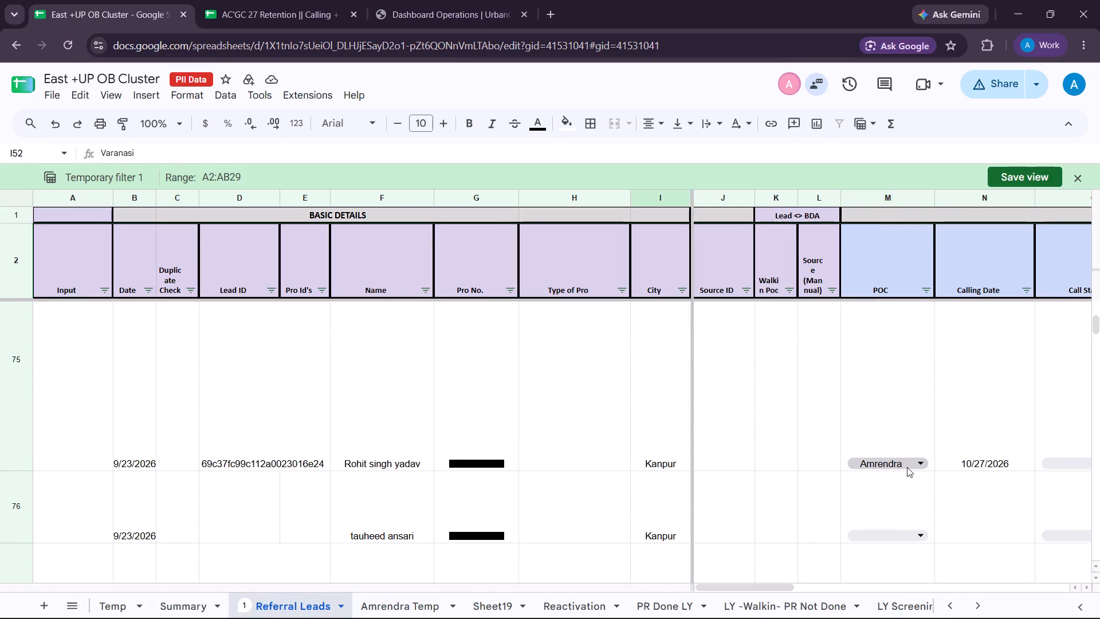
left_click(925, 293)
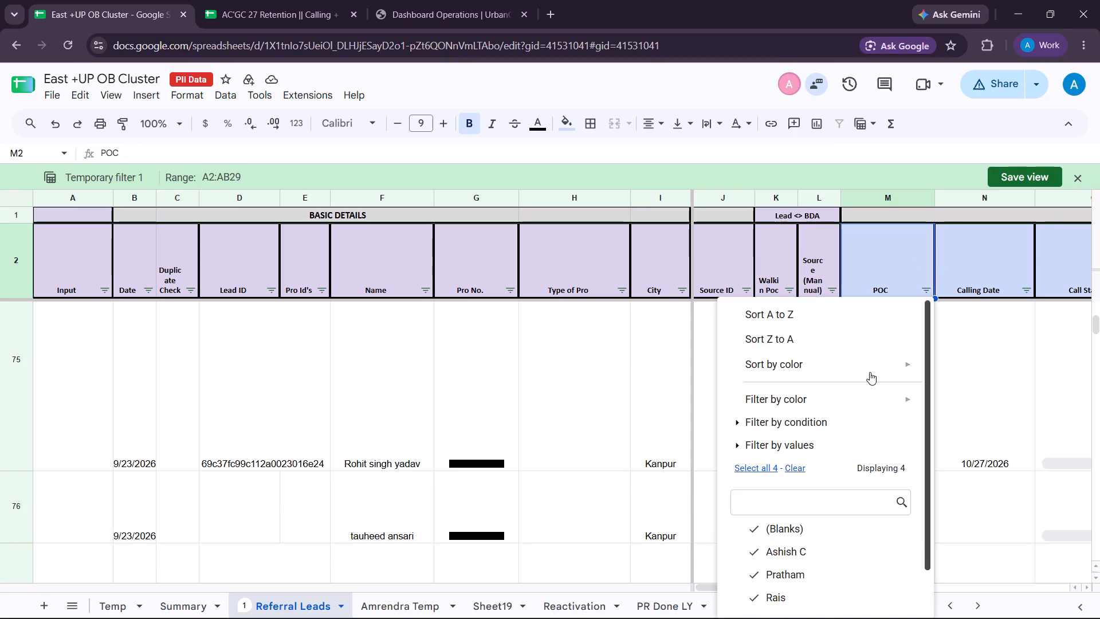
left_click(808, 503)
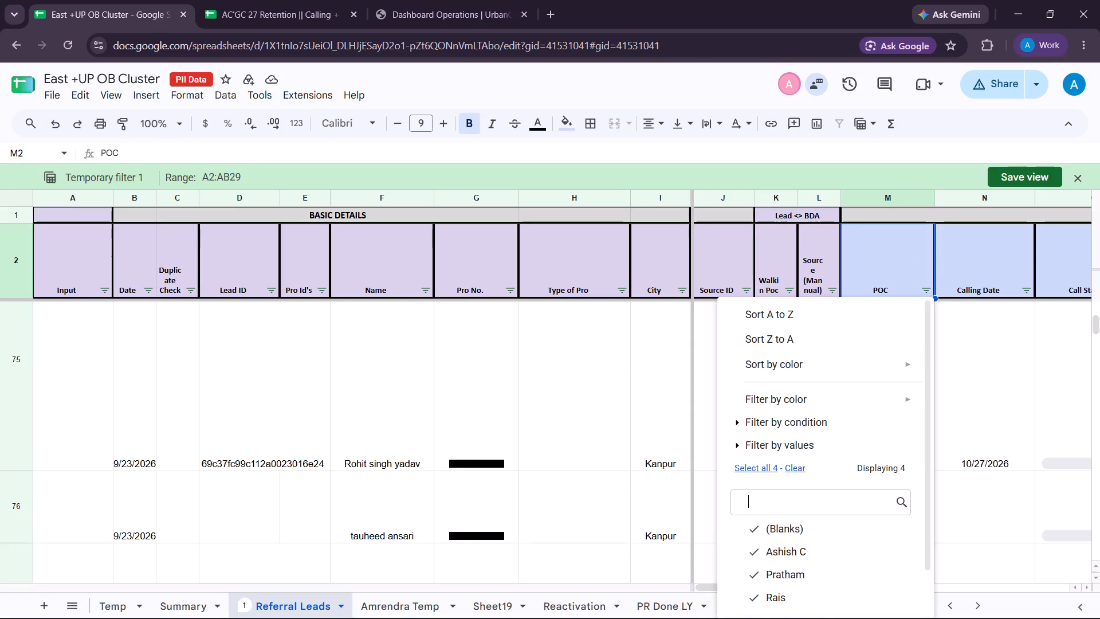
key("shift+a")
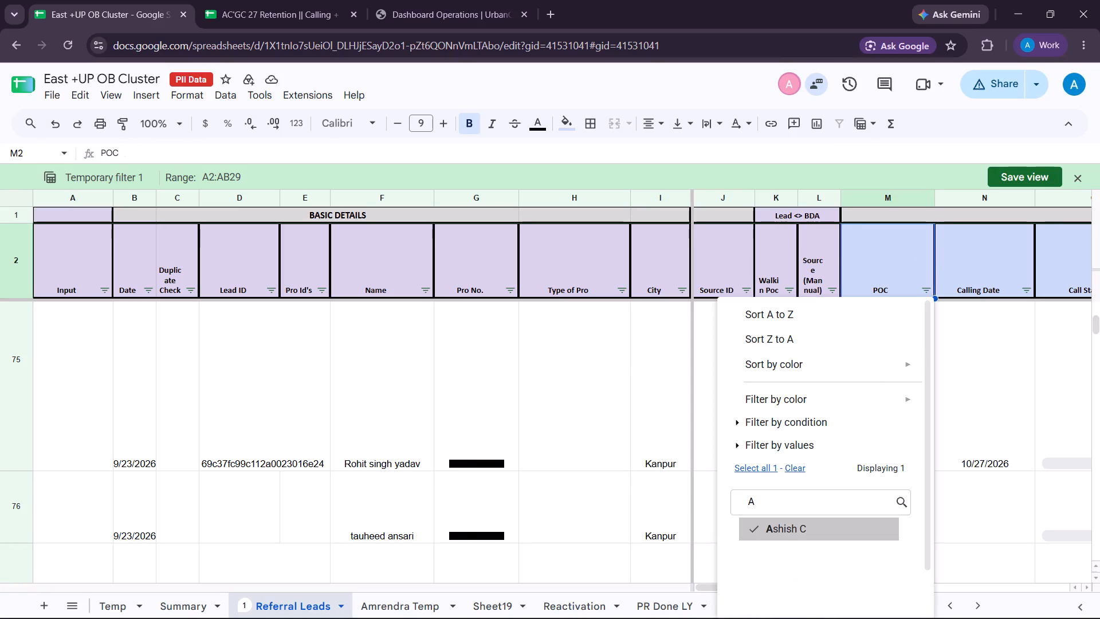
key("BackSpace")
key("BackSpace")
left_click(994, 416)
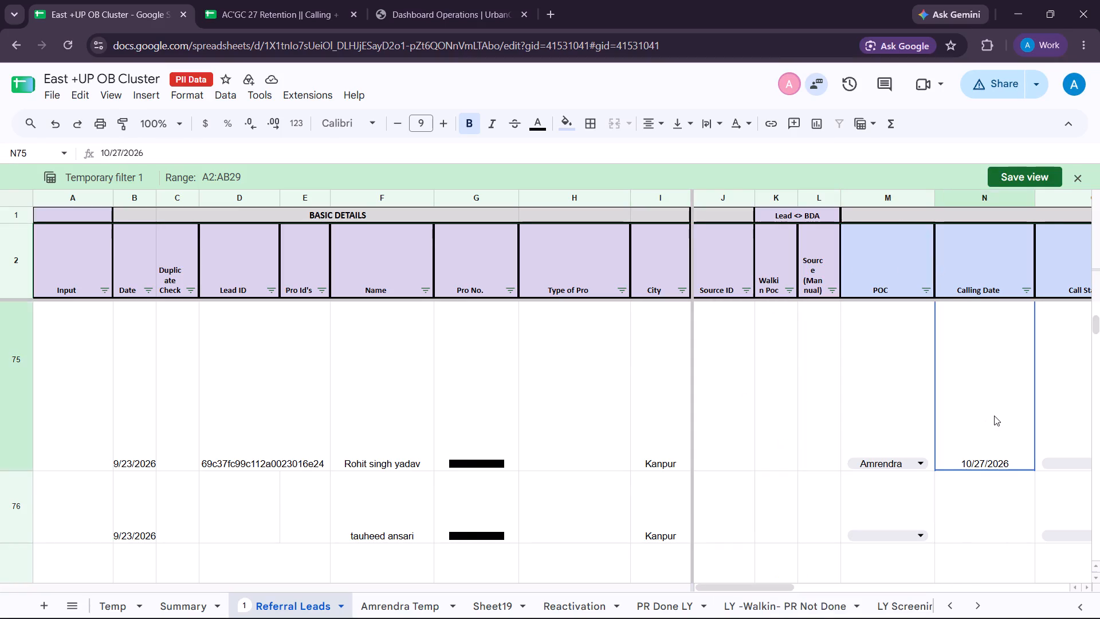
Examine the POC options available for row 75 and the POC entries in the rows below it.
left_click(910, 459)
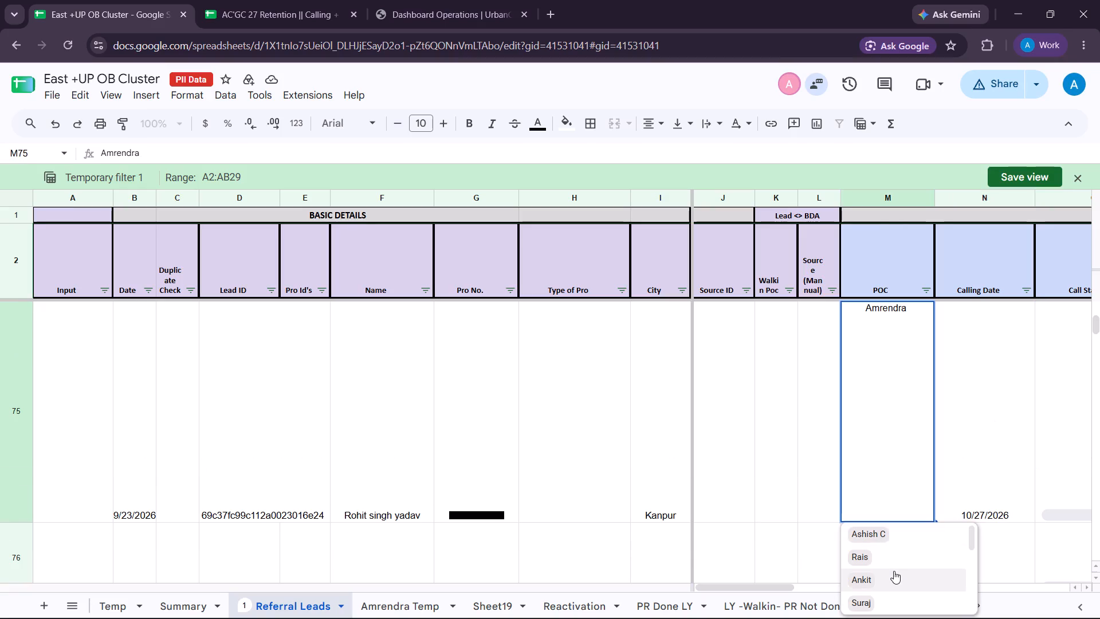
scroll(894, 571, "down", 3)
left_click(806, 493)
scroll(806, 493, "down", 3)
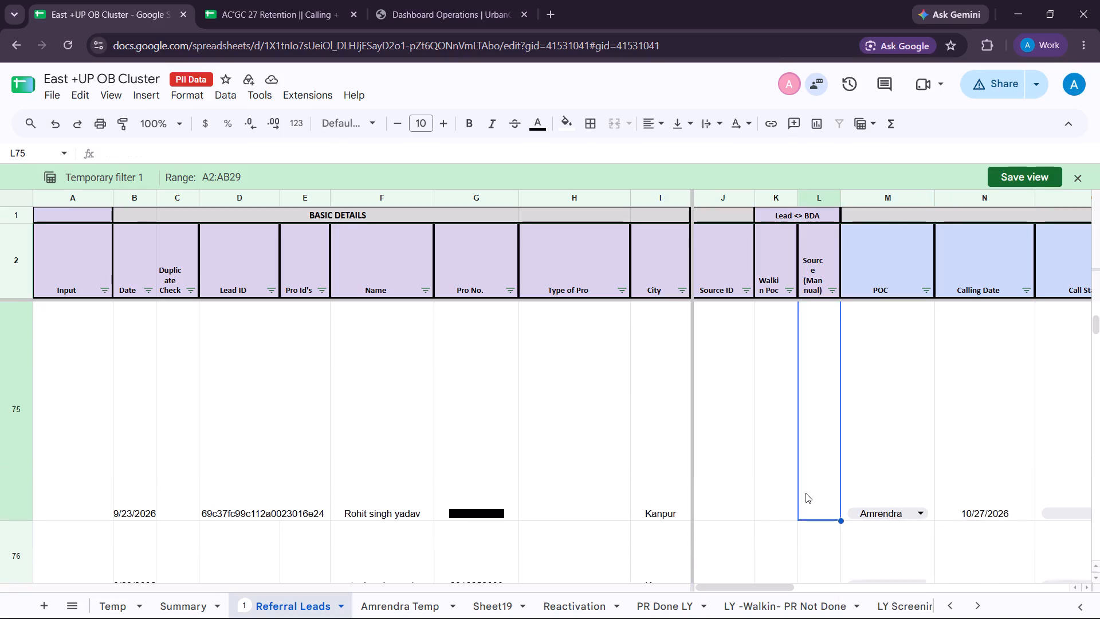
scroll(806, 493, "down", 16)
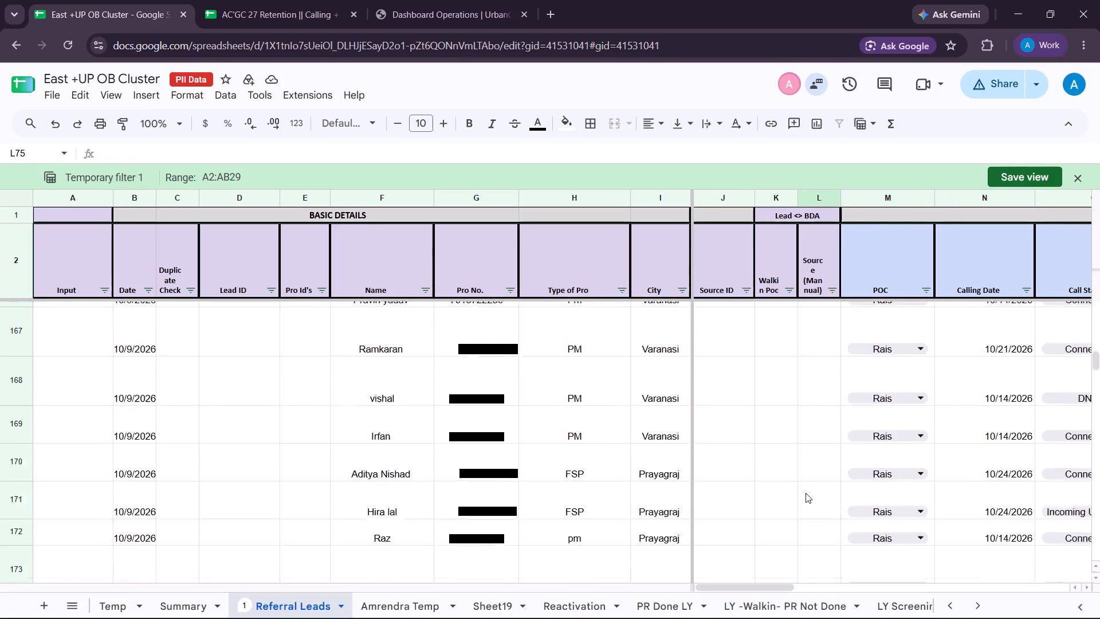
scroll(806, 493, "up", 1)
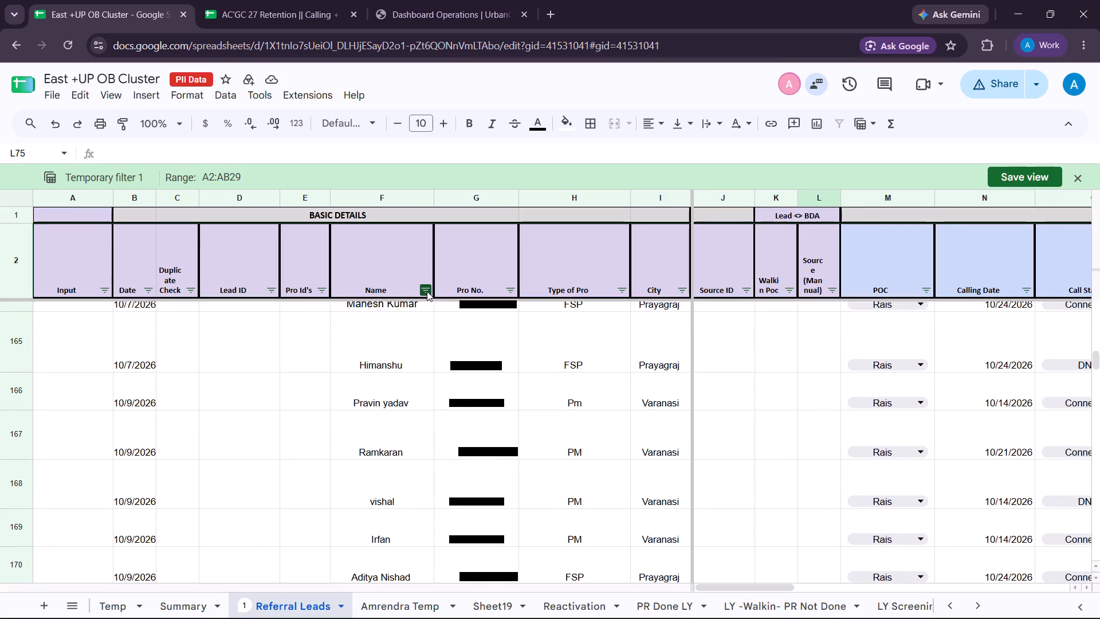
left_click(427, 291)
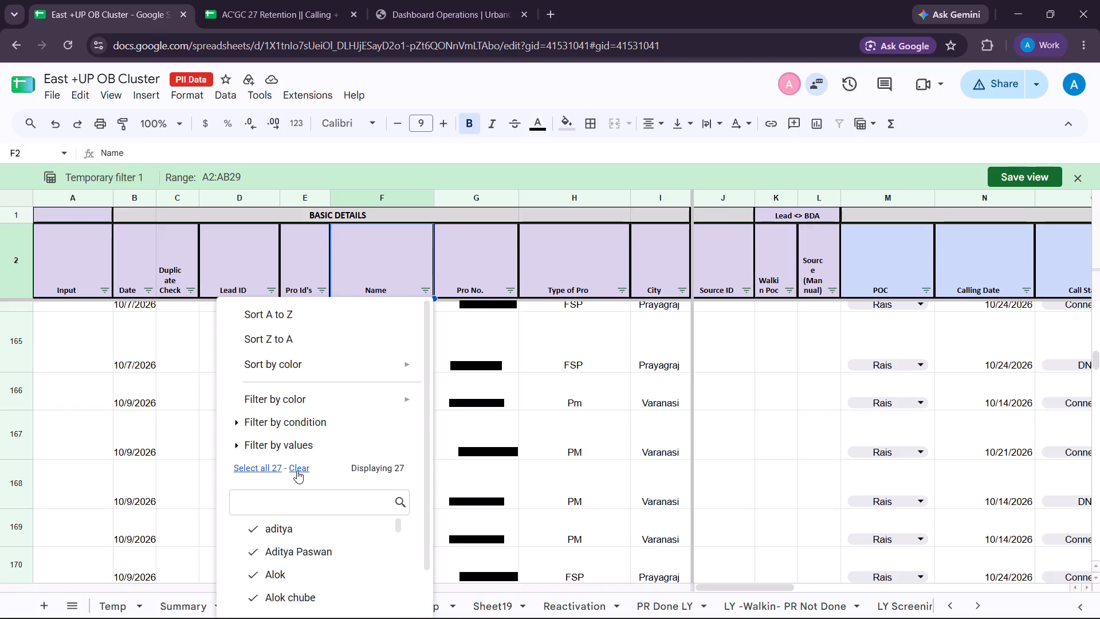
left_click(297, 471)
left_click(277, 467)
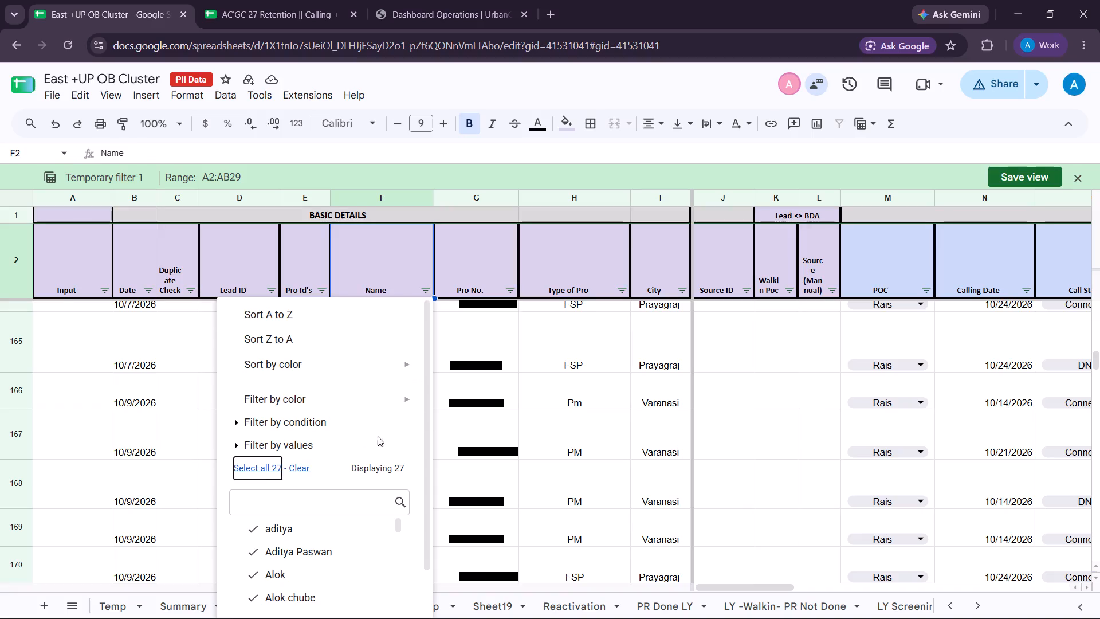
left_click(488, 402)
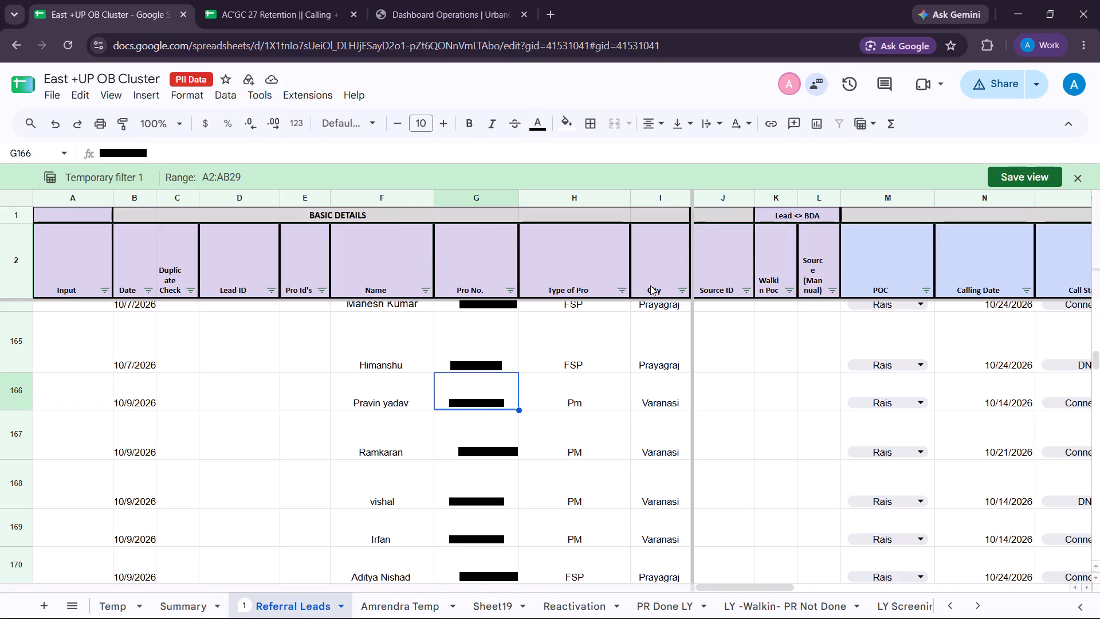
Filter the City column of Referral Leads to show only the value Kanpur.
left_click(686, 285)
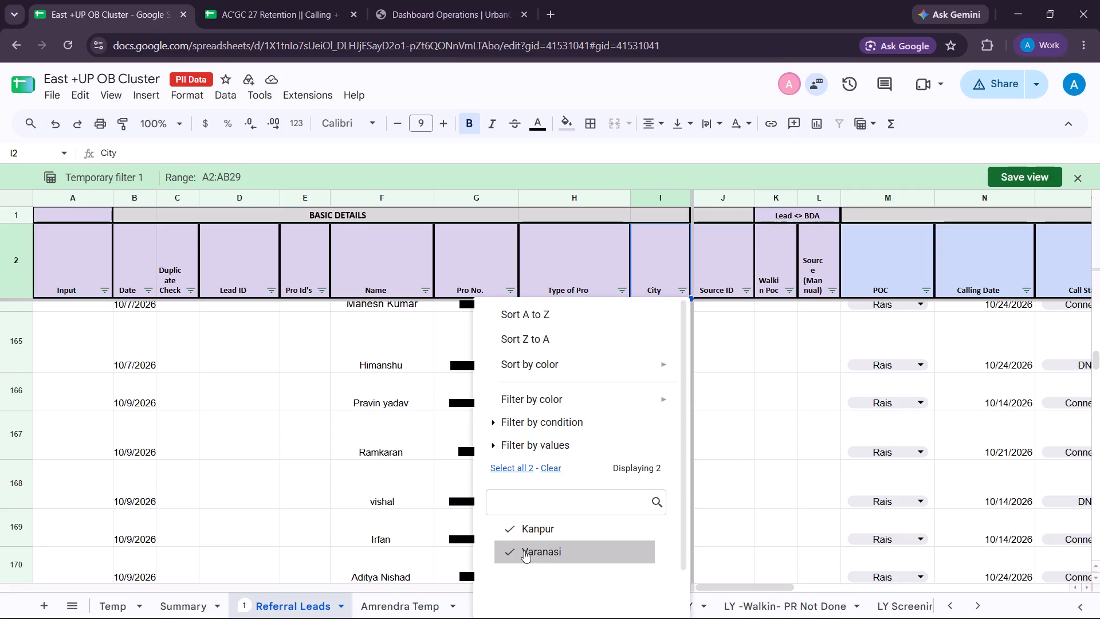
left_click(524, 550)
left_click(543, 461)
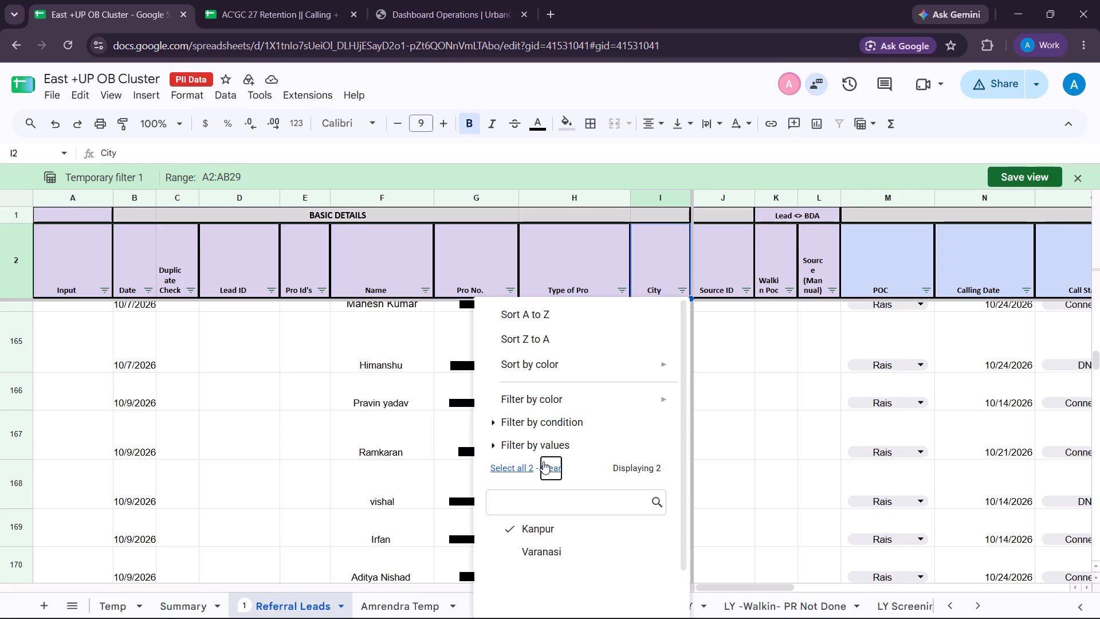
left_click(541, 526)
scroll(541, 526, "down", 4)
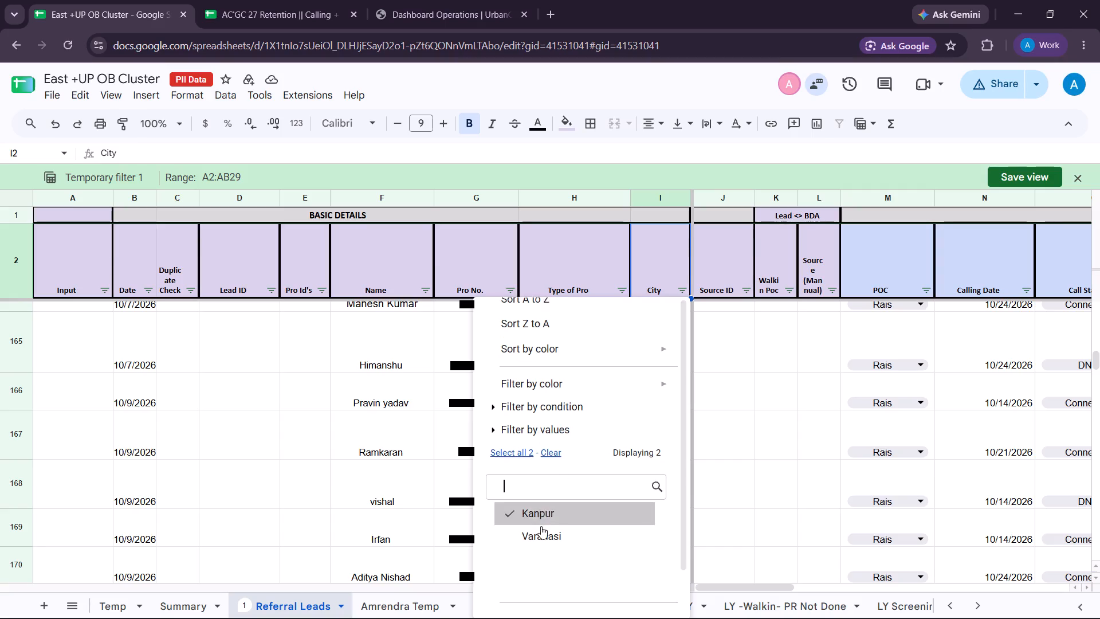
left_click(636, 586)
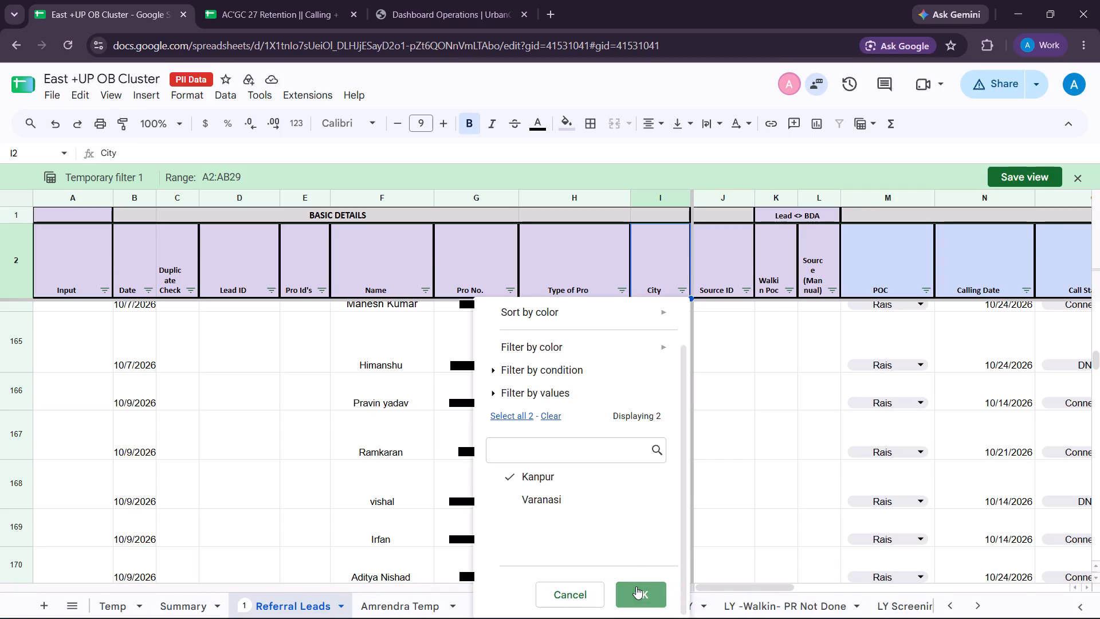
Check the rows and call columns under the City filter, and save the temporary filter view under its default name.
scroll(602, 507, "down", 3)
scroll(602, 507, "left", 4)
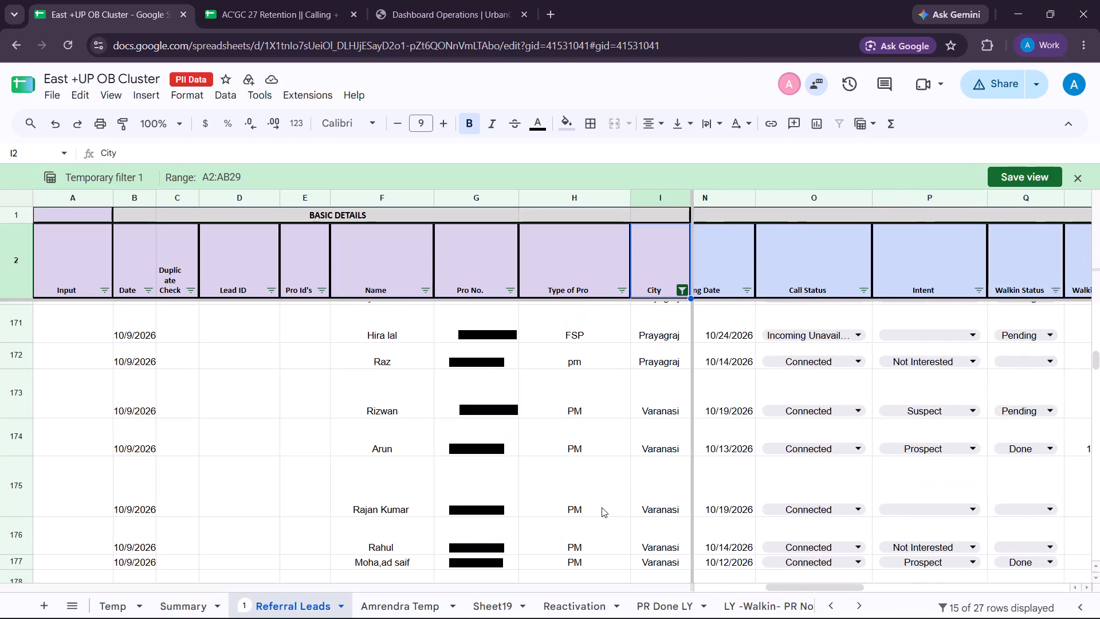
scroll(602, 507, "right", 3)
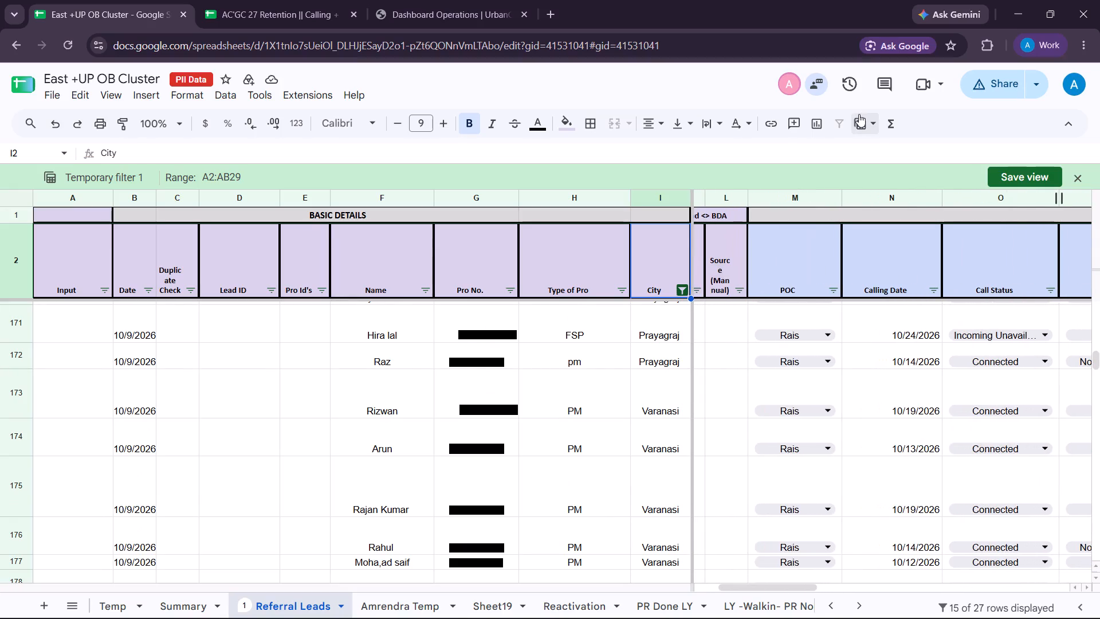
left_click(859, 116)
left_click(878, 280)
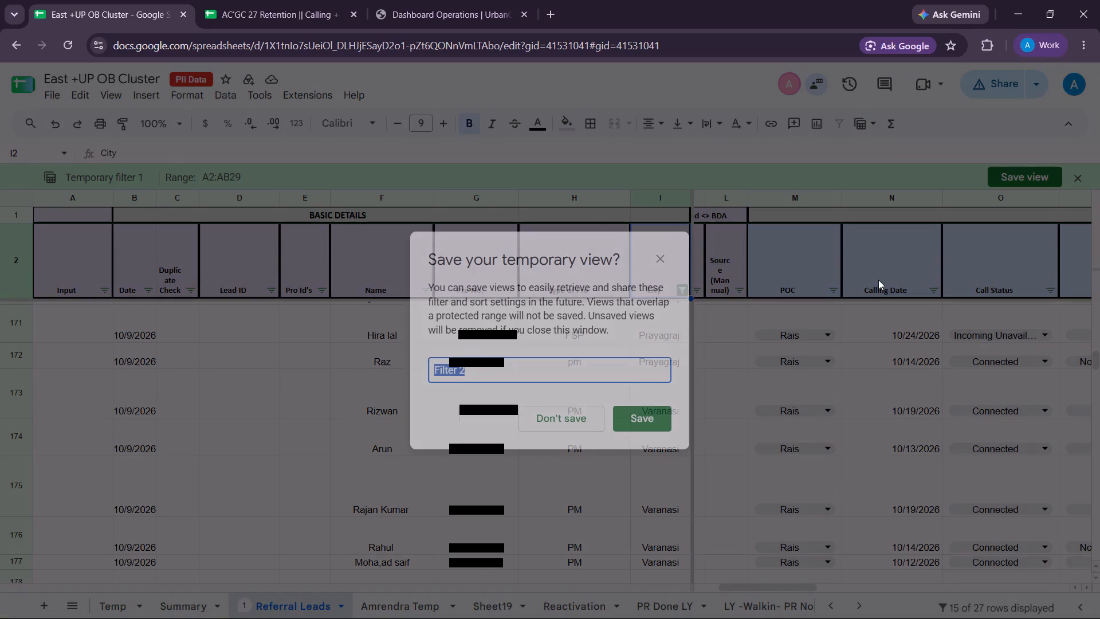
left_click(661, 415)
Create a new filter view covering all rows of the Referral Leads sheet.
scroll(661, 415, "up", 16)
scroll(661, 415, "up", 15)
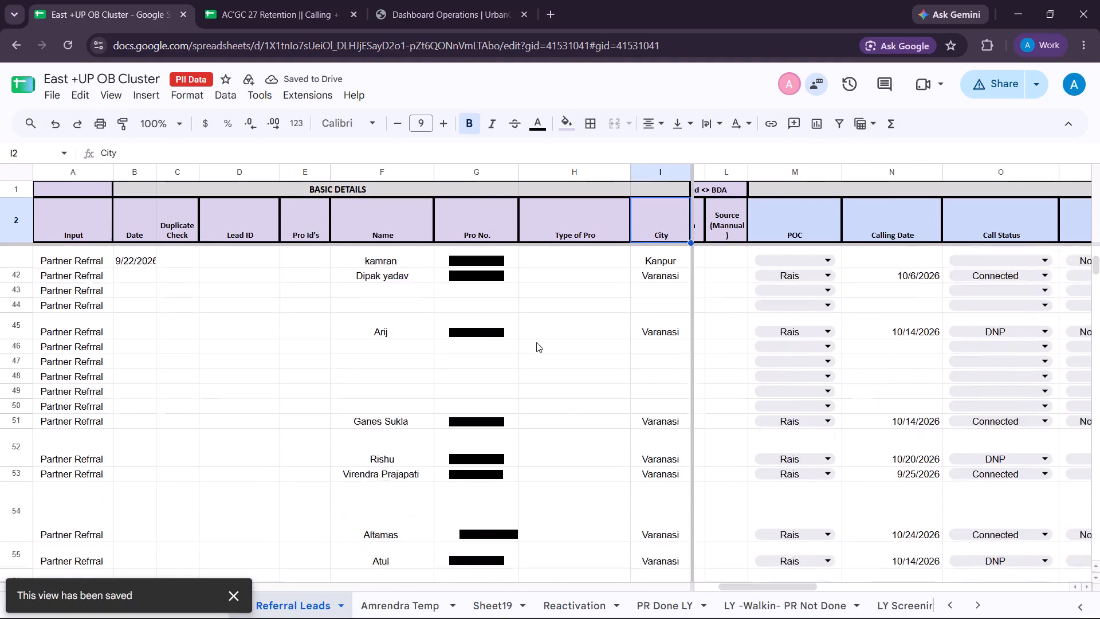
left_click(17, 176)
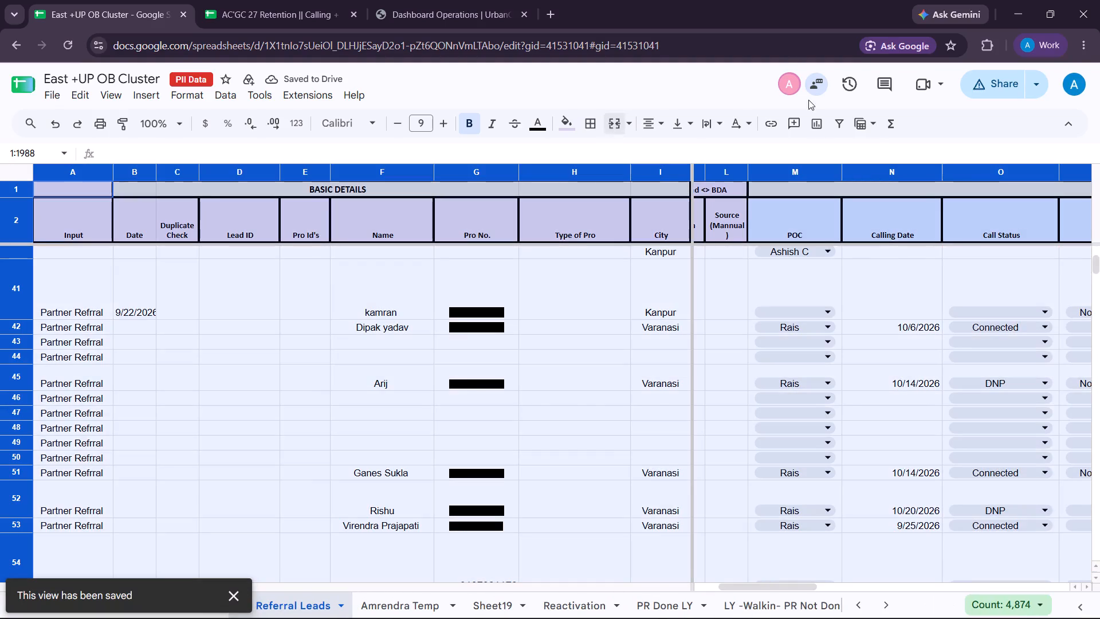
left_click(870, 122)
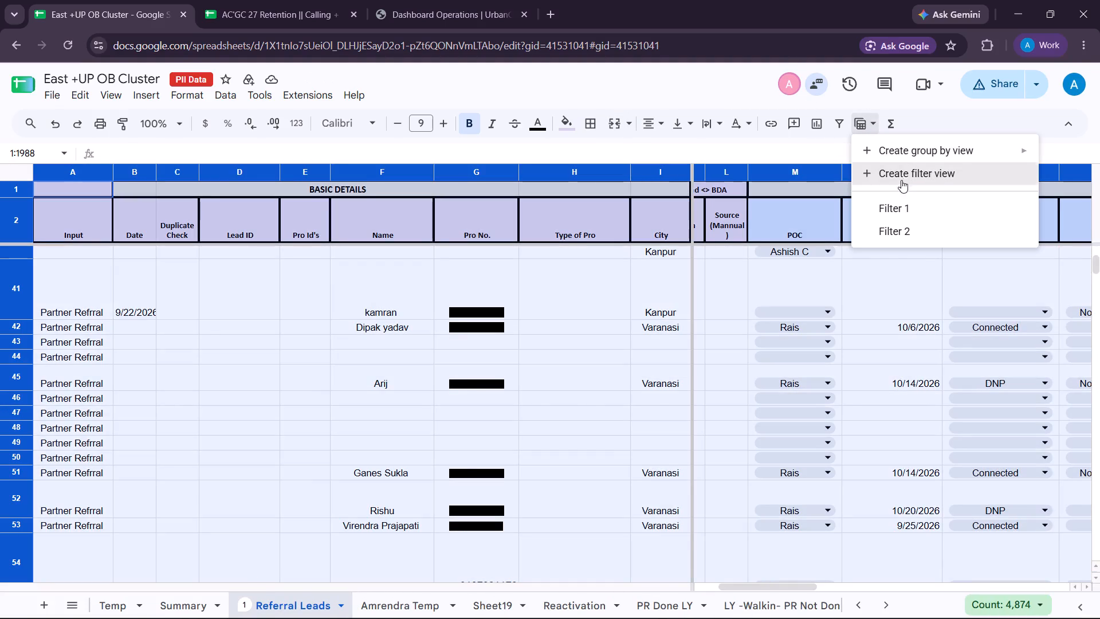
left_click(903, 177)
left_click(692, 428)
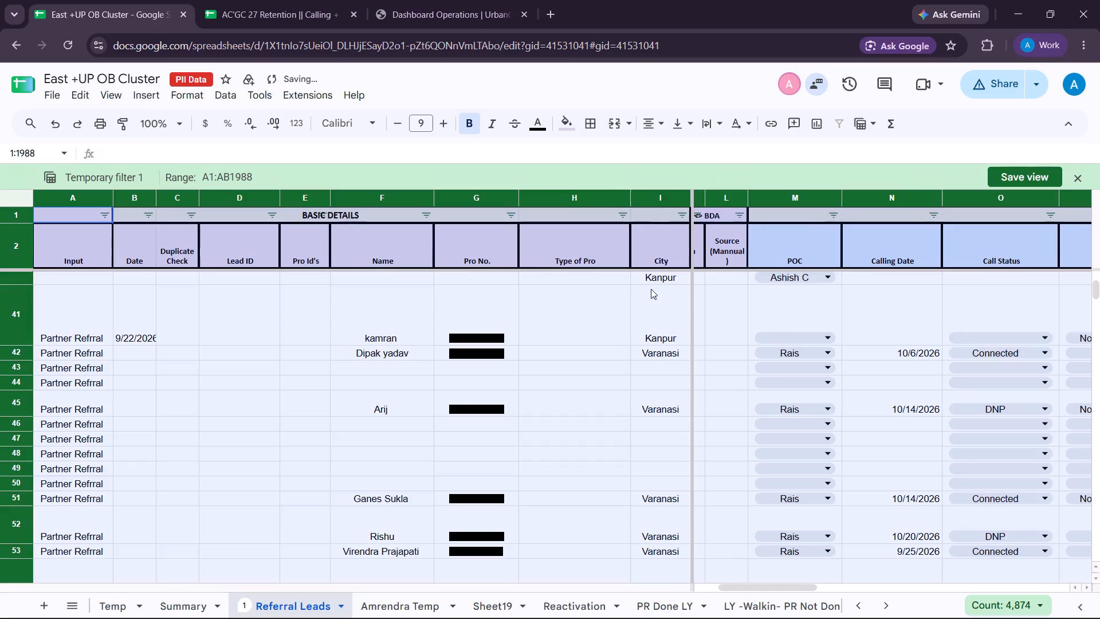
Filter the City column to show only Kanpur in the new filter view.
left_click(657, 346)
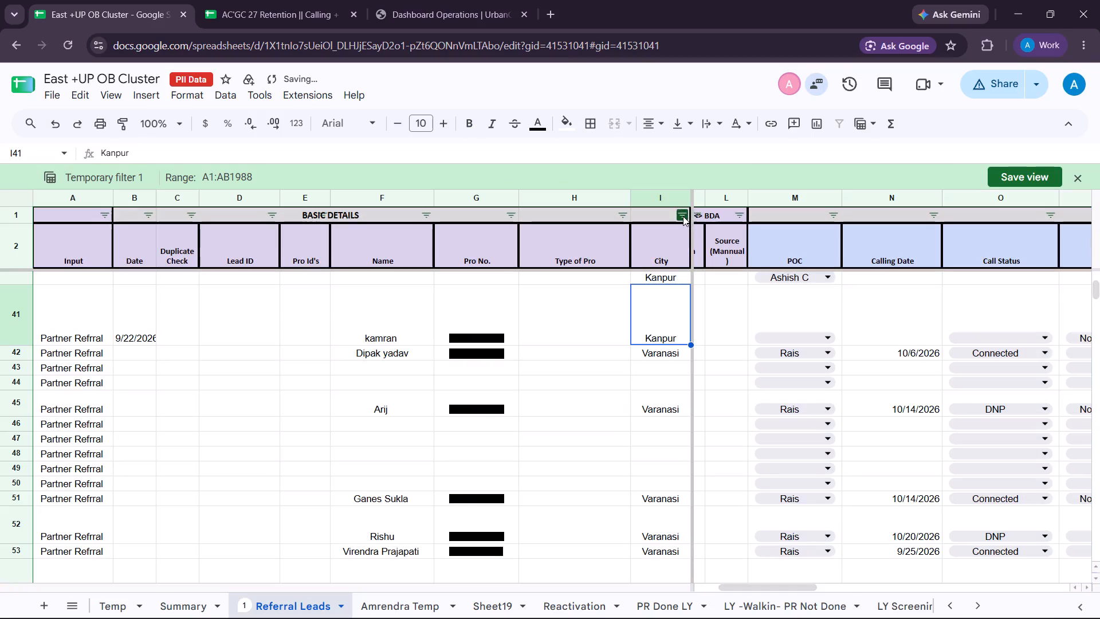
left_click(683, 216)
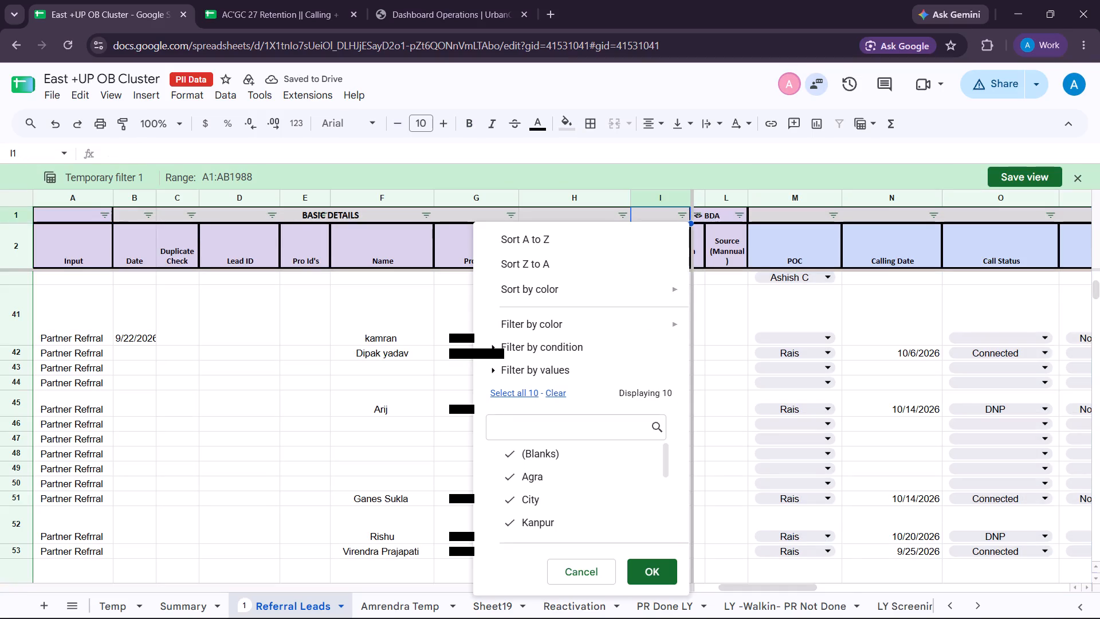
left_click(541, 453)
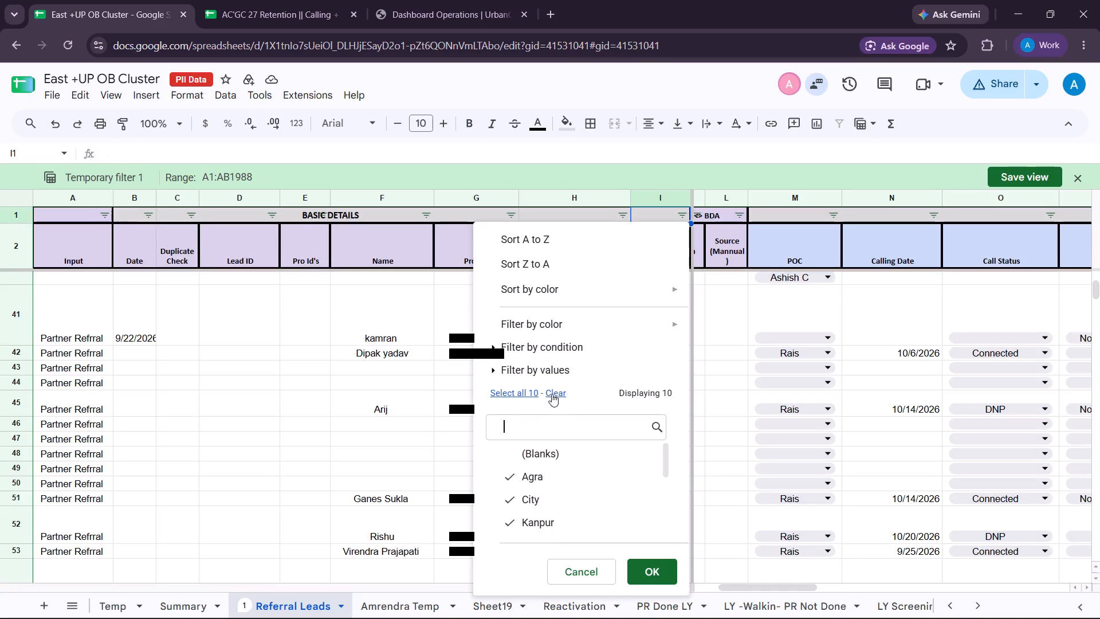
left_click(552, 393)
left_click(552, 519)
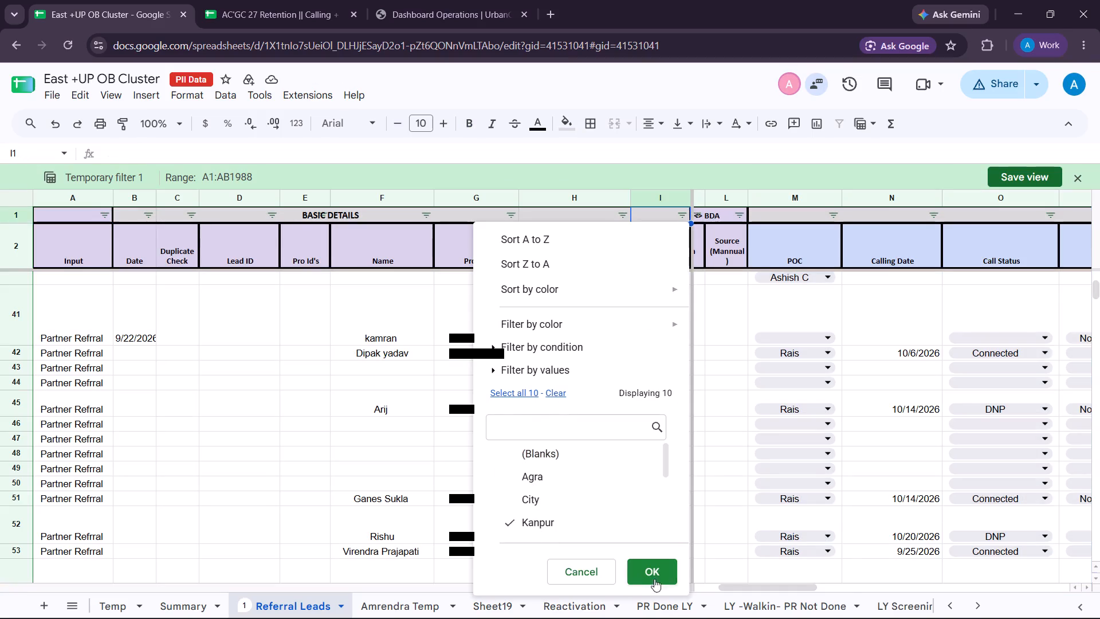
left_click(658, 577)
Filter the POC column in column M to show only the leads assigned to Amrendra.
scroll(649, 472, "left", 3)
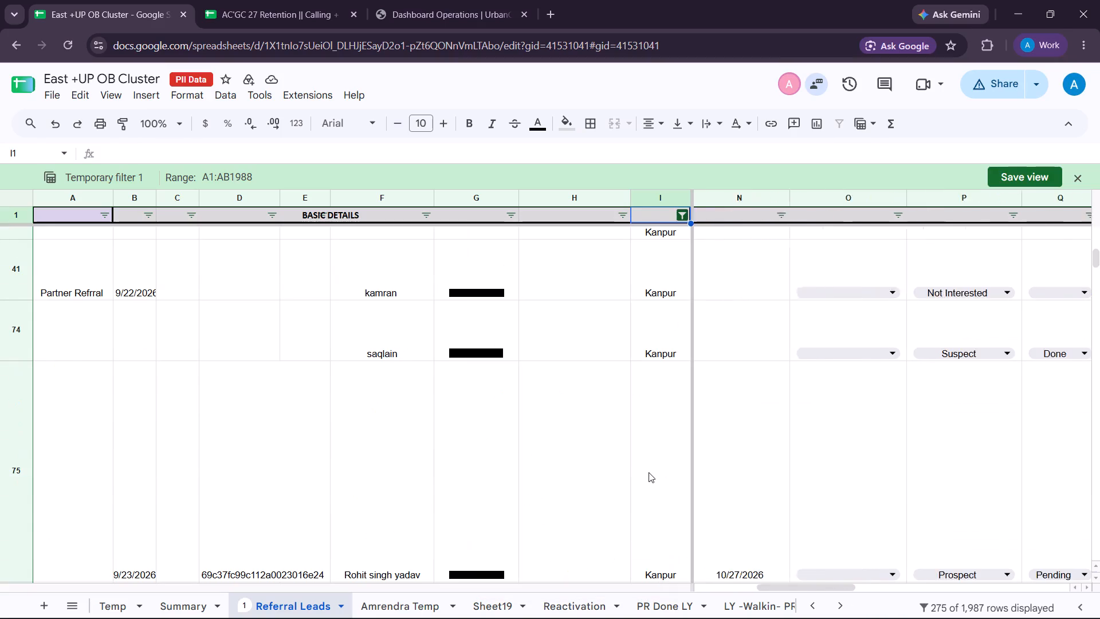
scroll(649, 472, "left", 1)
scroll(649, 472, "right", 4)
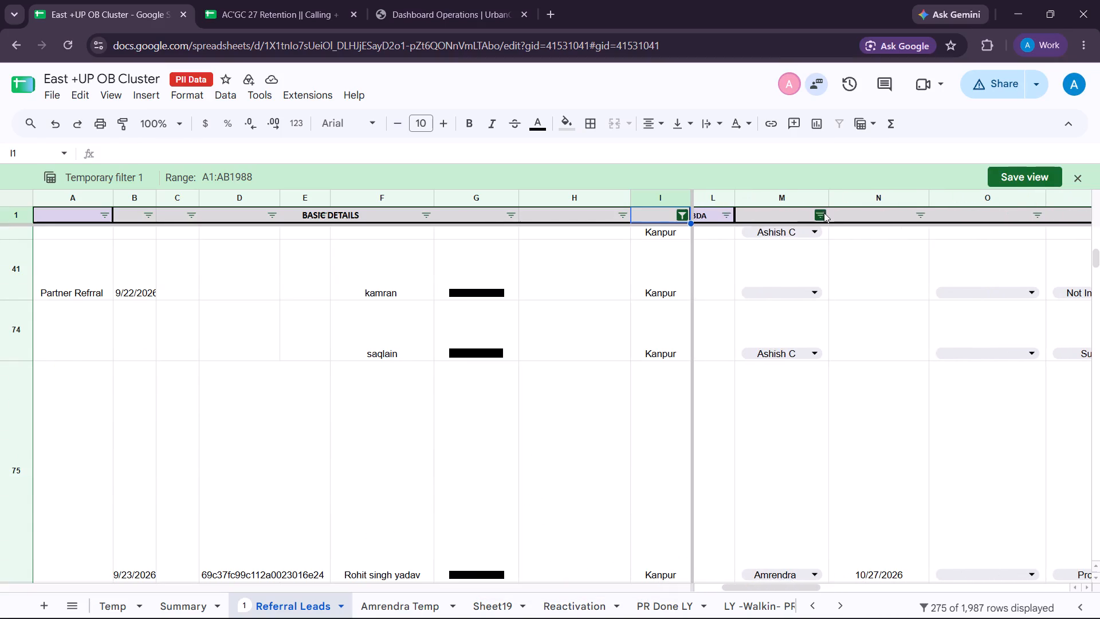
left_click(816, 213)
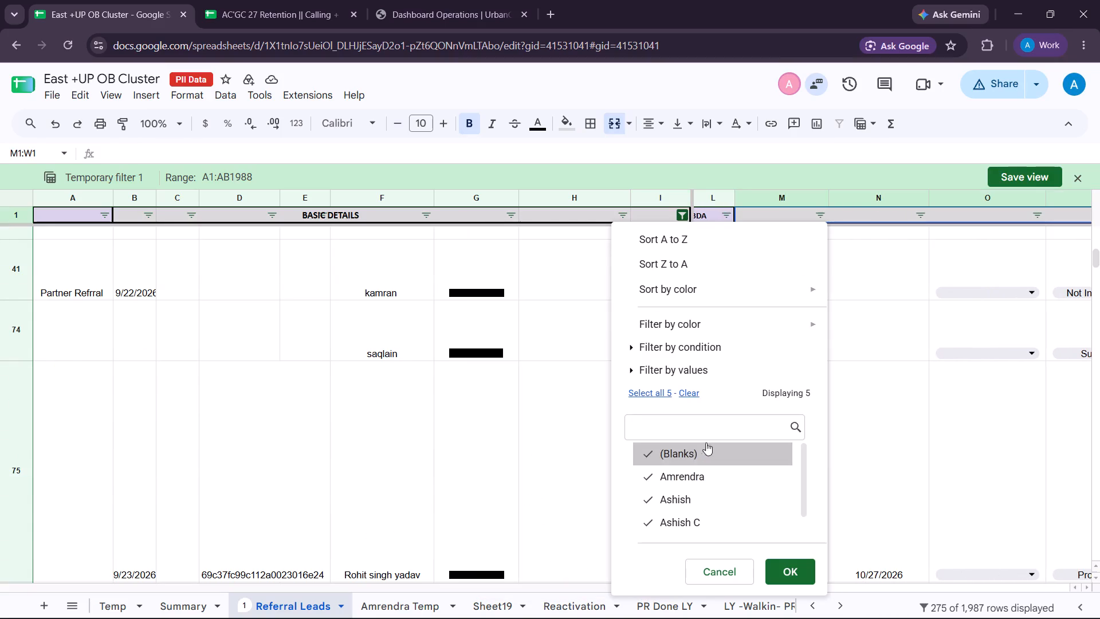
left_click(689, 391)
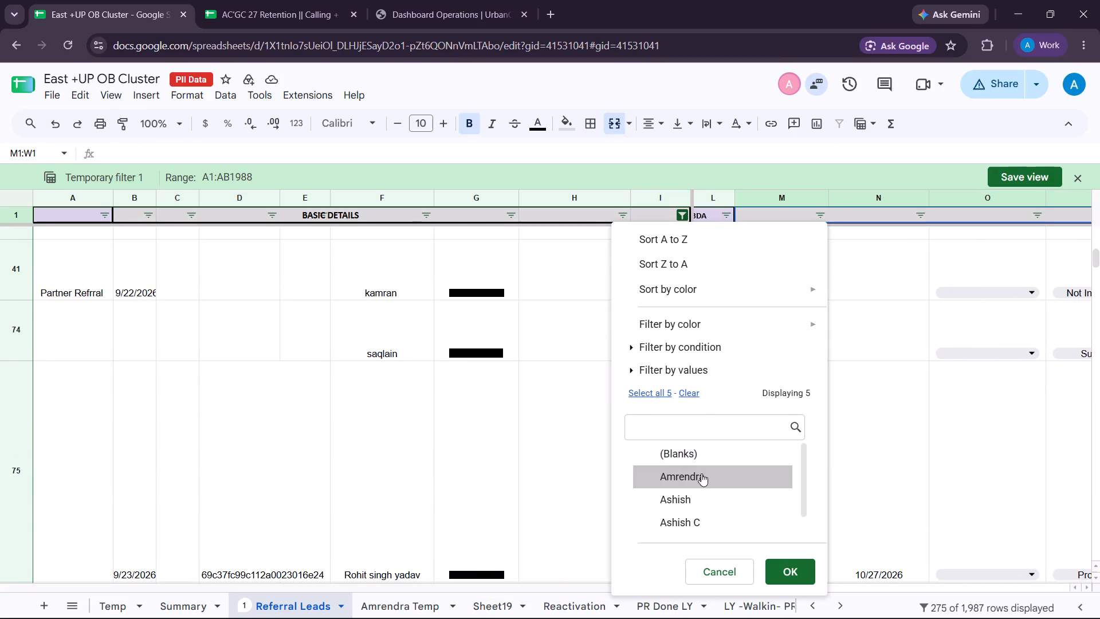
left_click(701, 473)
left_click(797, 577)
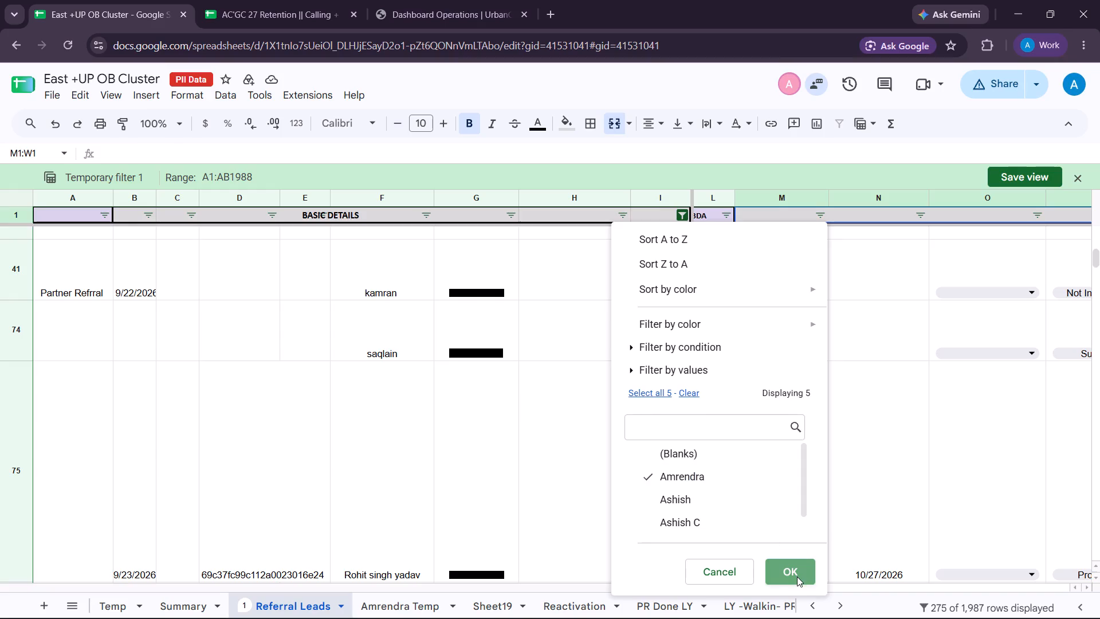
Examine Amrendra's filtered Kanpur rows, checking the POC, calling date and lead status columns.
scroll(814, 466, "down", 8)
scroll(814, 466, "left", 2)
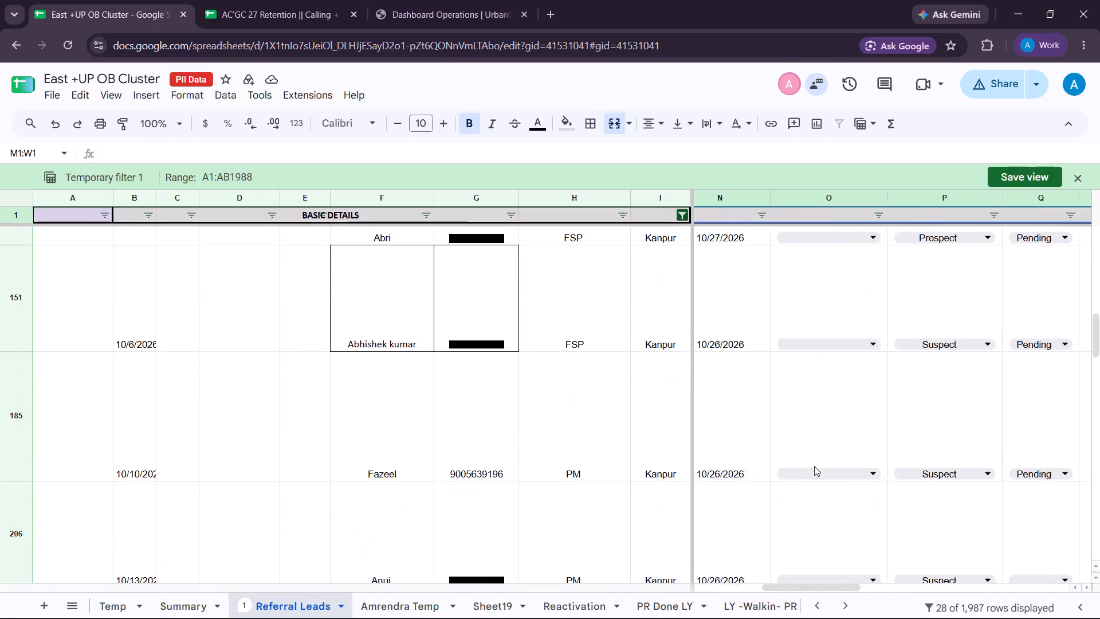
scroll(814, 466, "left", 5)
scroll(814, 466, "right", 6)
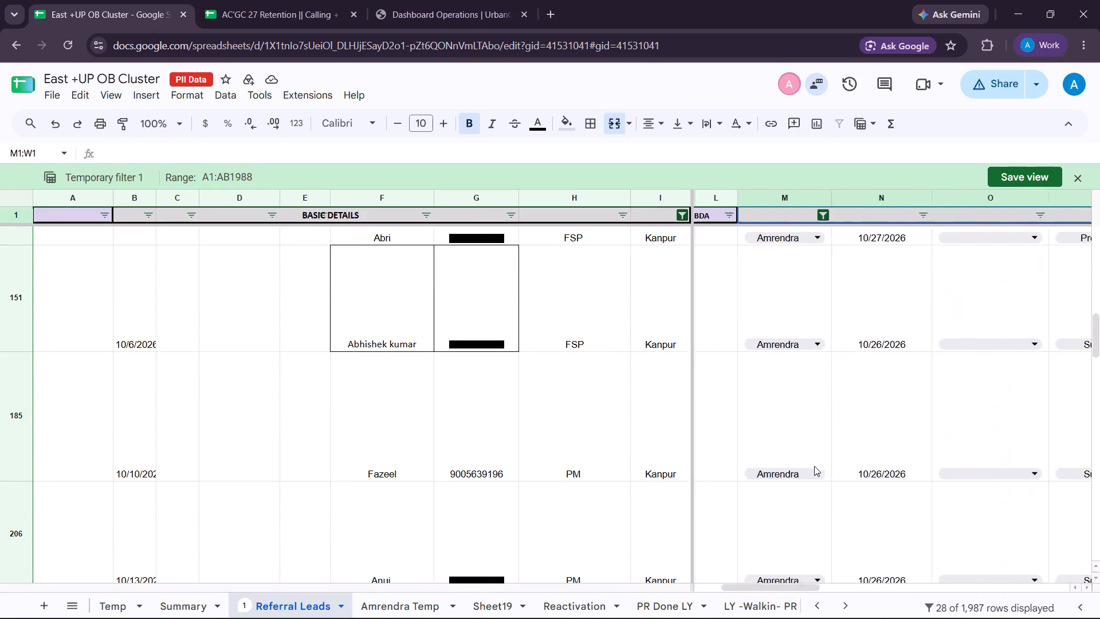
scroll(814, 466, "up", 1)
scroll(907, 361, "up", 2)
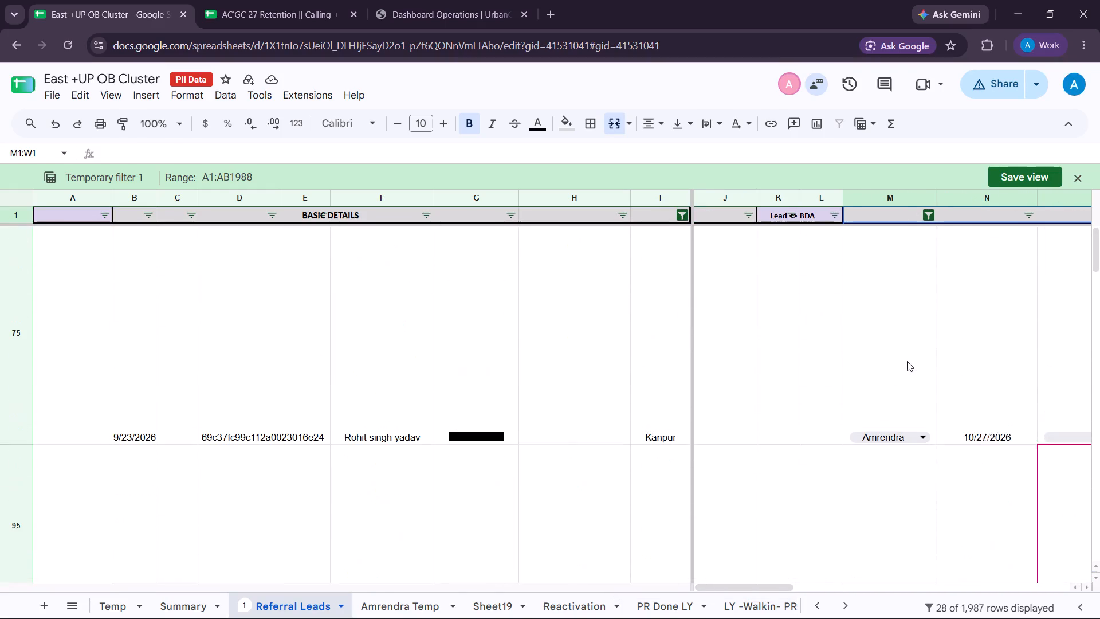
Filter column P to show only Prospect, excluding Suspect.
scroll(907, 361, "up", 8)
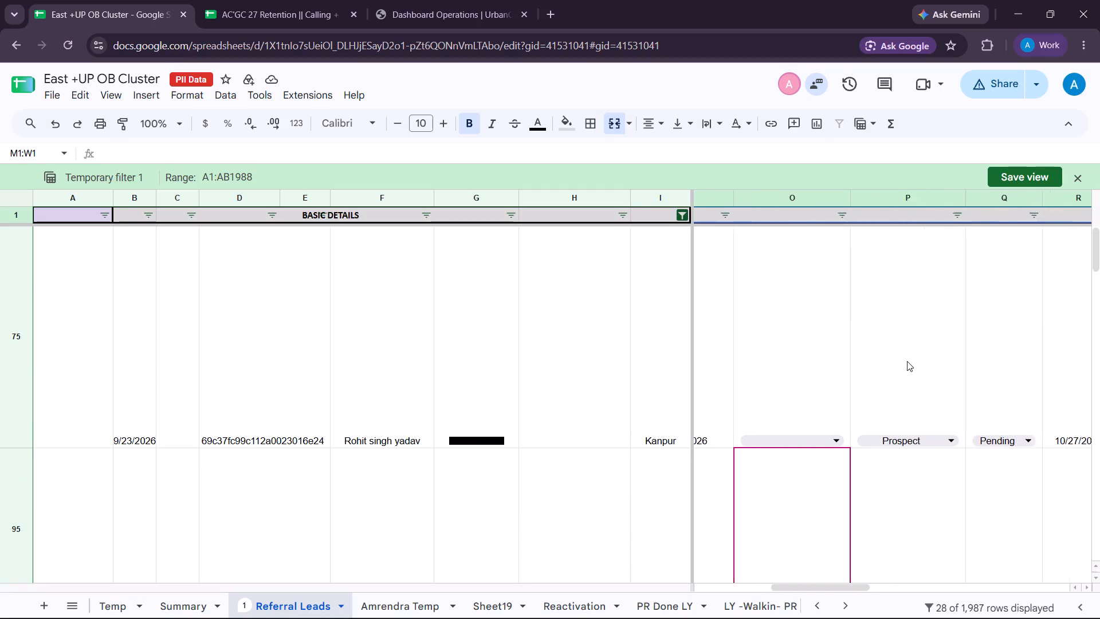
scroll(907, 361, "up", 3)
left_click(863, 210)
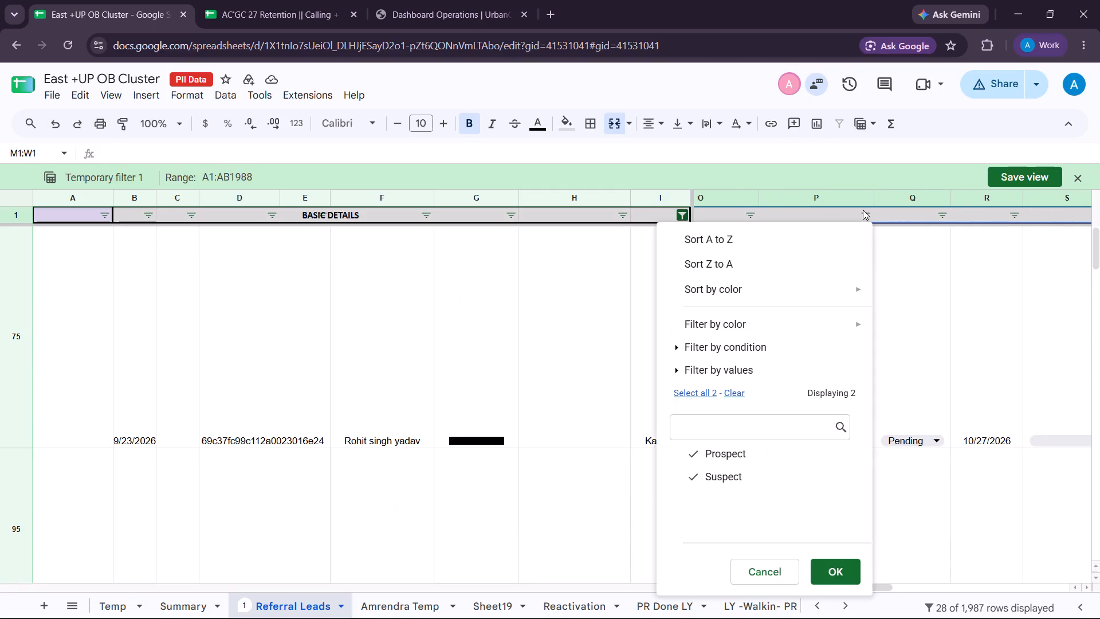
left_click(734, 483)
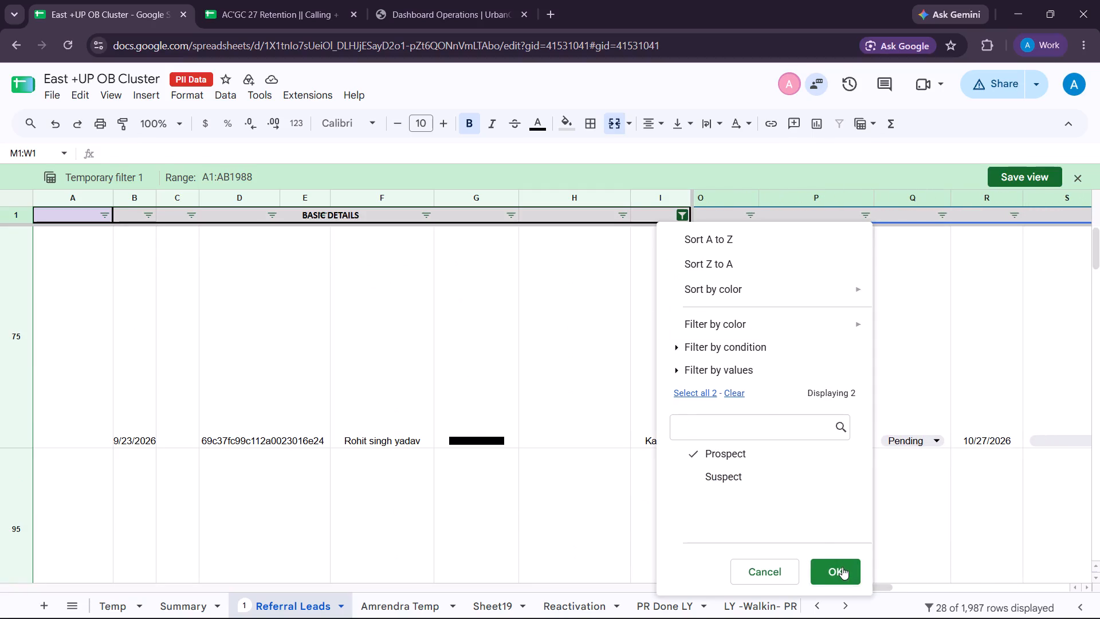
left_click(842, 567)
Review the filtered Prospect rows across the POC, calling date, visit status, date and comment columns.
scroll(862, 481, "down", 8)
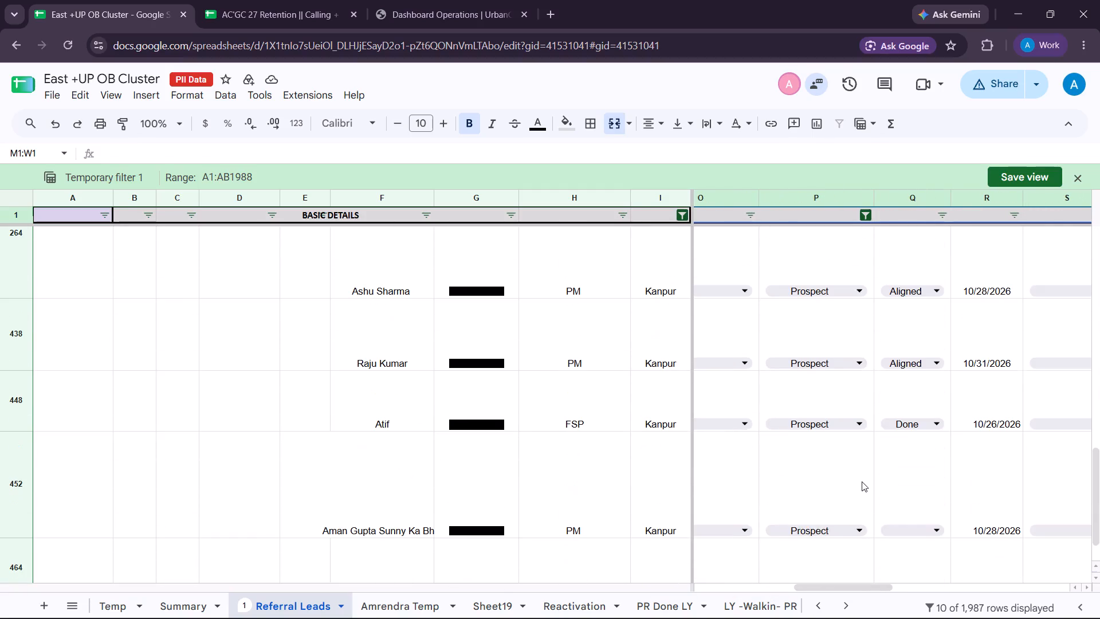
scroll(862, 481, "down", 1)
scroll(862, 481, "left", 2)
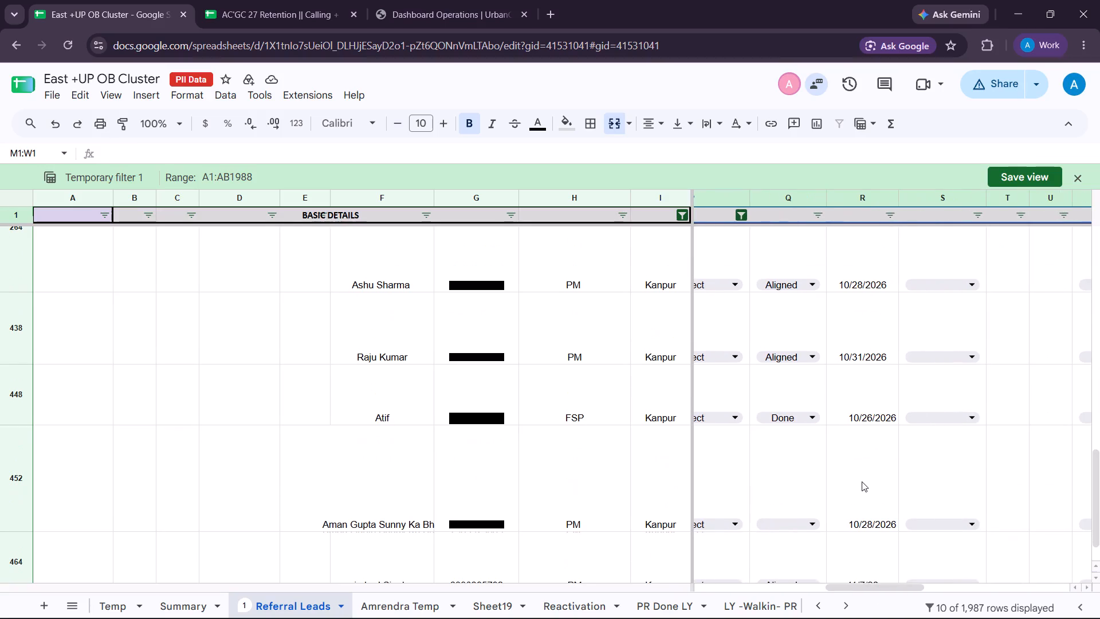
scroll(862, 481, "left", 4)
scroll(862, 481, "down", 2)
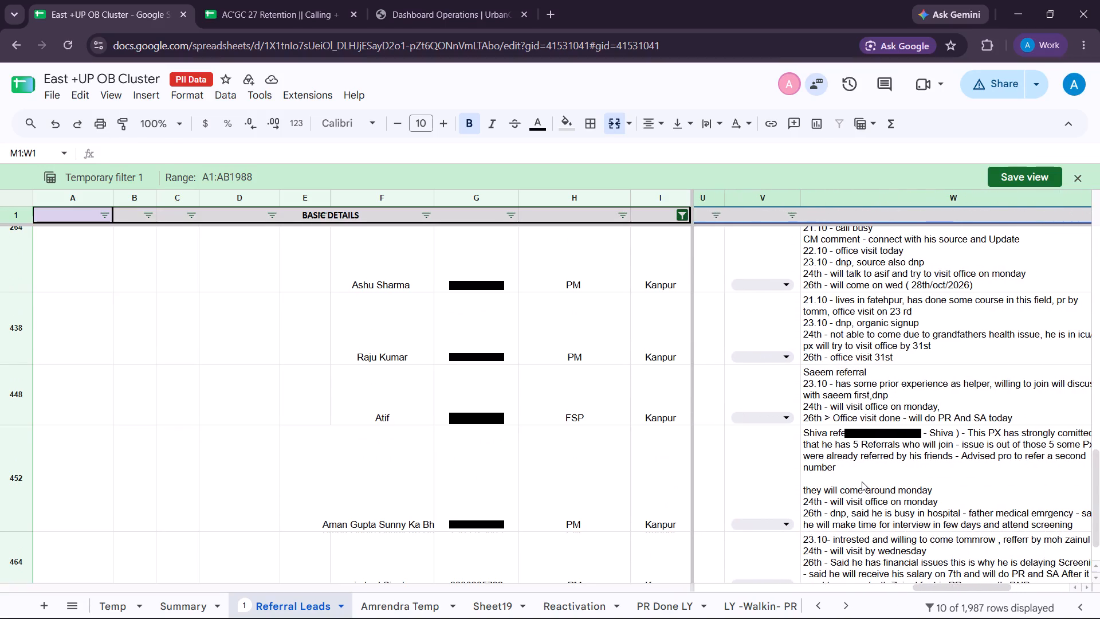
scroll(862, 481, "down", 2)
scroll(862, 481, "right", 7)
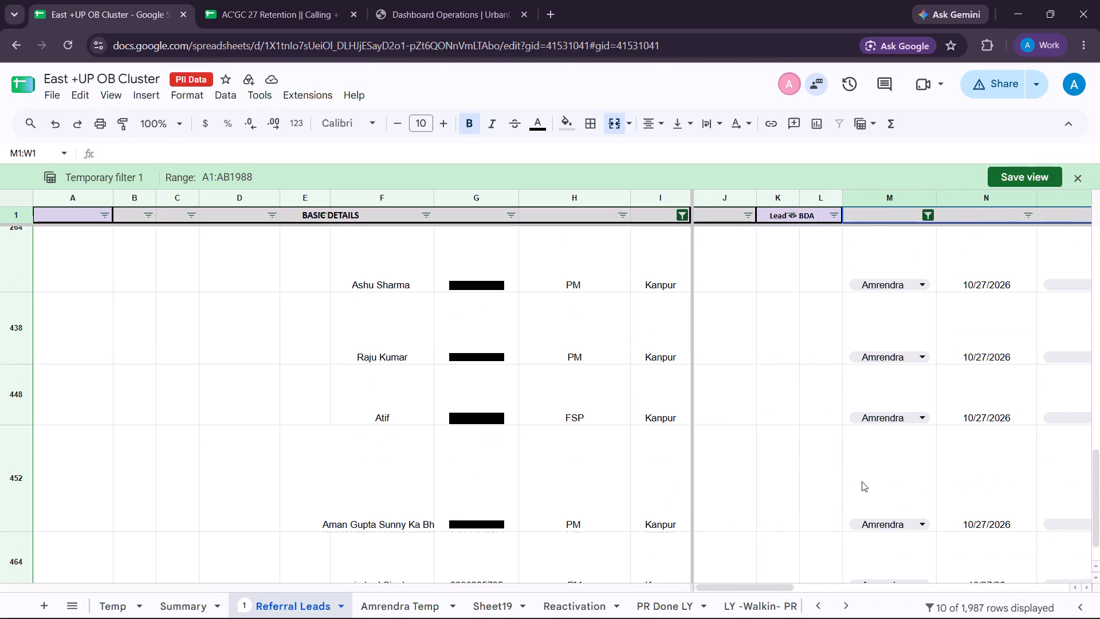
scroll(862, 481, "up", 9)
scroll(862, 481, "left", 8)
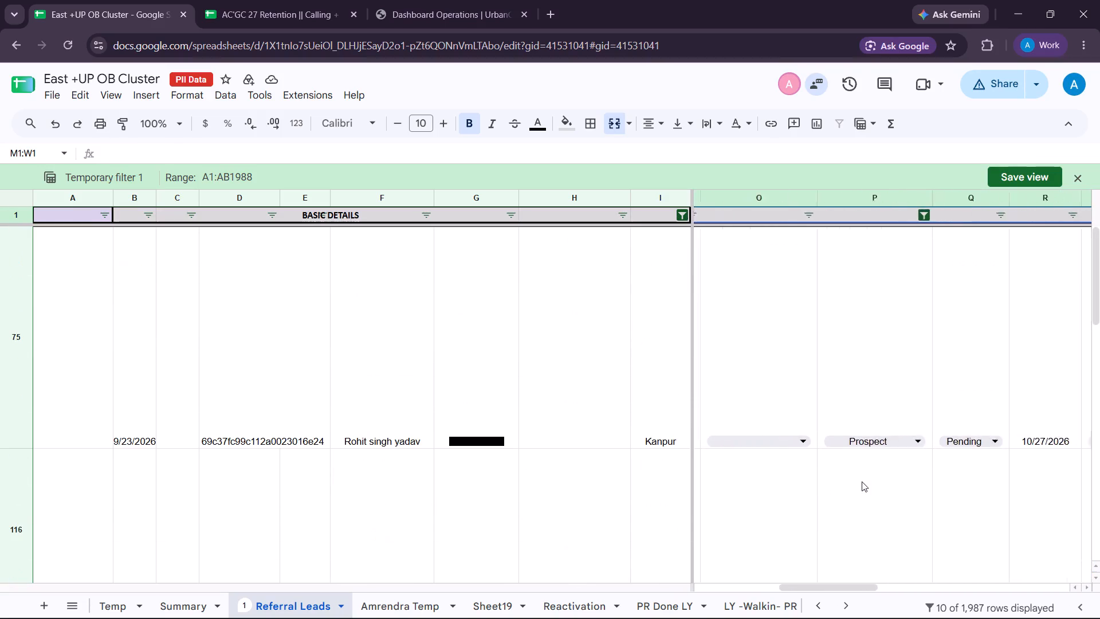
scroll(862, 481, "left", 1)
scroll(862, 481, "down", 11)
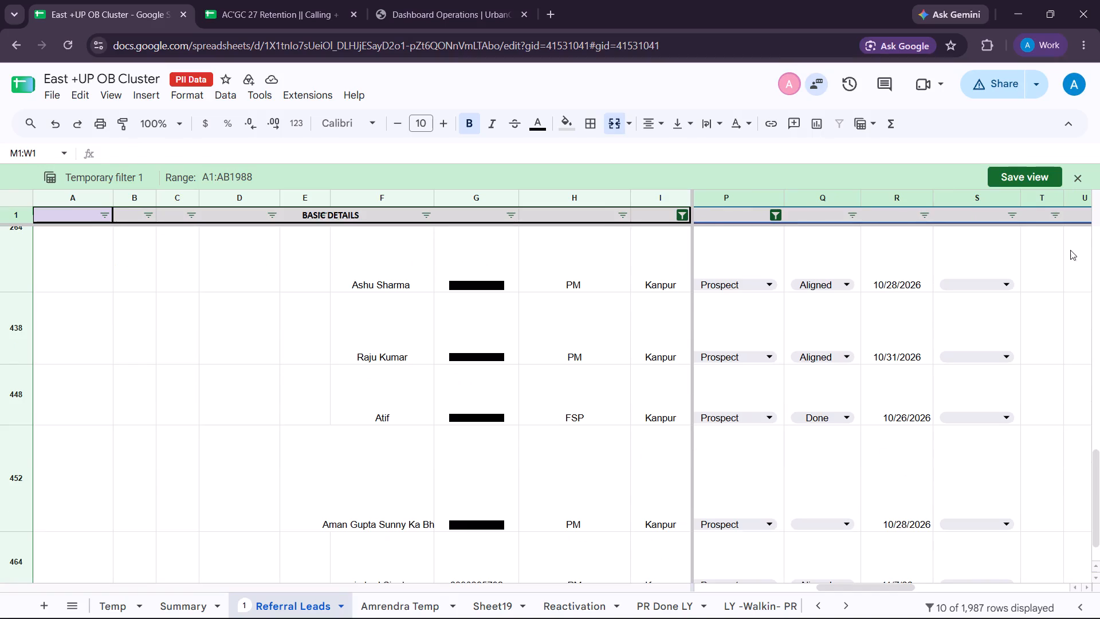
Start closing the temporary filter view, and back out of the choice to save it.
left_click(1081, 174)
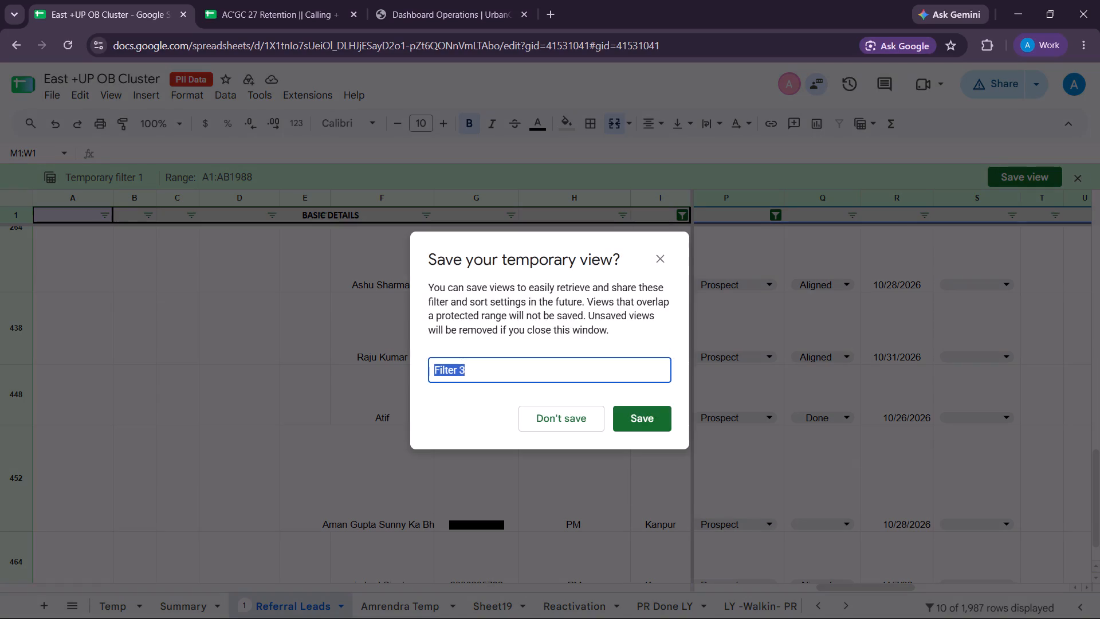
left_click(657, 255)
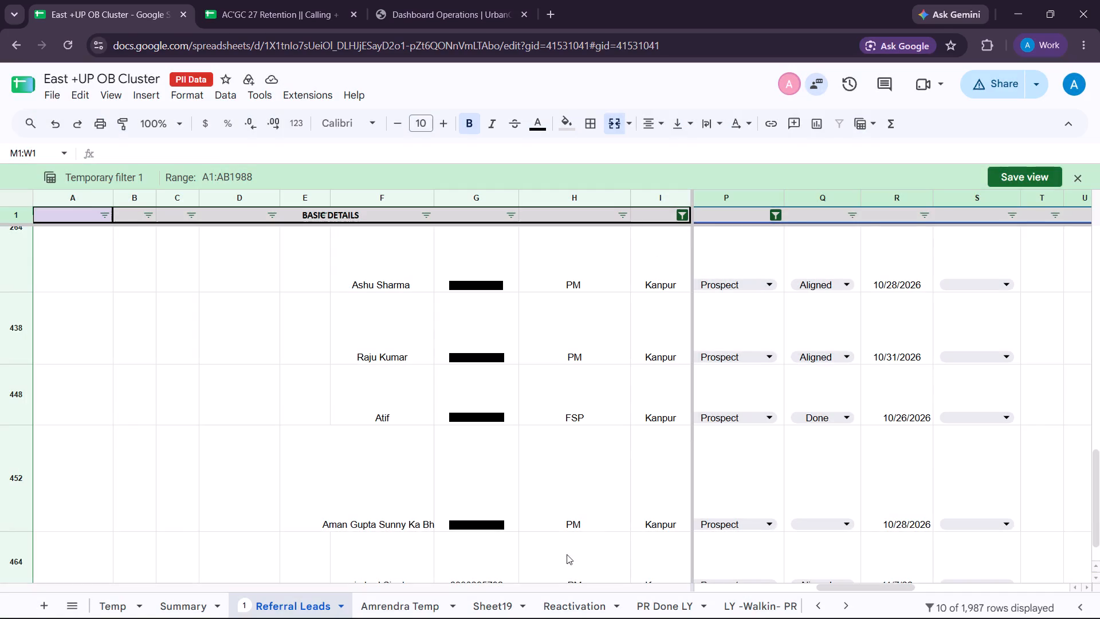
Examine the lead in row 464 cell by cell, from its name and type through columns P to S.
left_click(390, 570)
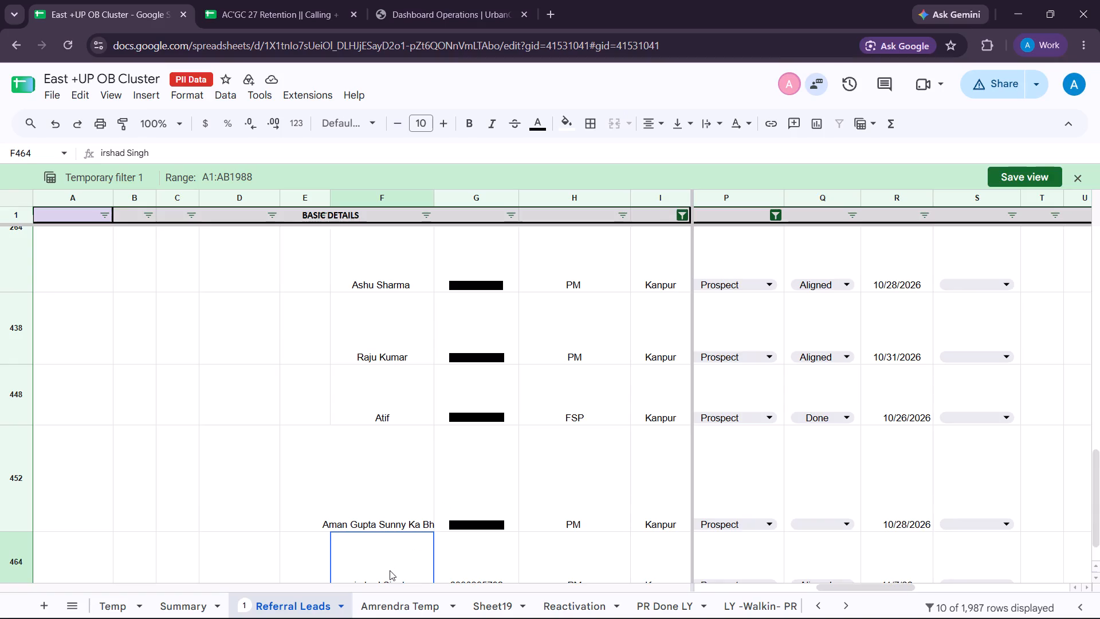
scroll(390, 570, "down", 3)
left_click(481, 569)
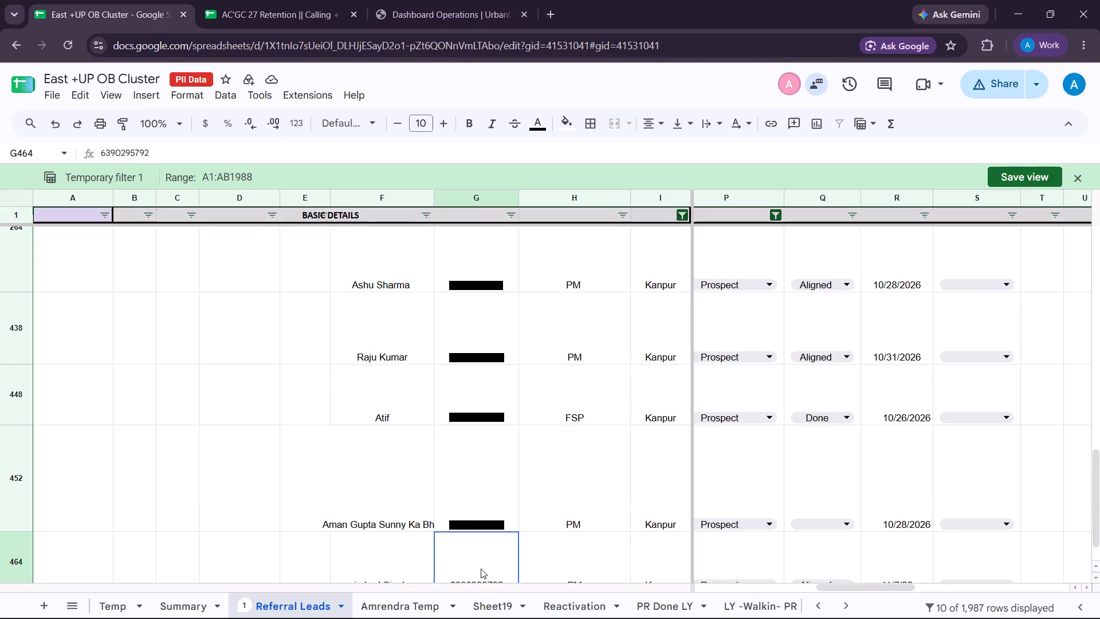
left_click(551, 561)
left_click(682, 549)
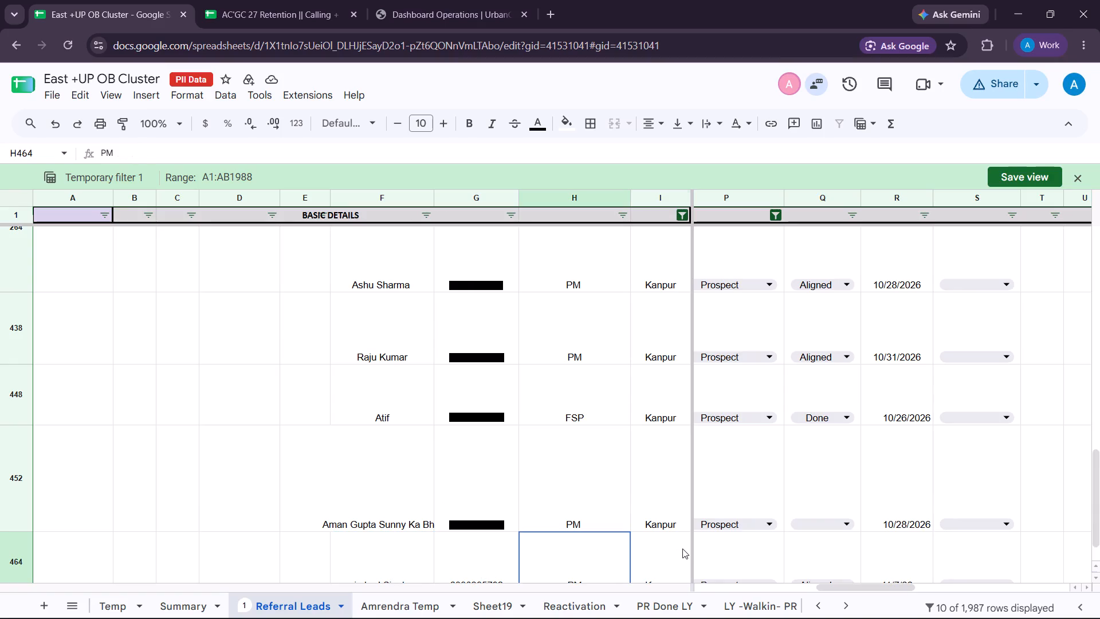
left_click(748, 548)
left_click(827, 550)
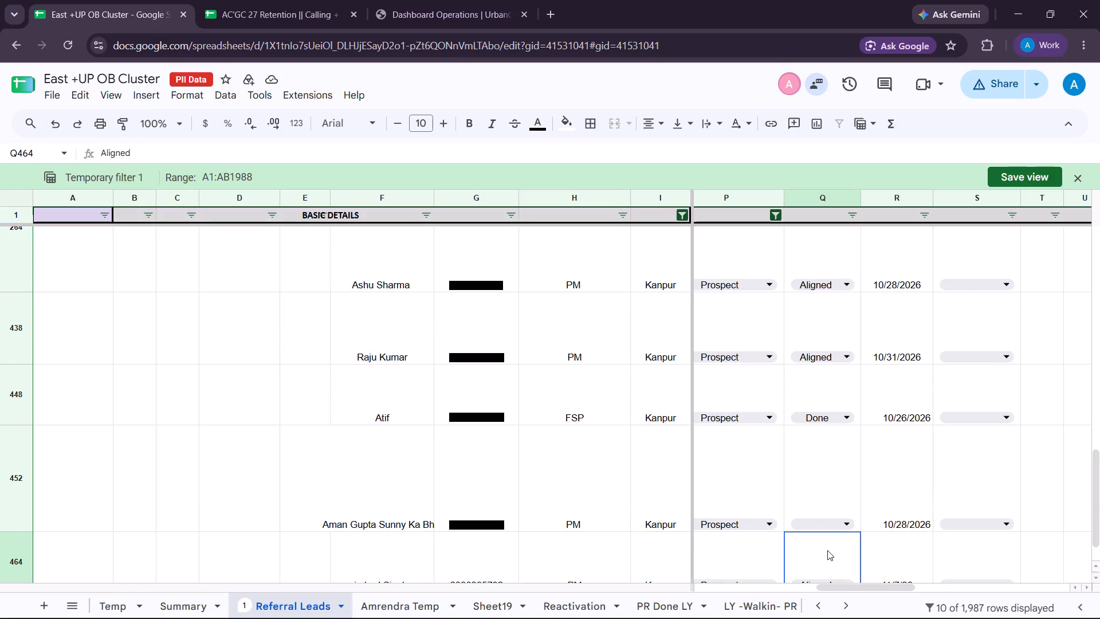
left_click(884, 548)
left_click(953, 549)
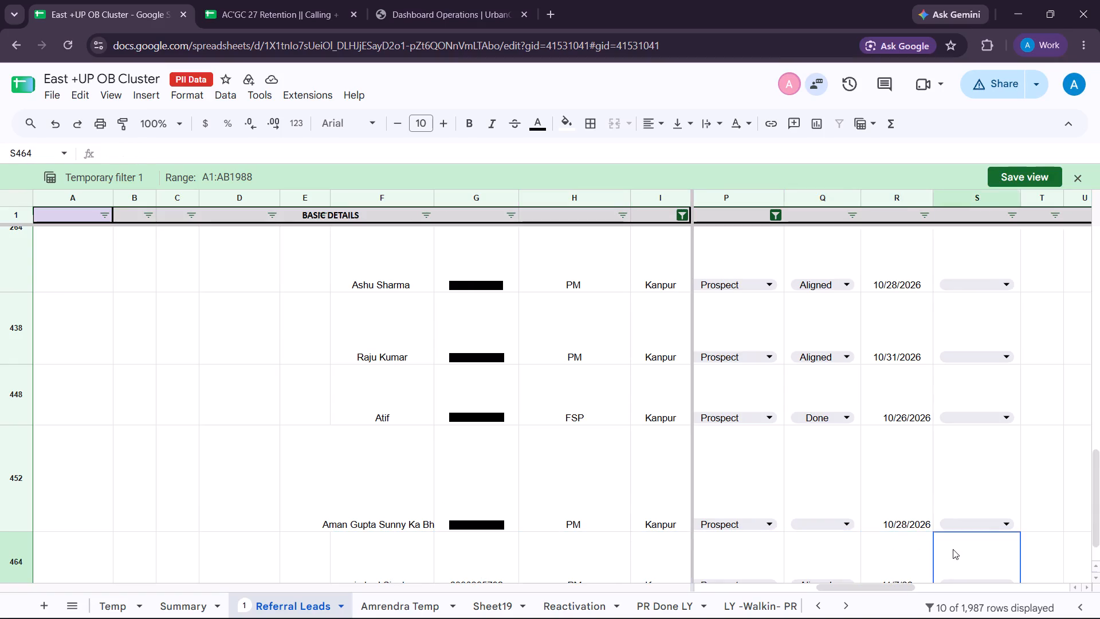
scroll(877, 463, "down", 1)
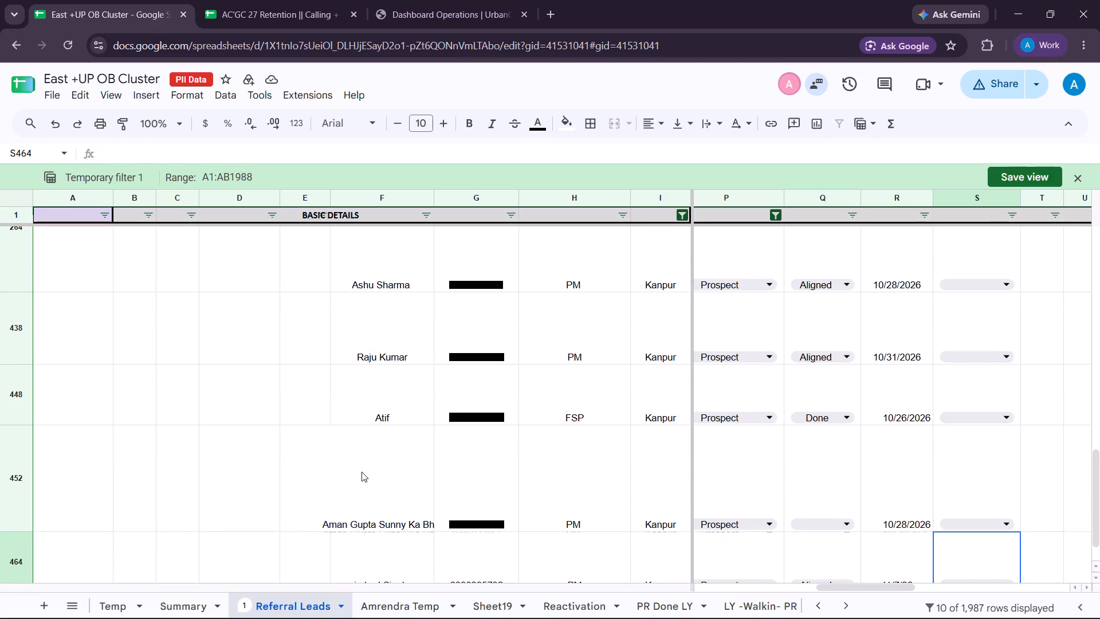
Check the lead name in row 452 and look through the statuses and dates of the filtered rows above it.
left_click(362, 472)
scroll(362, 472, "up", 3)
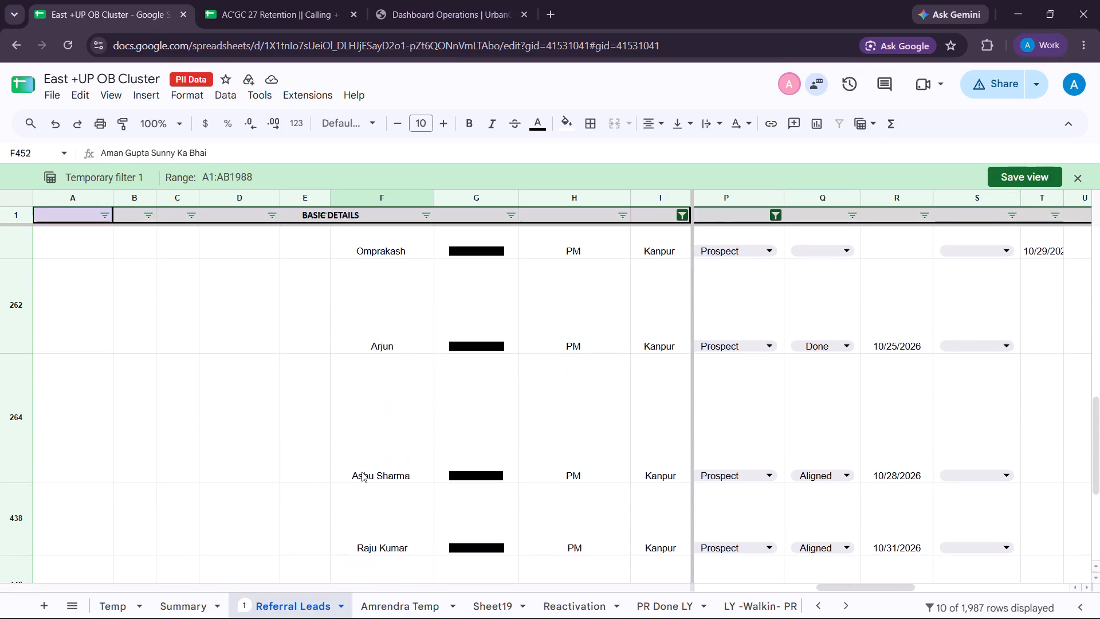
scroll(362, 472, "up", 5)
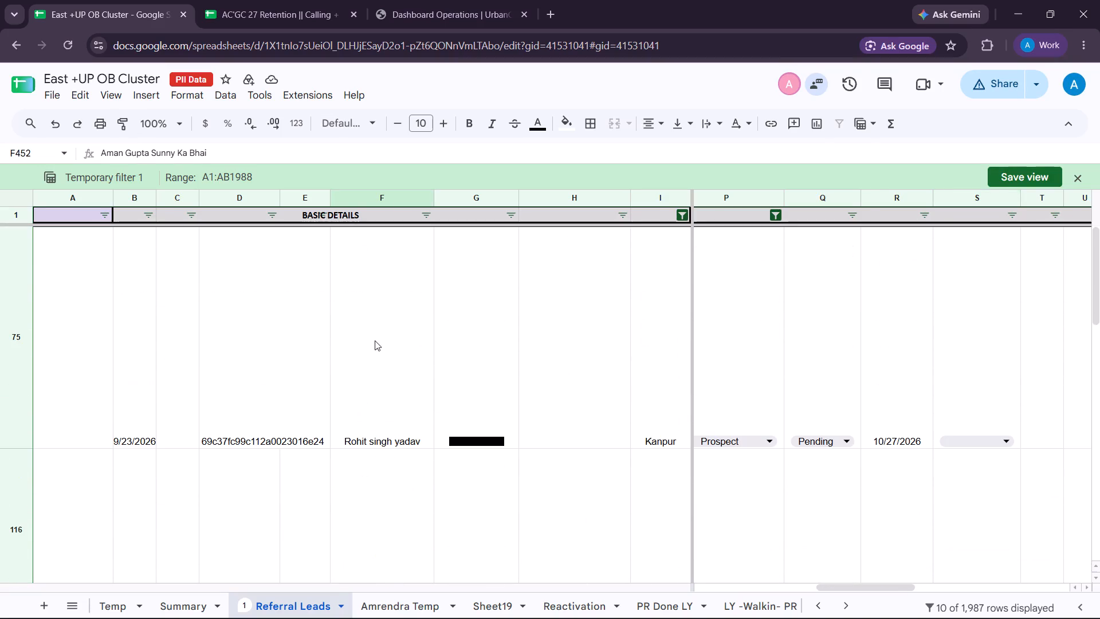
scroll(375, 340, "down", 2)
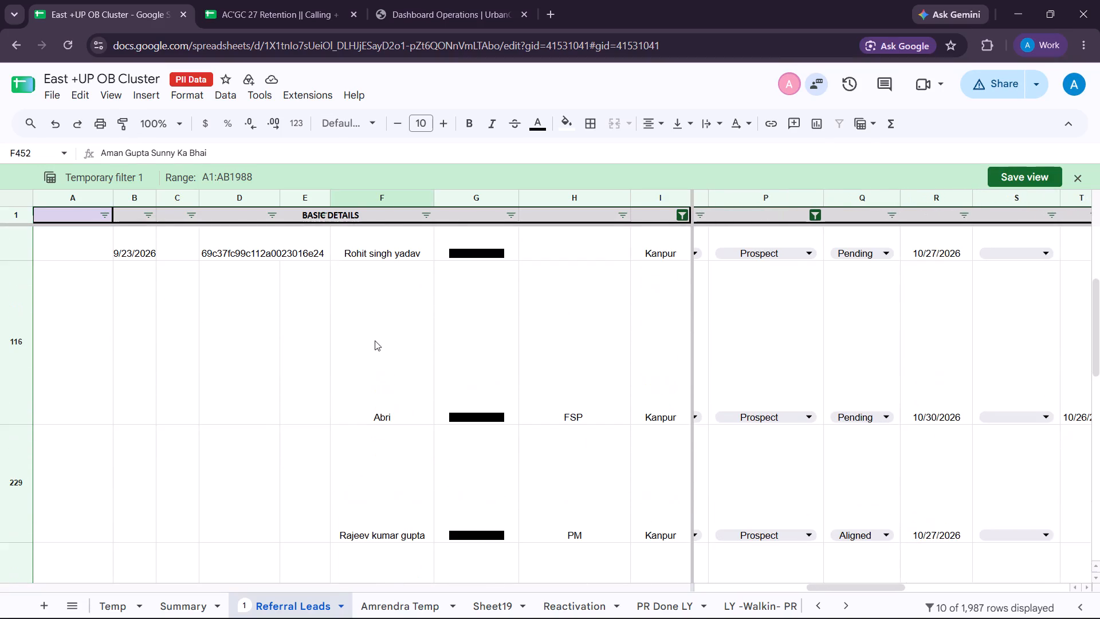
scroll(375, 340, "down", 1)
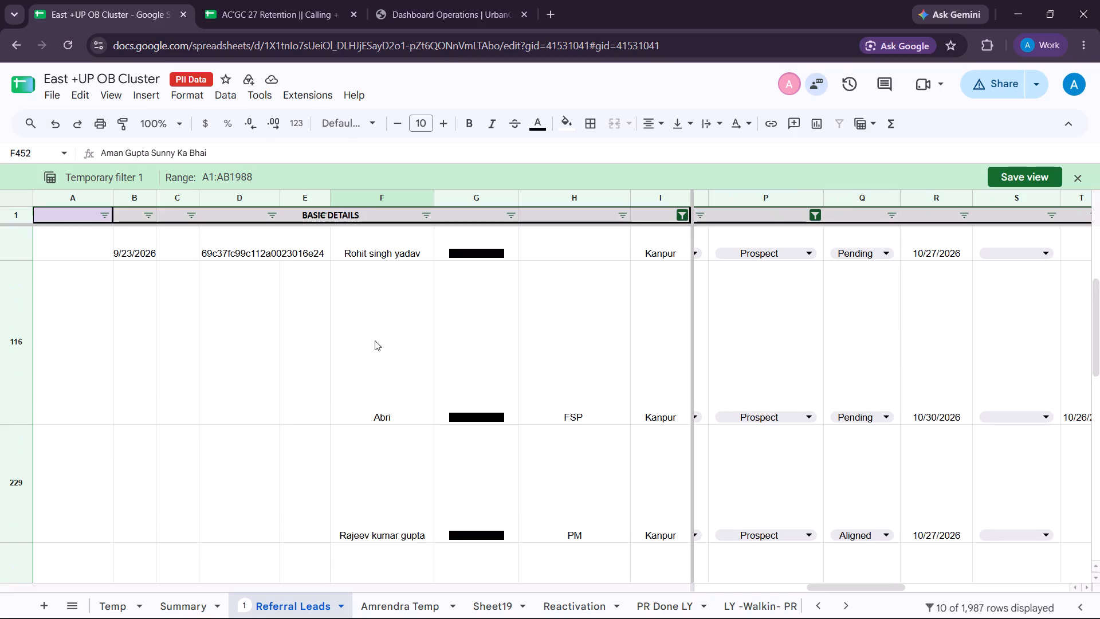
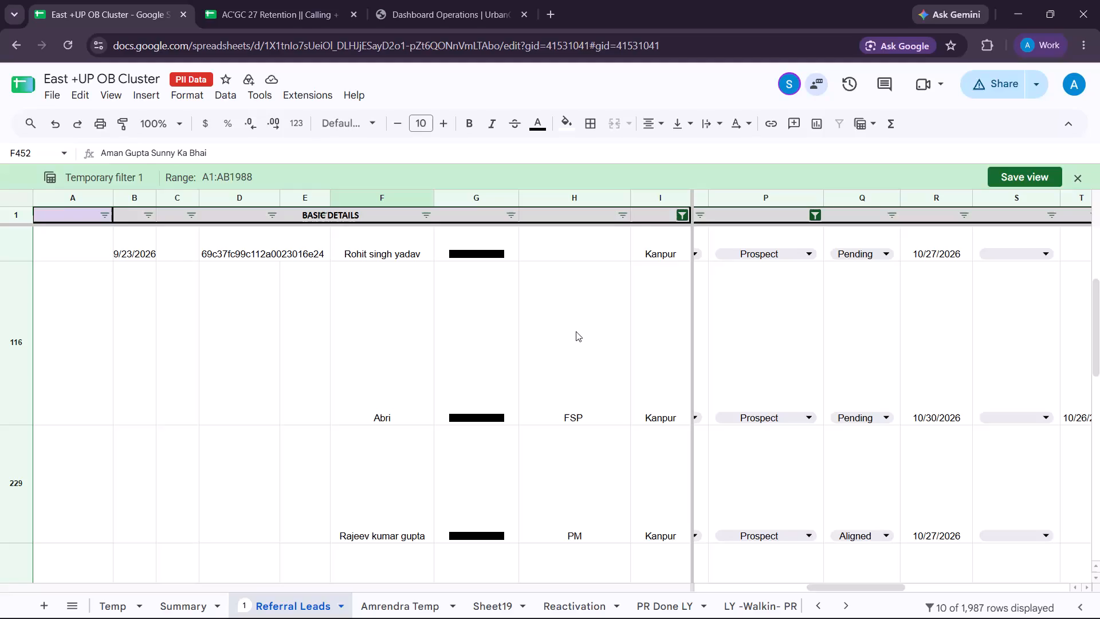
Switch to the AC'GC 27 Retention spreadsheet and look through the Working Sheet's columns, from plan and recovery through season activity, POC and comments.
scroll(576, 331, "up", 6)
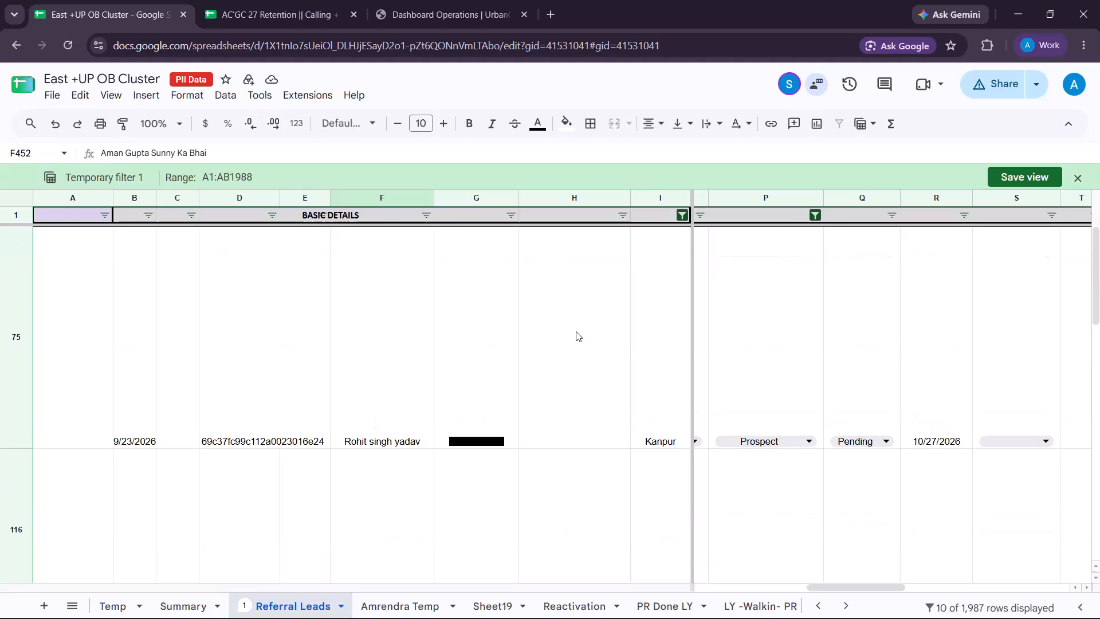
left_click(316, 0)
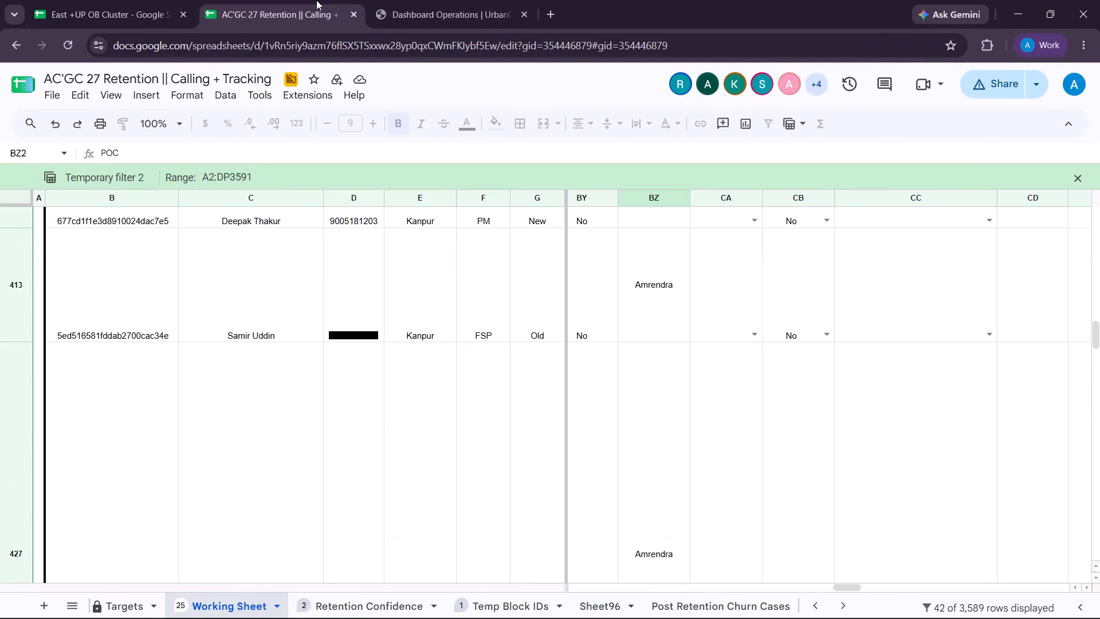
scroll(441, 339, "right", 12)
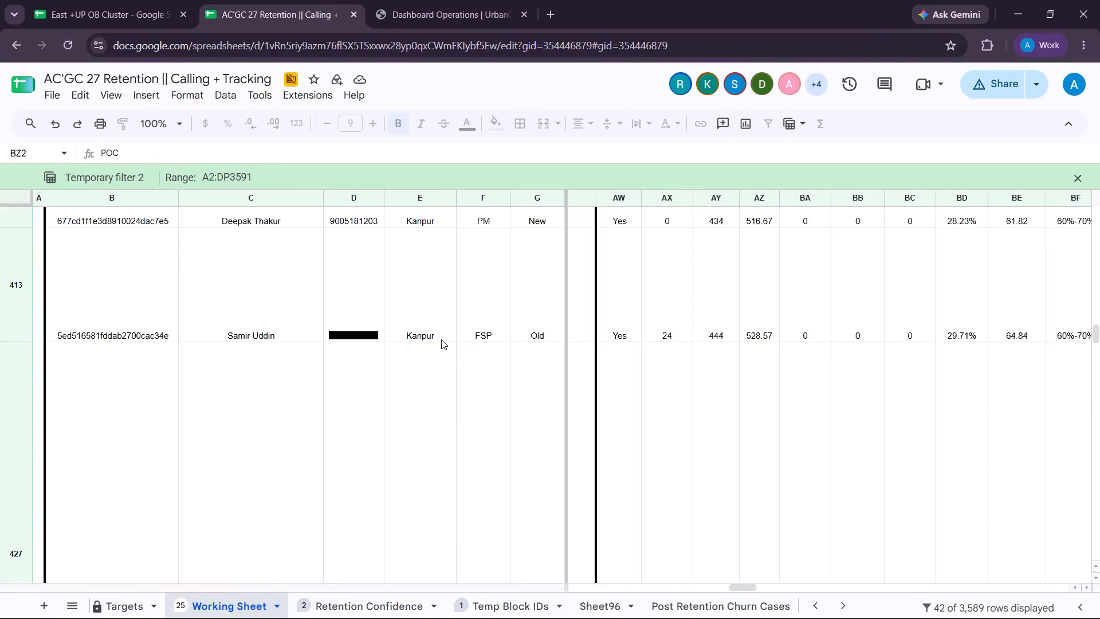
scroll(441, 339, "right", 6)
scroll(441, 339, "up", 6)
scroll(441, 339, "right", 4)
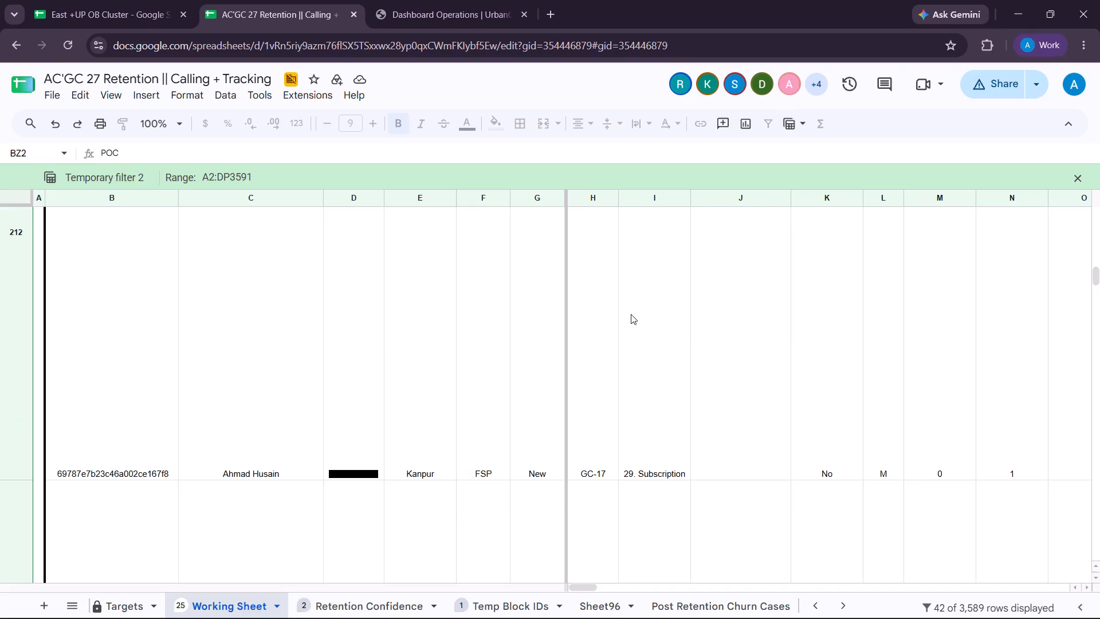
scroll(631, 314, "up", 15)
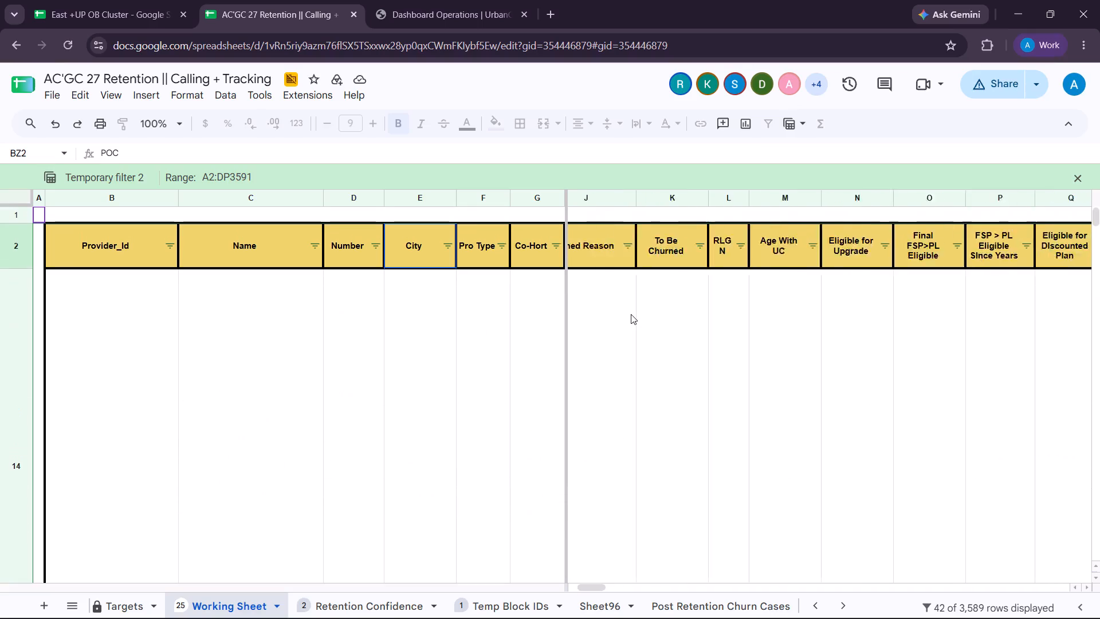
scroll(631, 314, "up", 1)
scroll(631, 314, "left", 4)
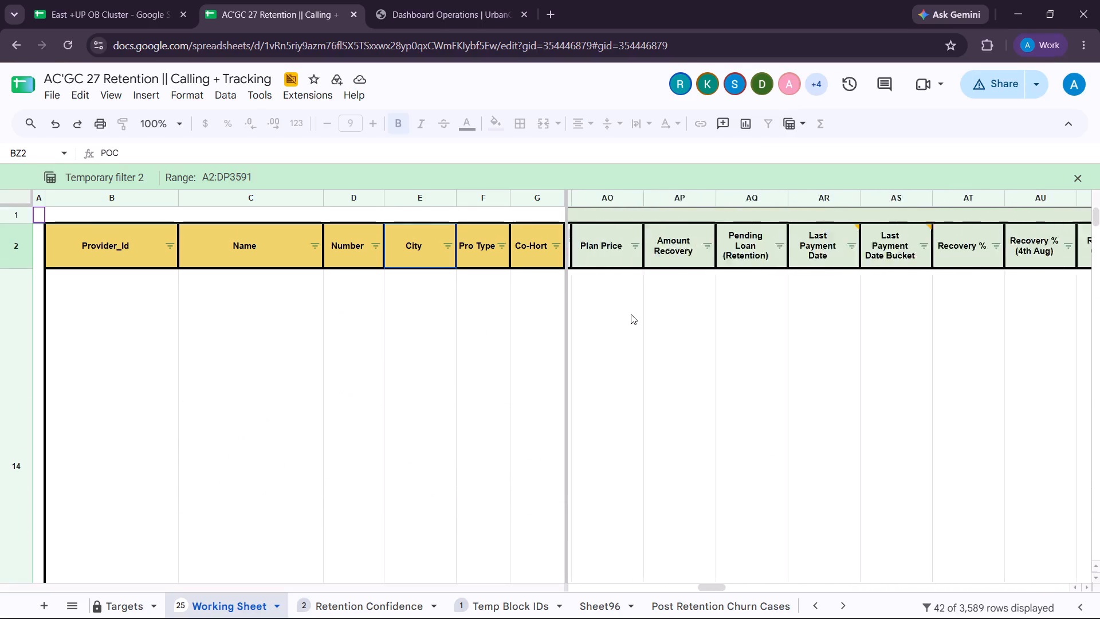
scroll(631, 314, "left", 5)
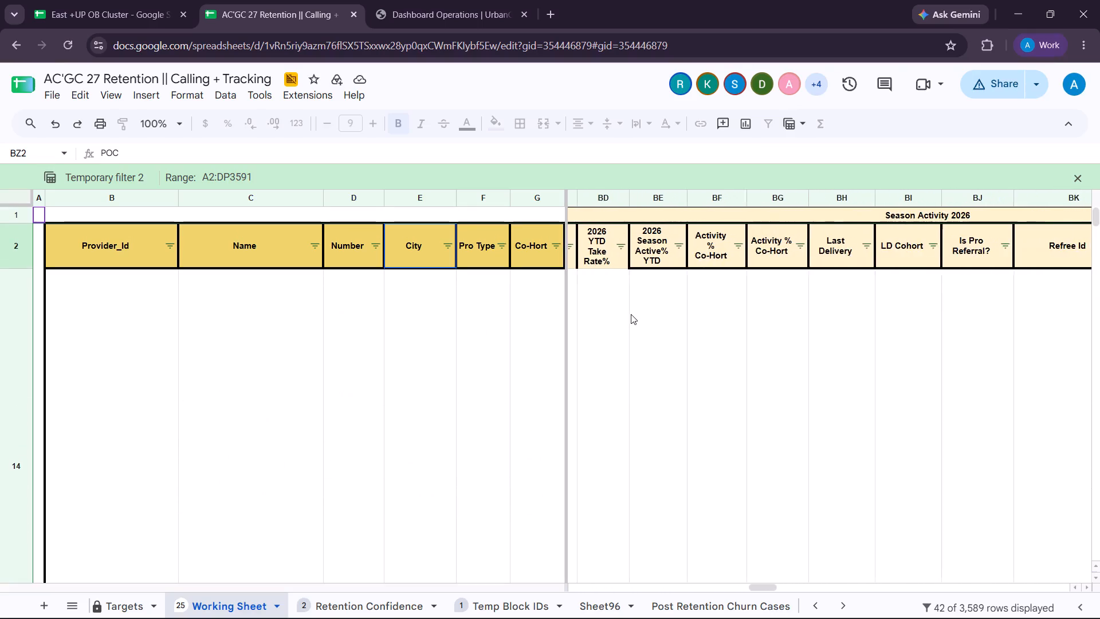
scroll(631, 314, "left", 4)
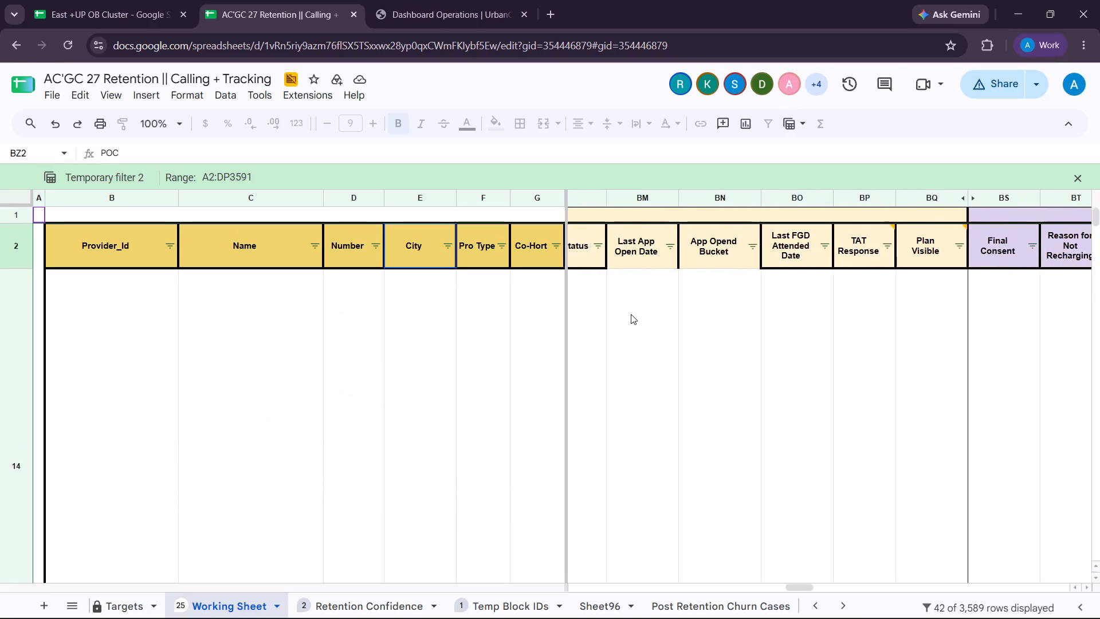
scroll(631, 314, "left", 2)
scroll(631, 314, "down", 3)
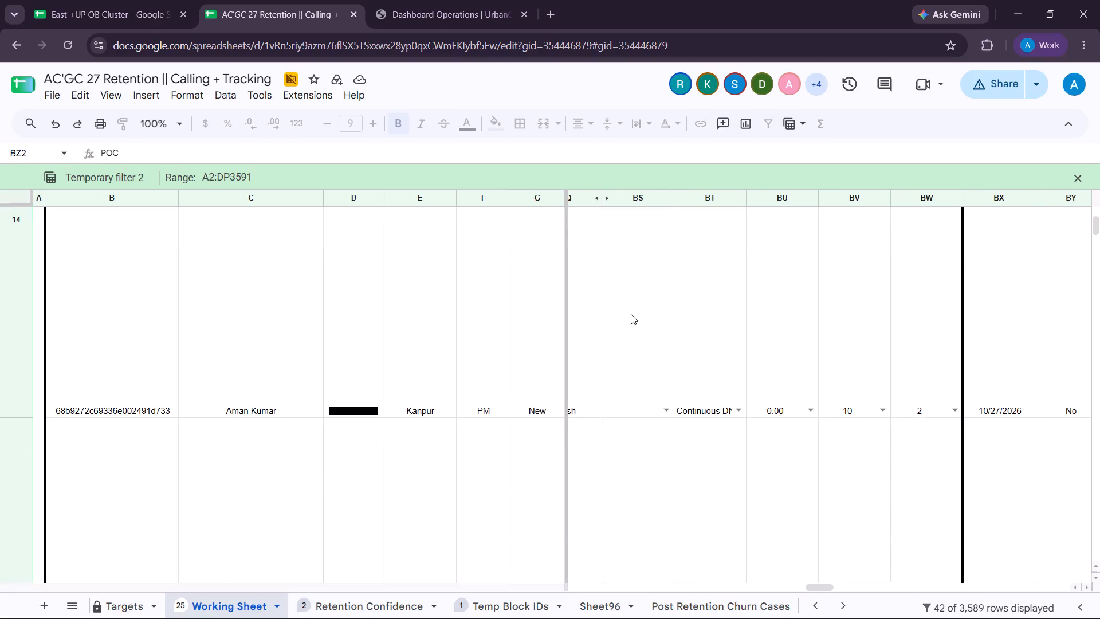
scroll(631, 314, "up", 4)
scroll(631, 314, "left", 2)
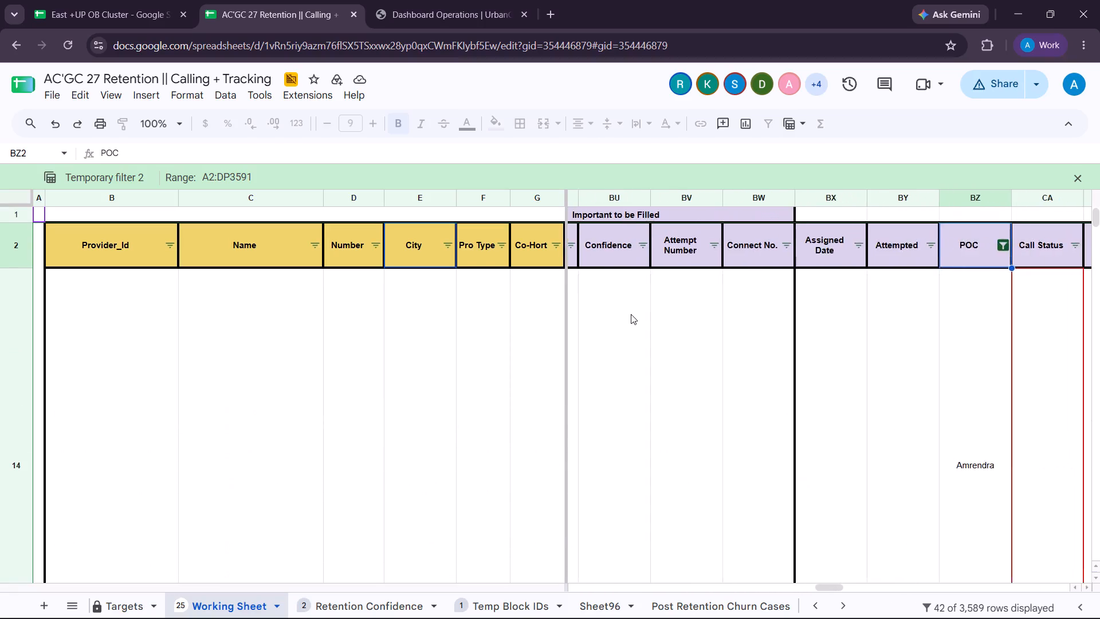
scroll(631, 314, "left", 5)
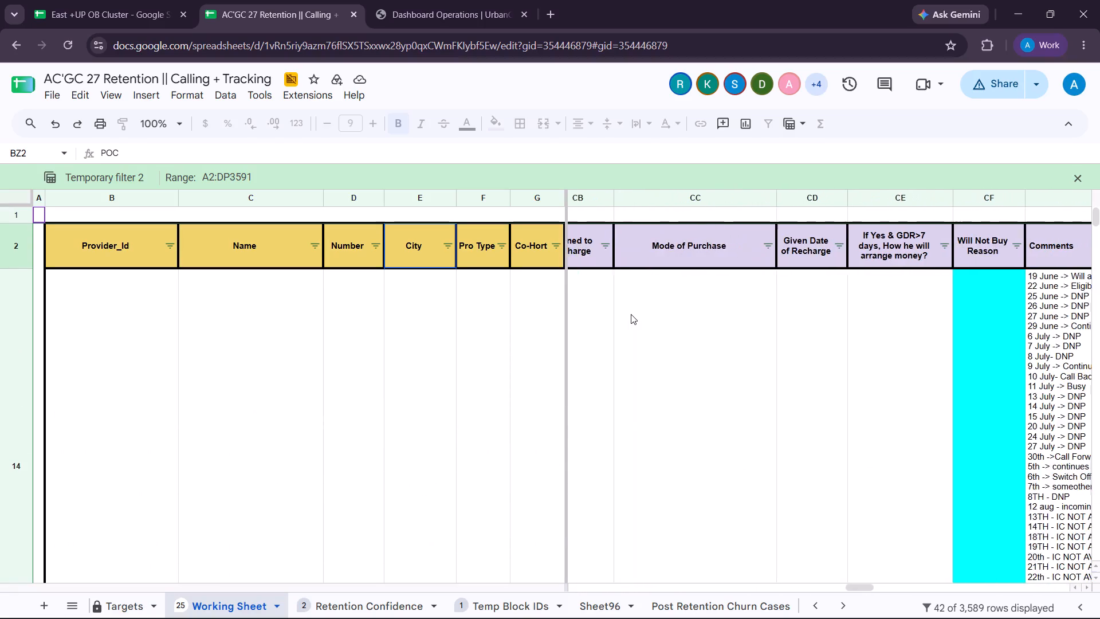
scroll(631, 314, "left", 2)
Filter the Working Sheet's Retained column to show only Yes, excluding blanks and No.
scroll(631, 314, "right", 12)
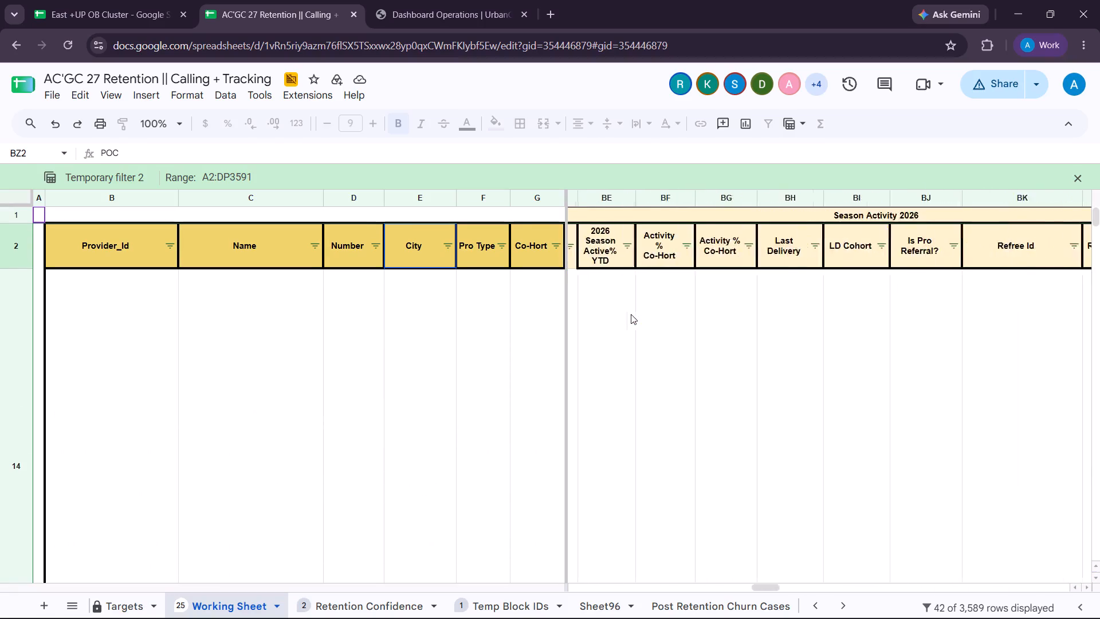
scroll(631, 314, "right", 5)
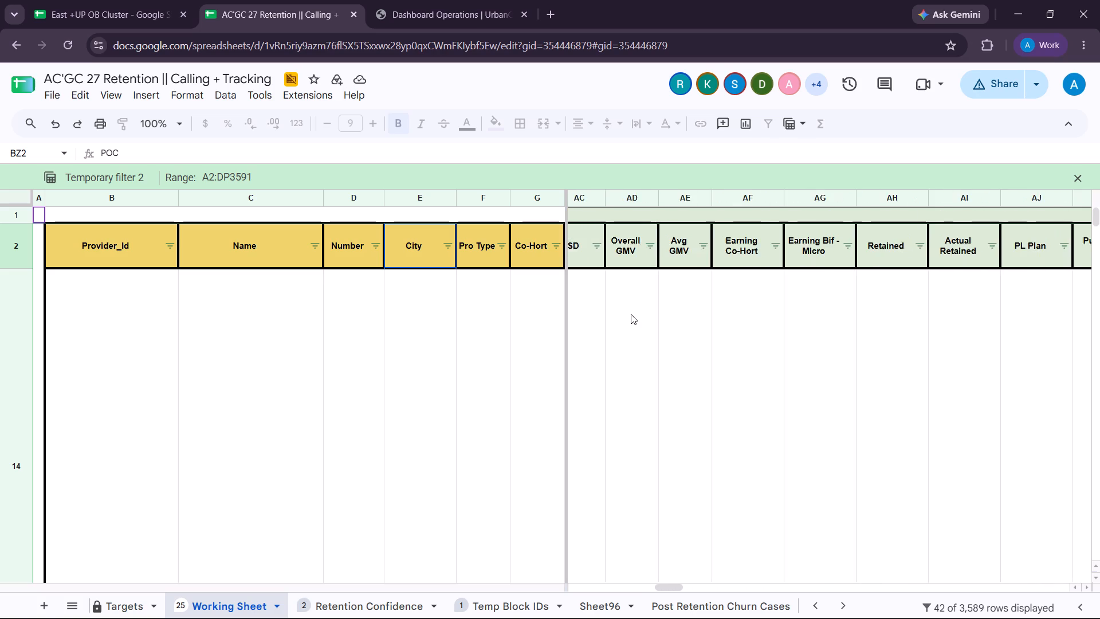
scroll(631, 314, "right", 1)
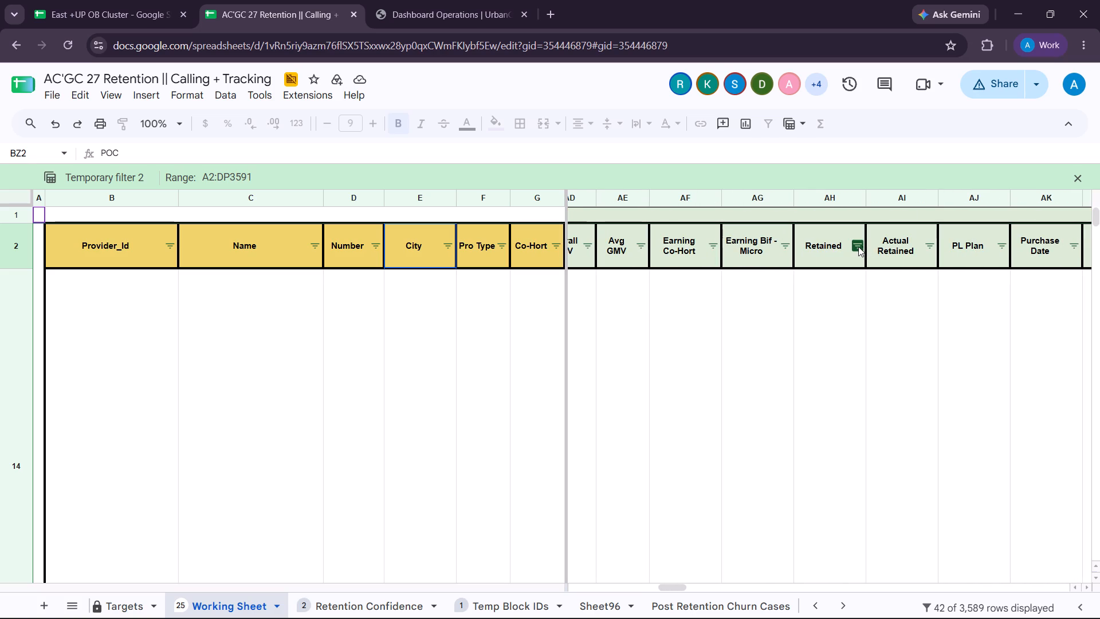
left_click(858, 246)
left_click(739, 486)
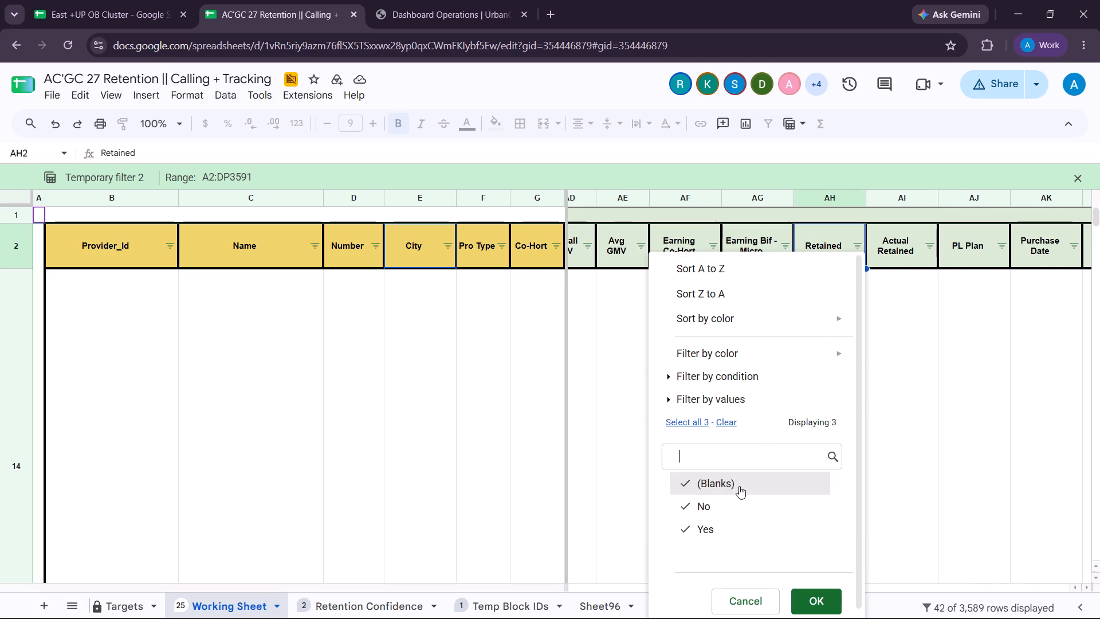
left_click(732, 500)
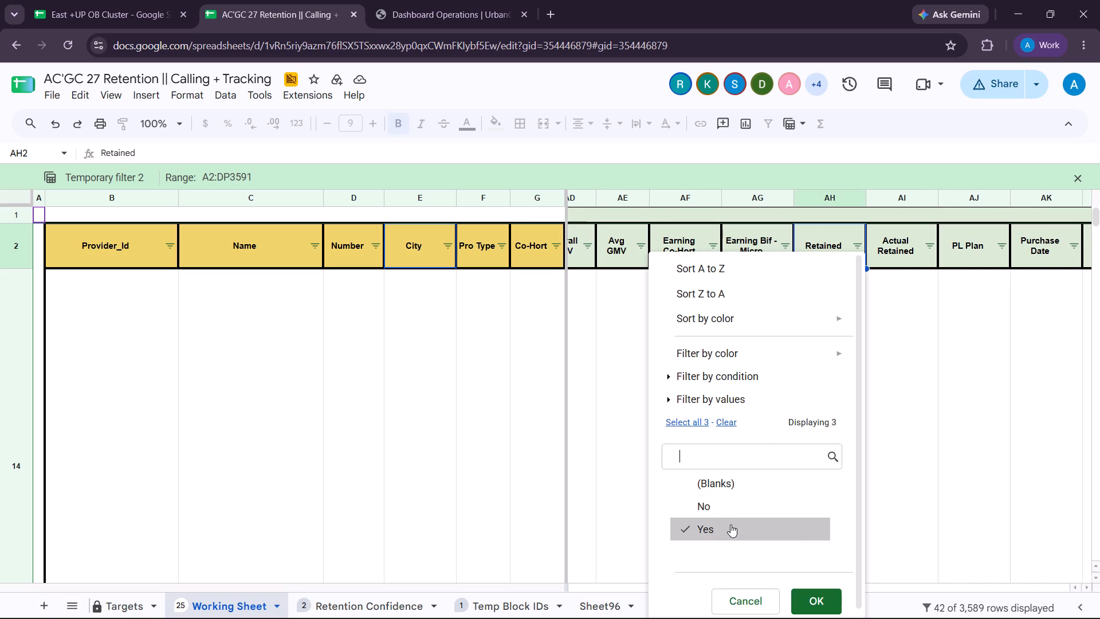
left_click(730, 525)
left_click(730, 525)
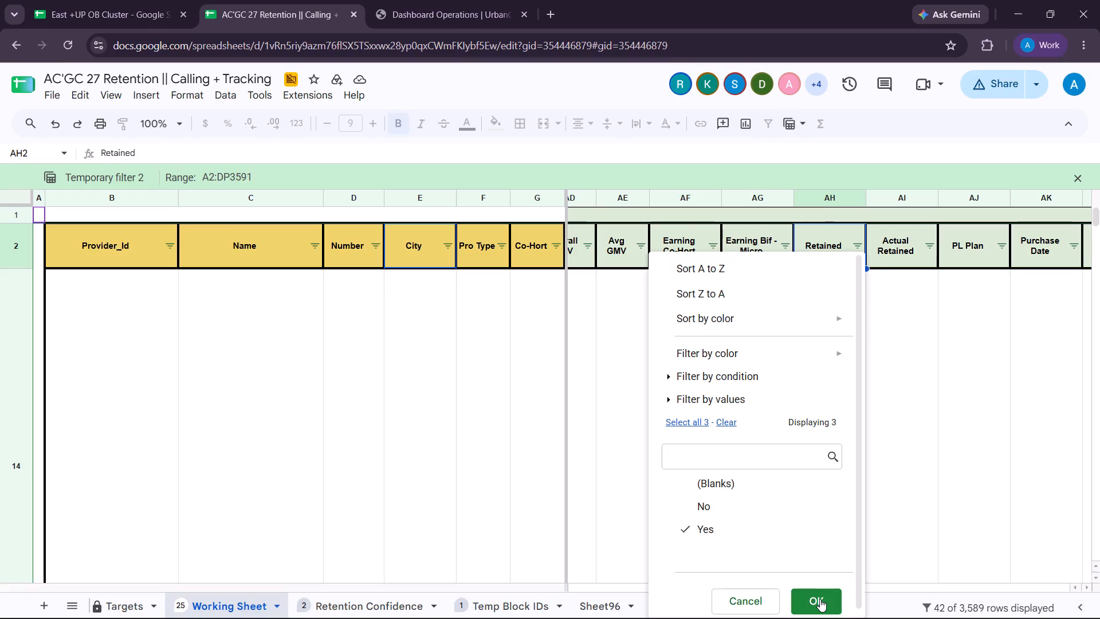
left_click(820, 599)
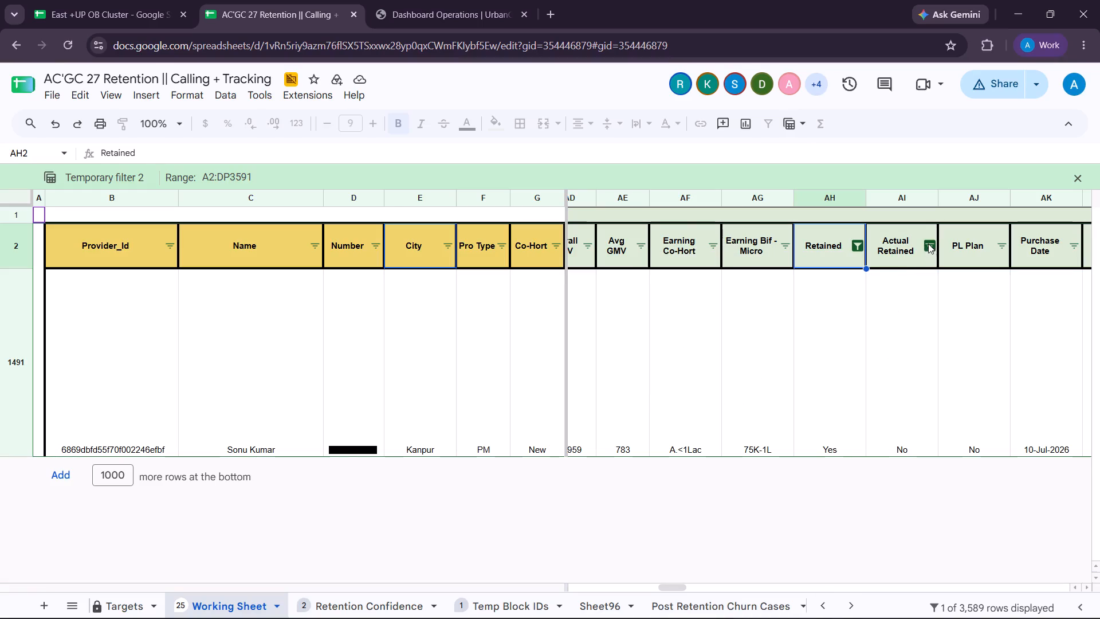
Check the Actual Retained filter values and examine the filtered row's purchase date, plan type, plan price and pending loan.
left_click(928, 244)
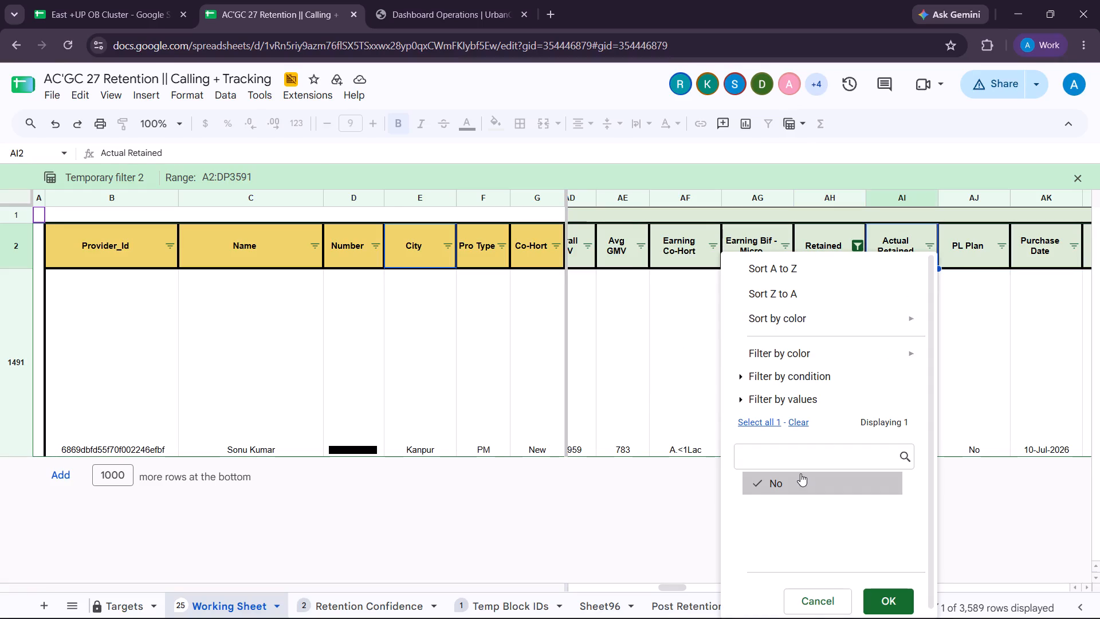
left_click(681, 497)
scroll(825, 427, "up", 3)
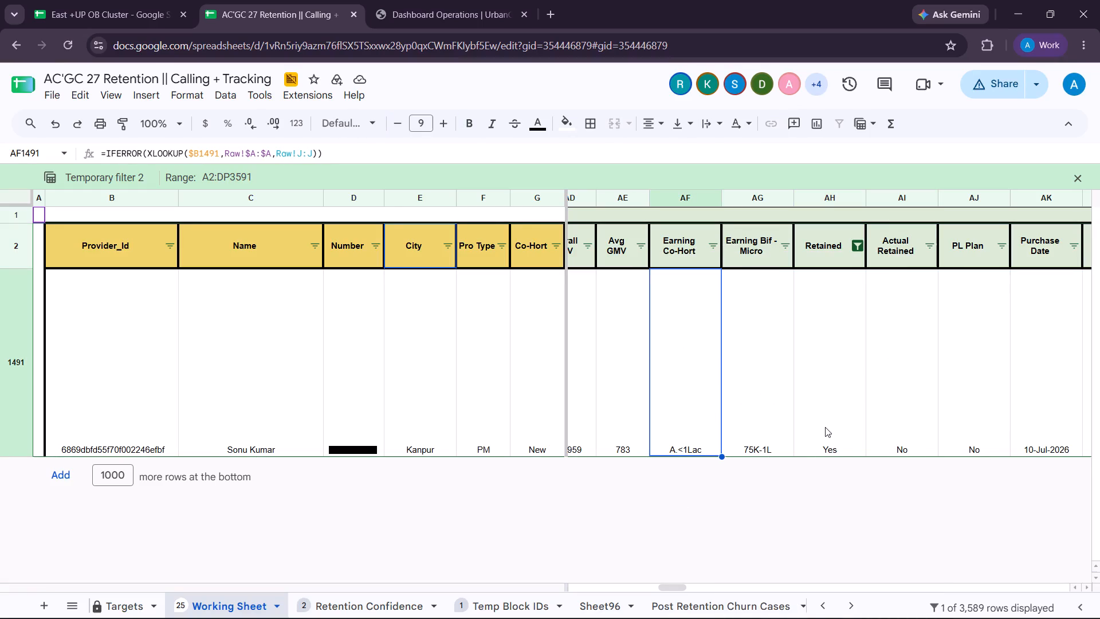
scroll(825, 427, "up", 2)
scroll(925, 385, "up", 2)
scroll(925, 385, "left", 1)
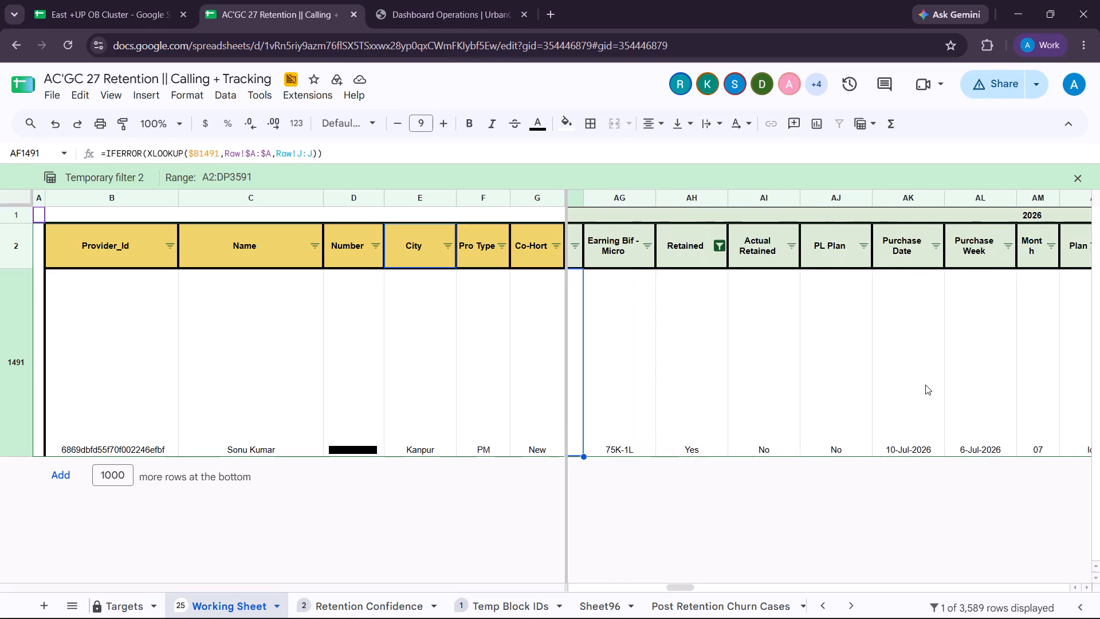
scroll(925, 385, "left", 3)
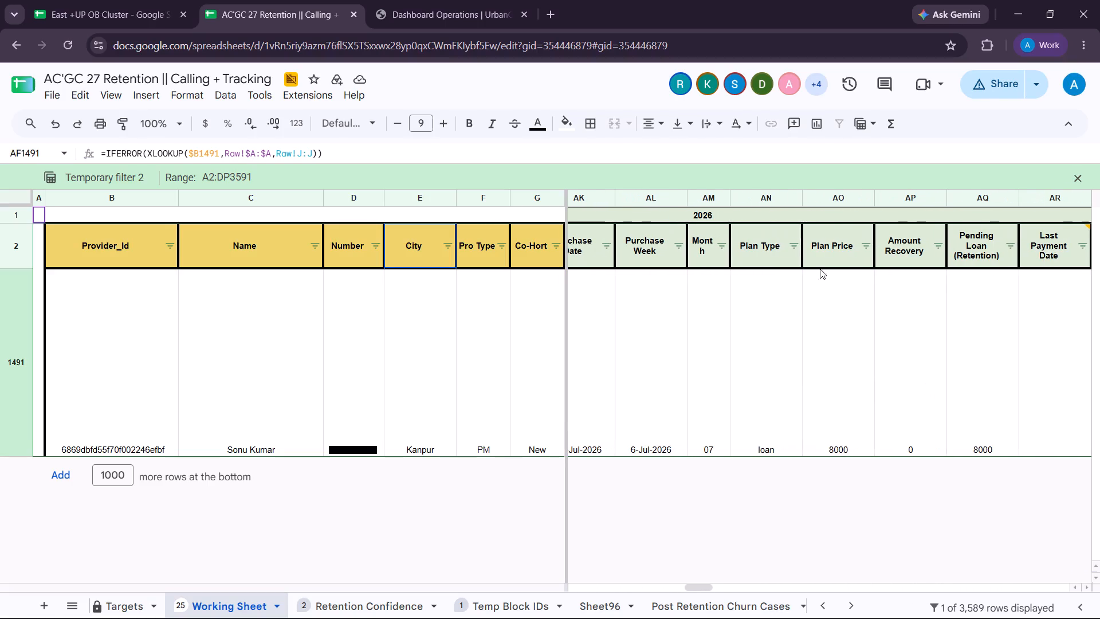
Clear every value in the Actual Retained column's filter and apply it.
scroll(787, 256, "right", 2)
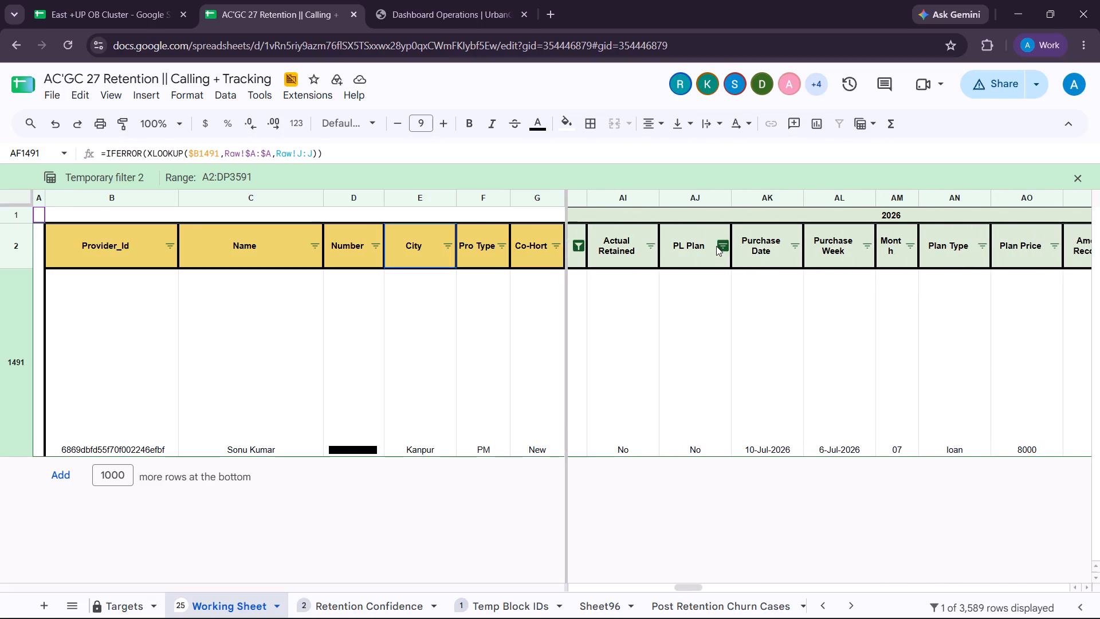
left_click(716, 246)
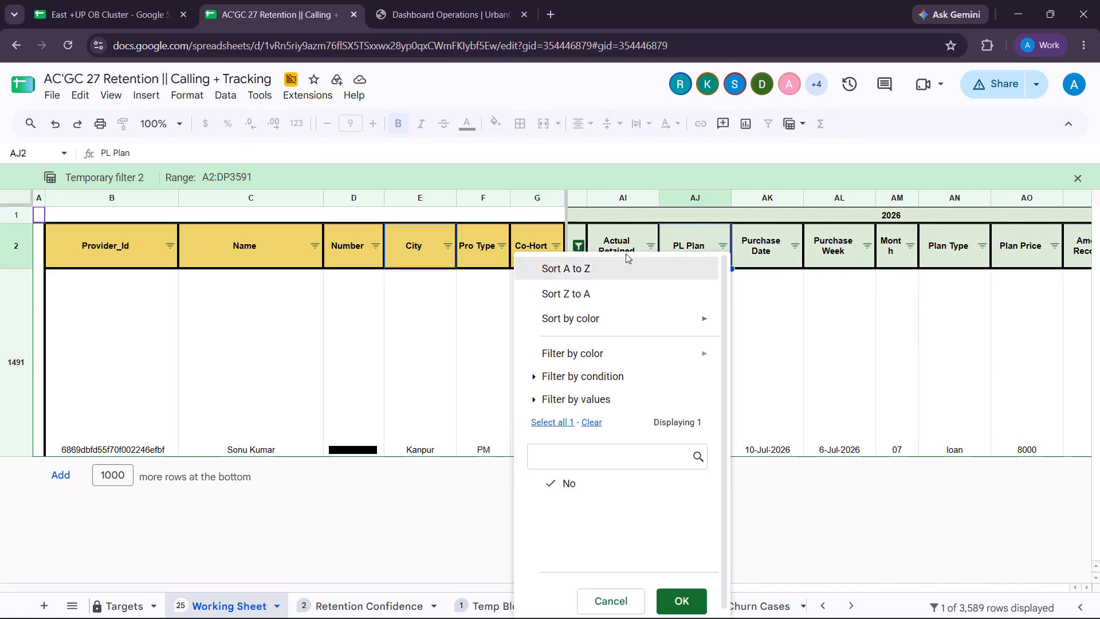
left_click(645, 242)
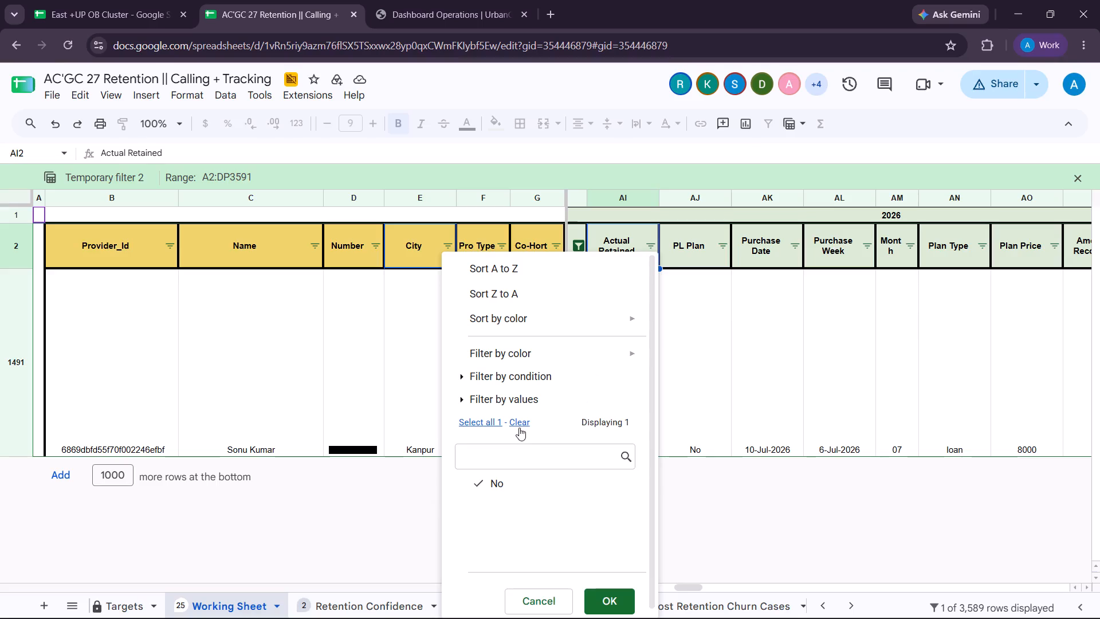
left_click(518, 427)
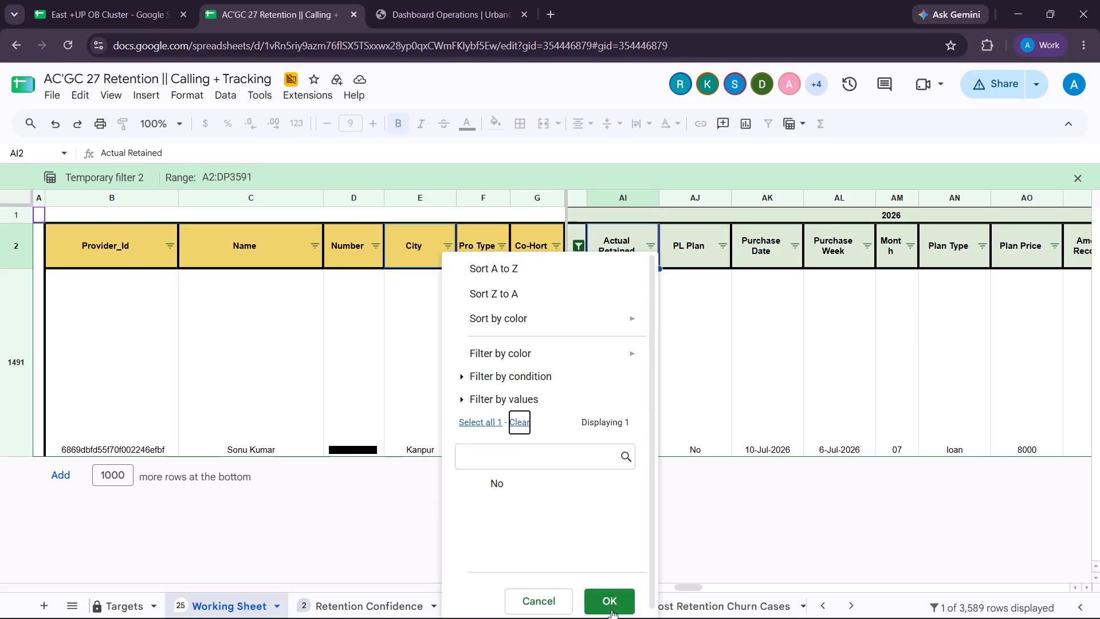
left_click(611, 610)
Restore the Retained column's filter by including the (Blanks) and No values again.
scroll(649, 453, "up", 2)
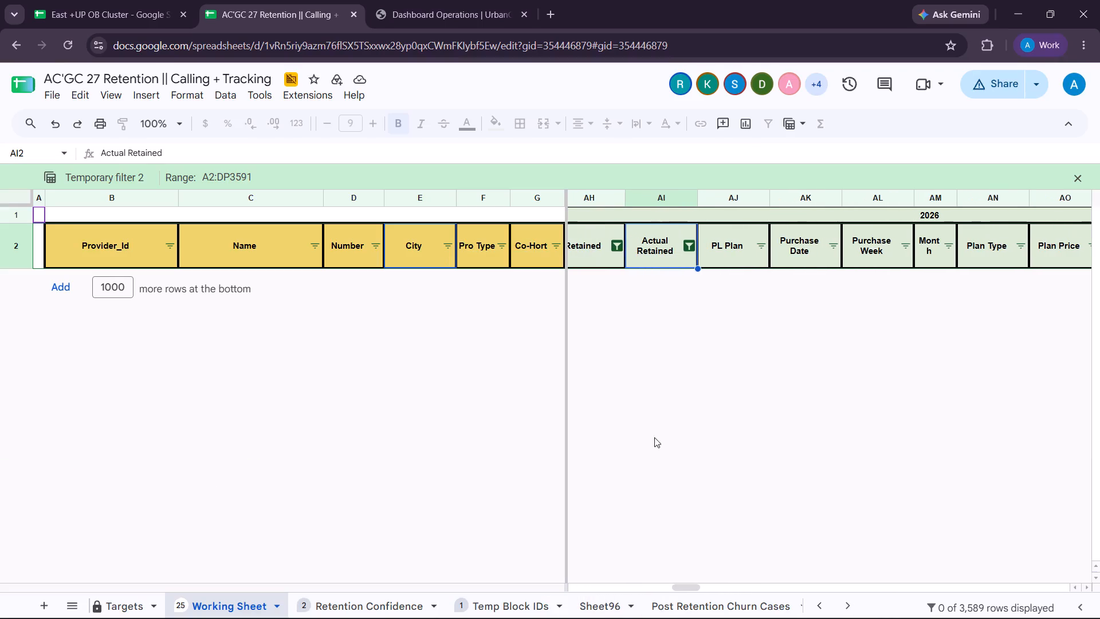
scroll(666, 297, "right", 1)
left_click(705, 246)
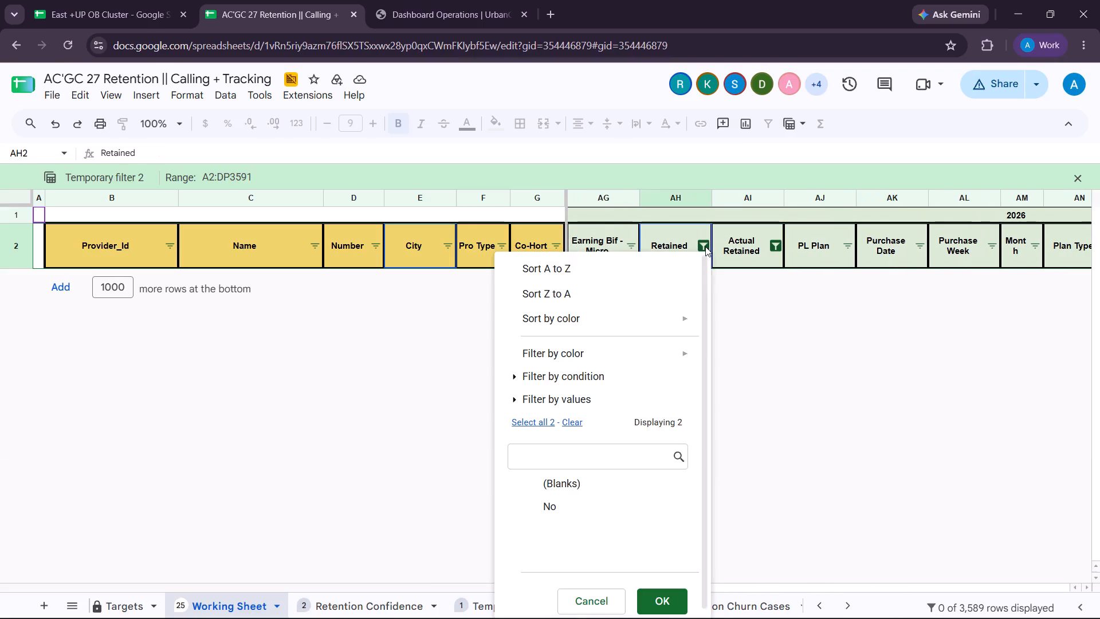
left_click(582, 492)
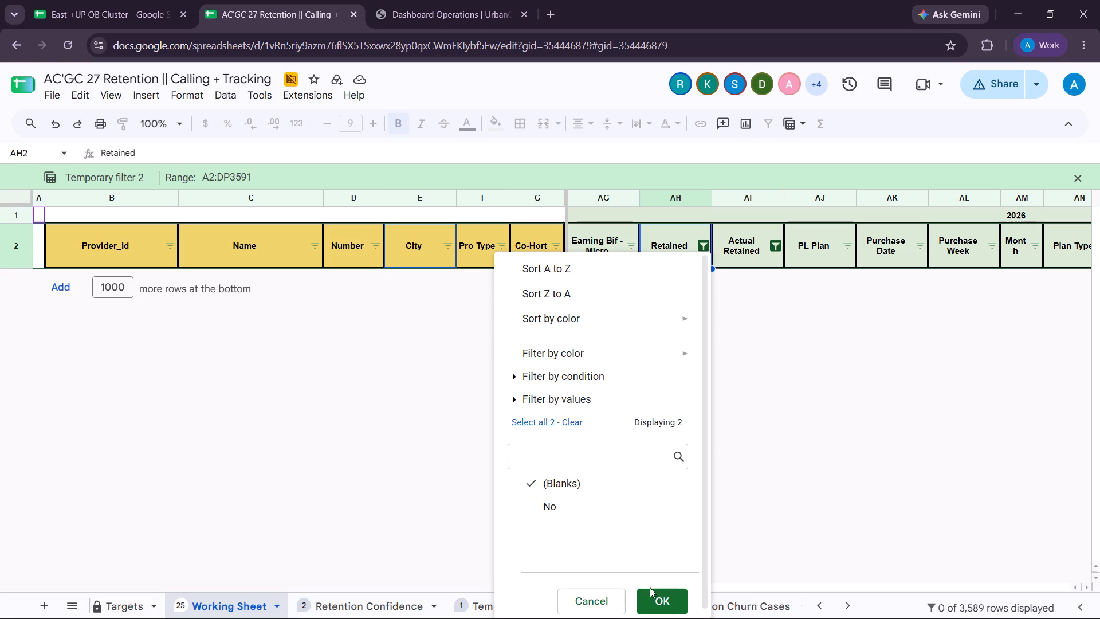
left_click(650, 593)
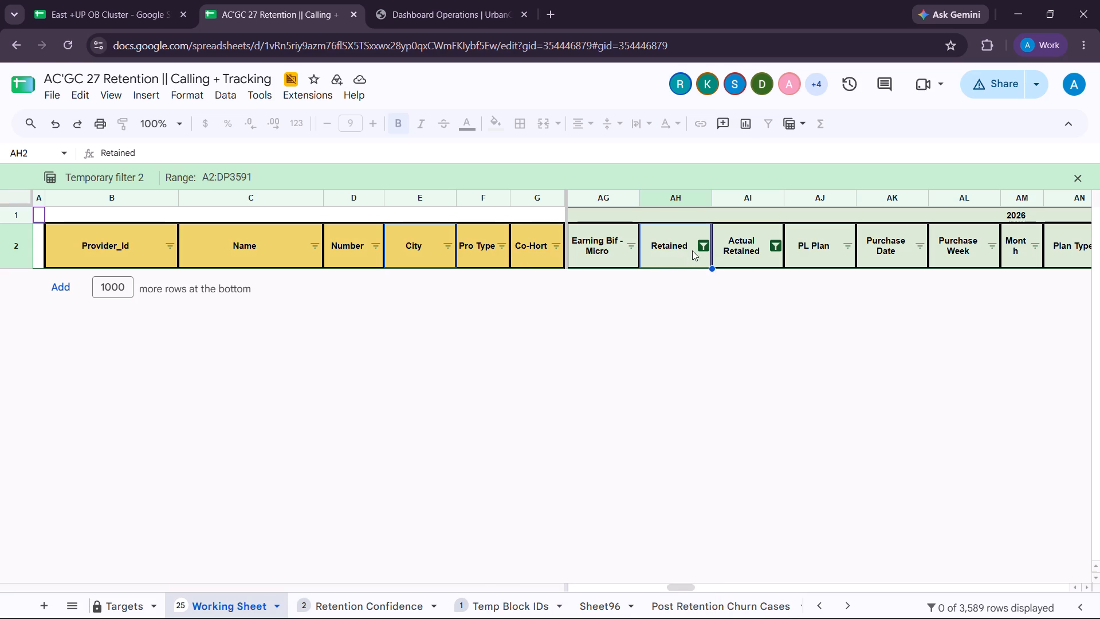
left_click(698, 245)
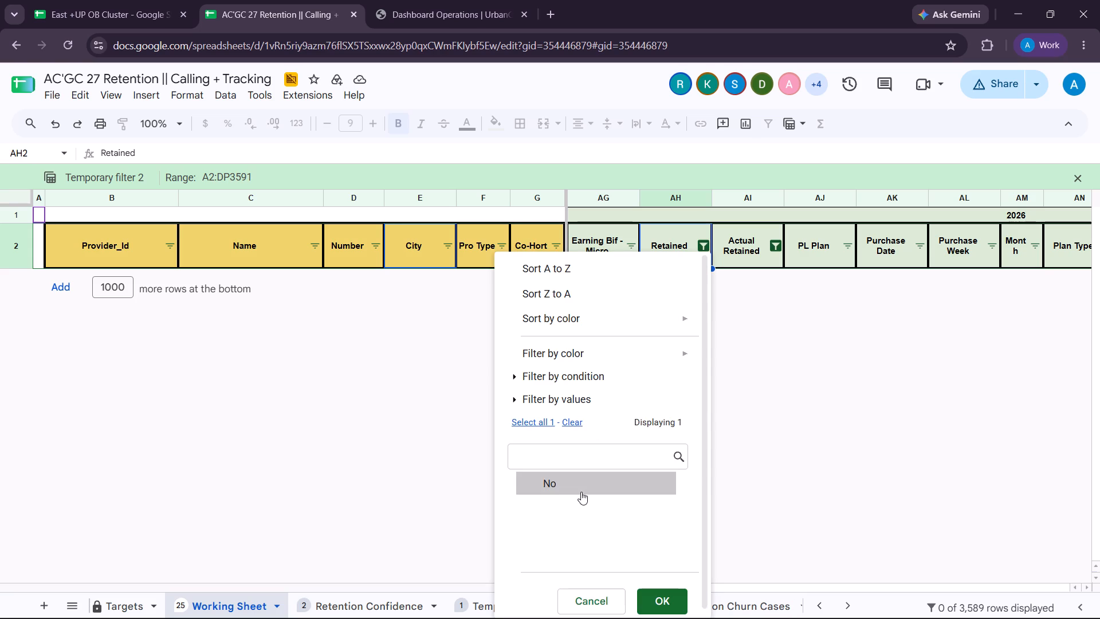
left_click(581, 492)
left_click(654, 594)
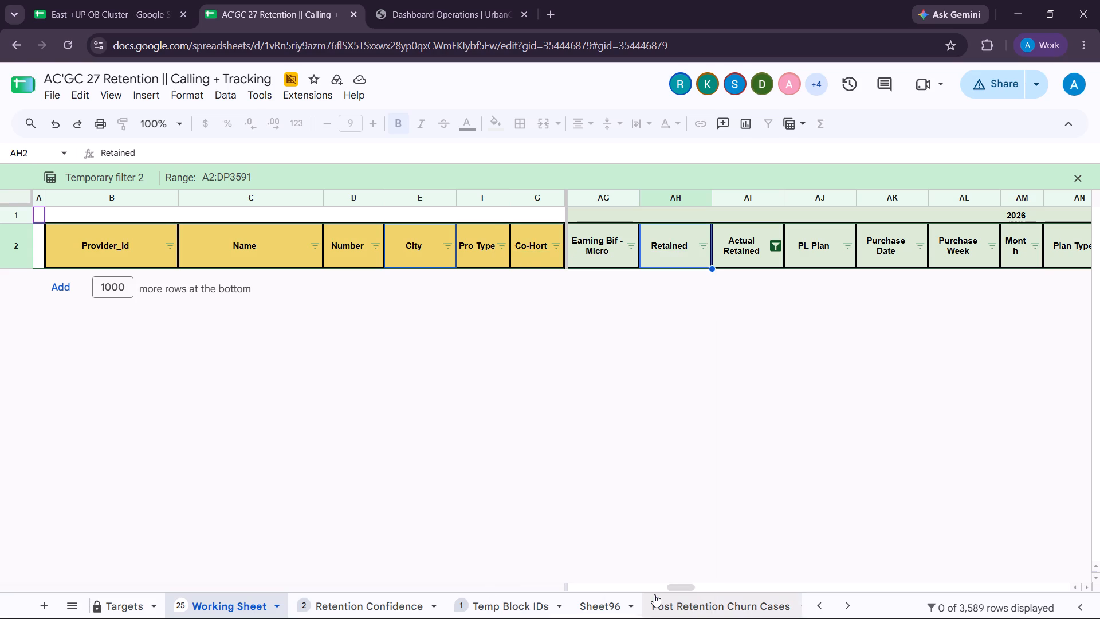
Restore the Actual Retained column's filter in the Working Sheet by including the No value again.
scroll(686, 427, "right", 7)
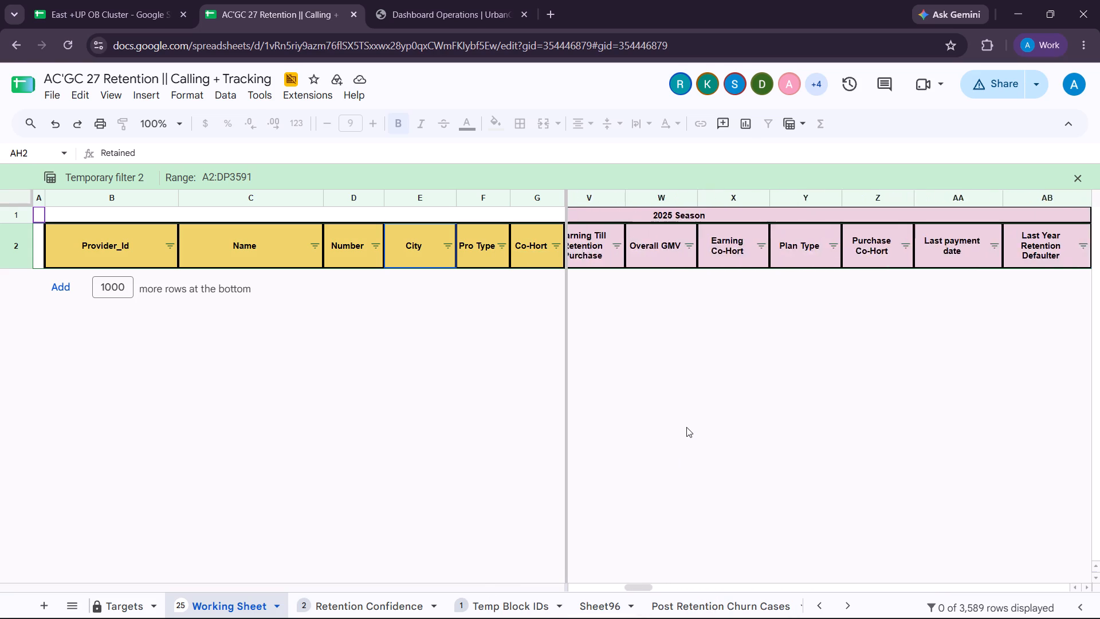
scroll(686, 427, "left", 4)
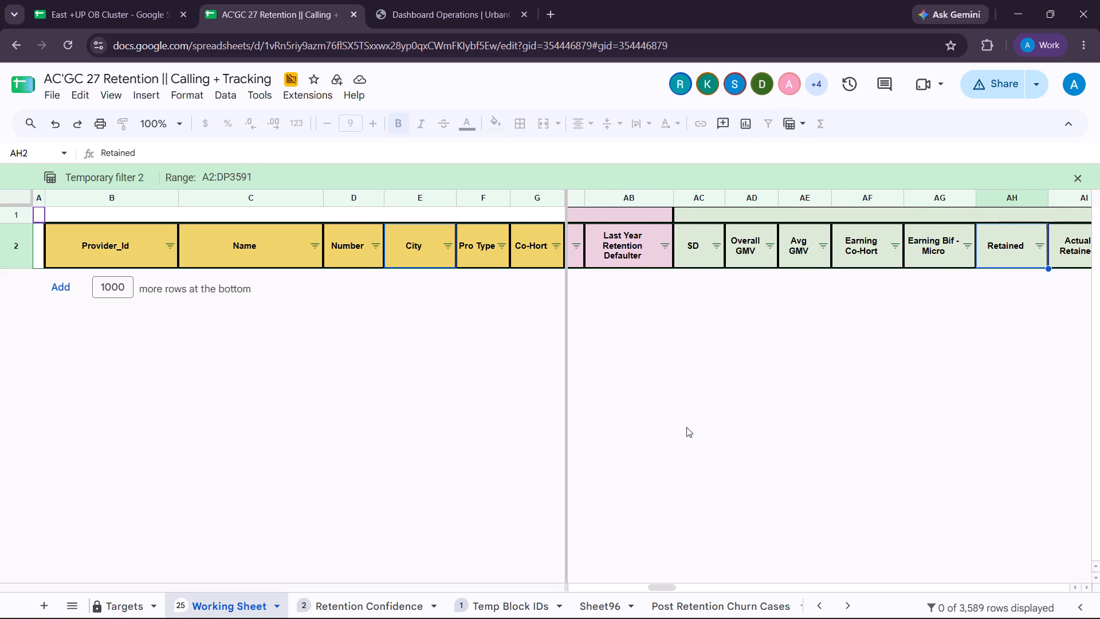
scroll(686, 427, "left", 2)
left_click(976, 242)
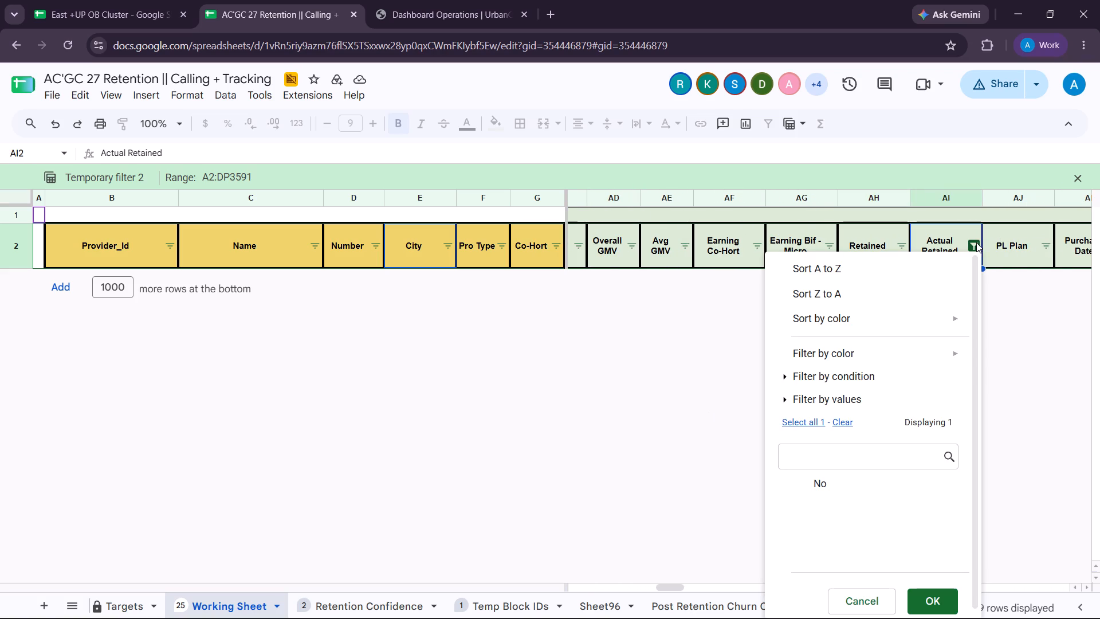
left_click(843, 480)
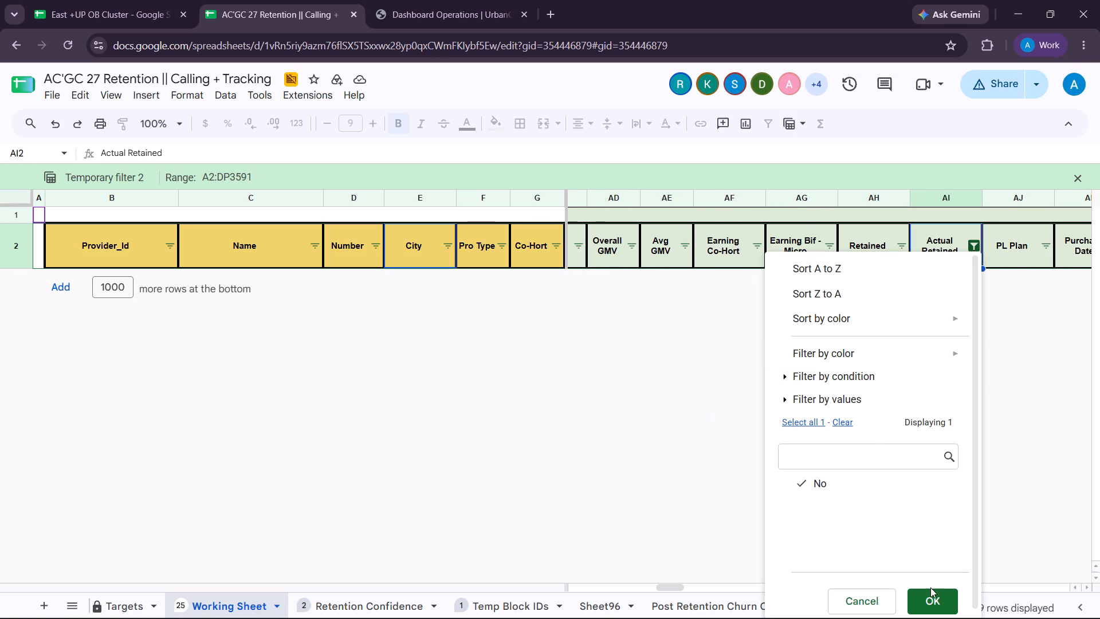
left_click(929, 591)
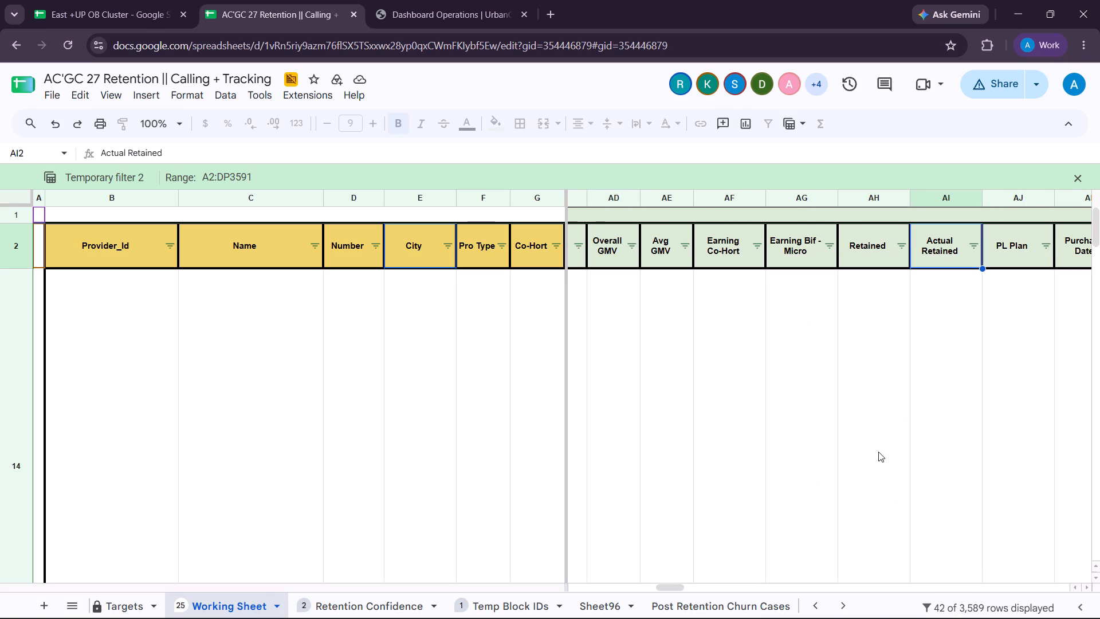
Filter the Retained column to show only Yes, excluding the (Blanks) and No values.
scroll(878, 452, "left", 2)
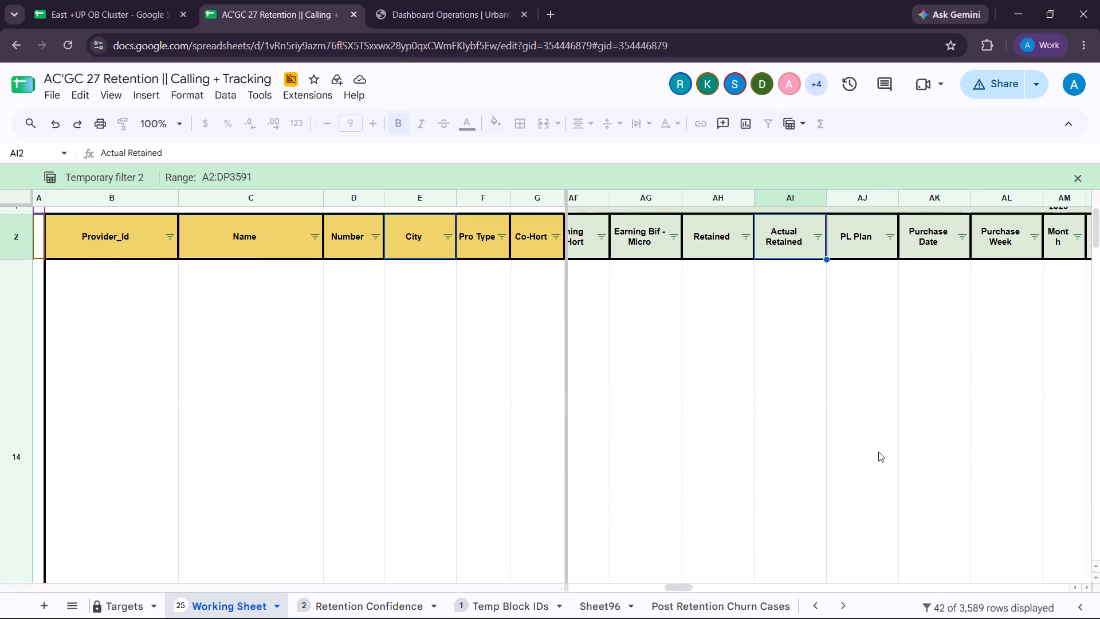
scroll(878, 452, "up", 1)
left_click(746, 245)
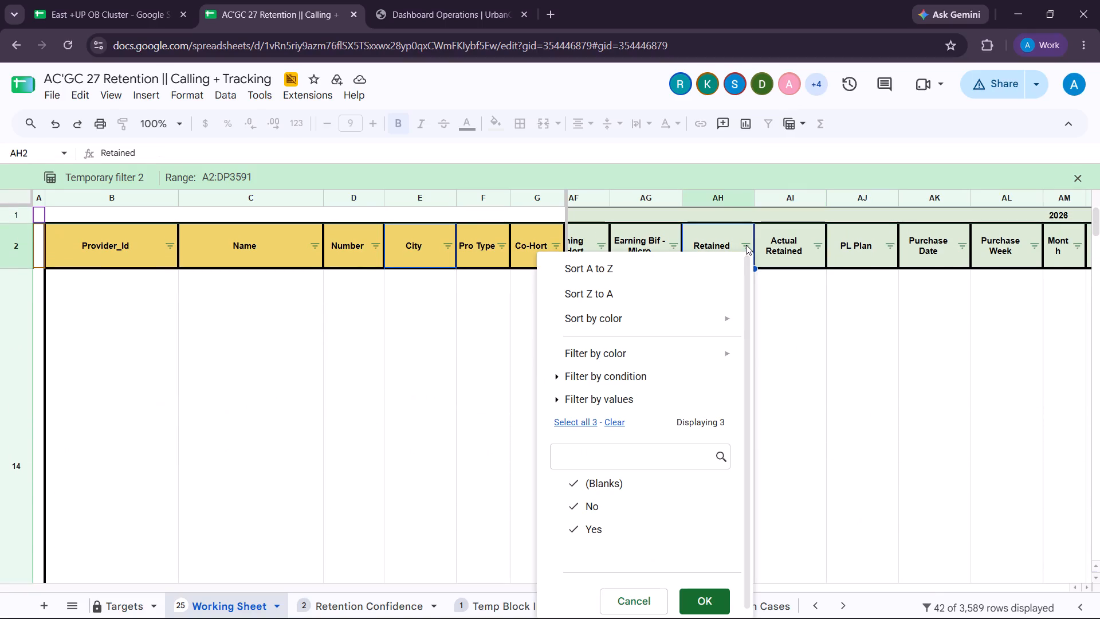
left_click(627, 516)
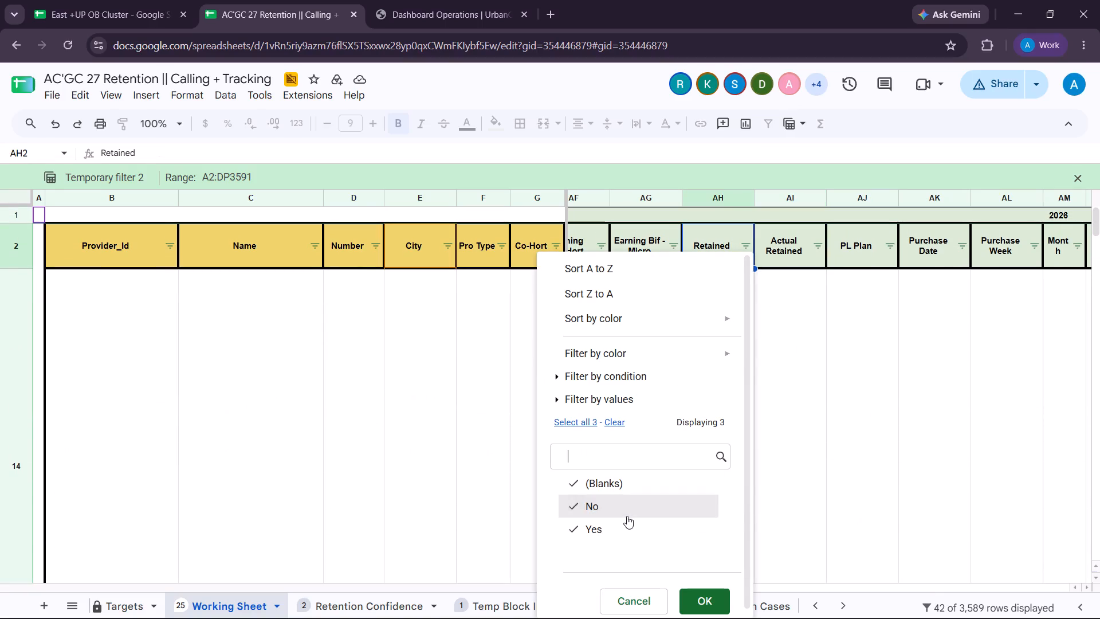
left_click(642, 480)
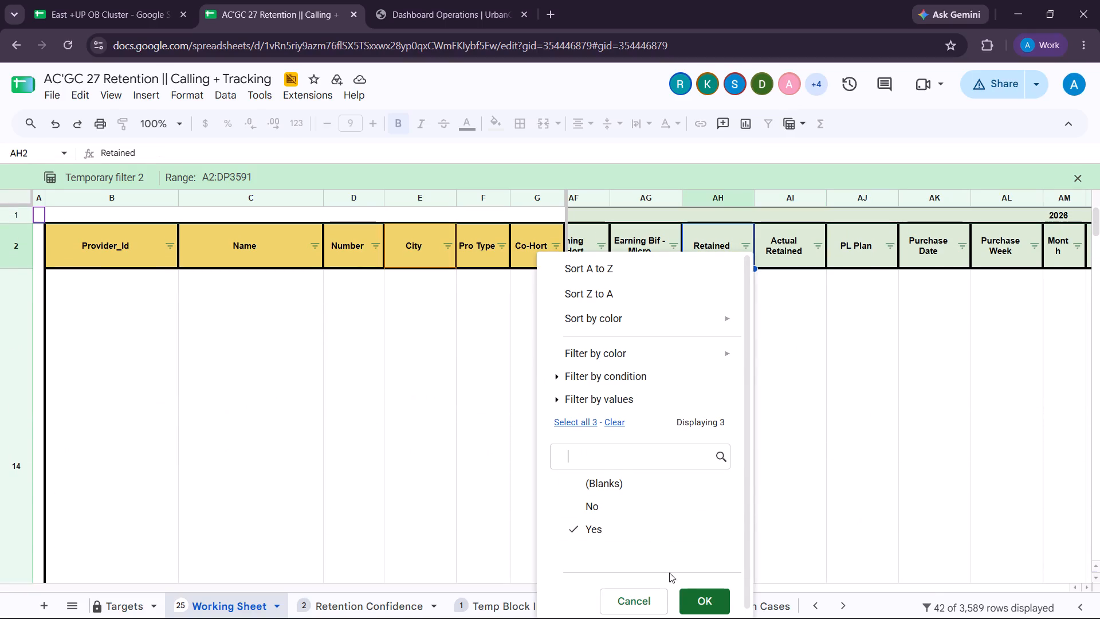
left_click(686, 594)
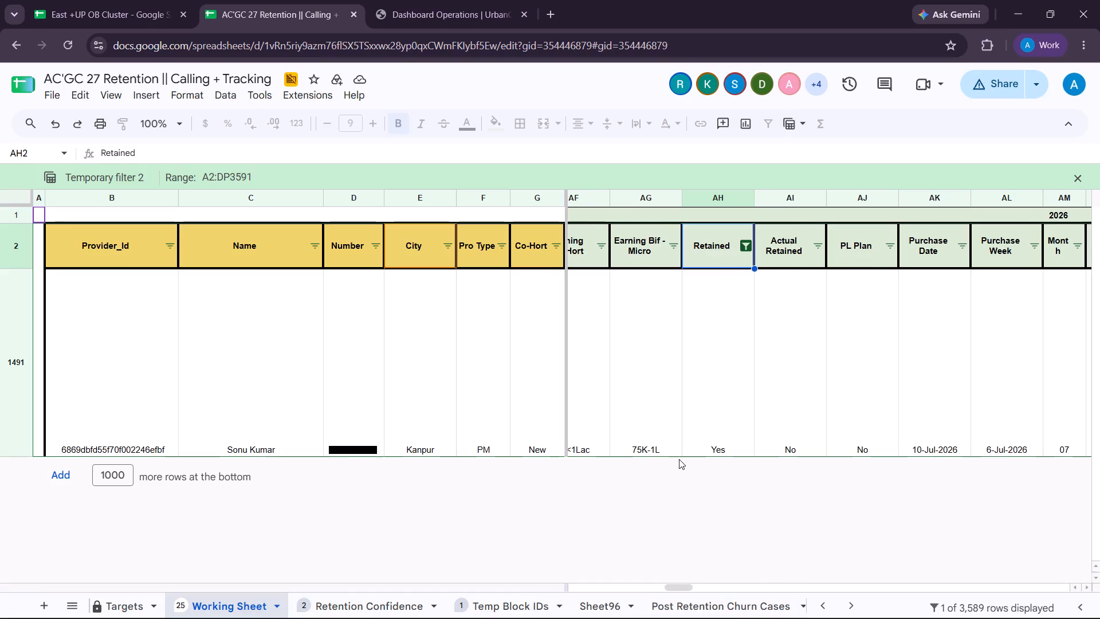
Include the (Blanks) value again in the Retained column's filter alongside Yes.
scroll(679, 459, "right", 1)
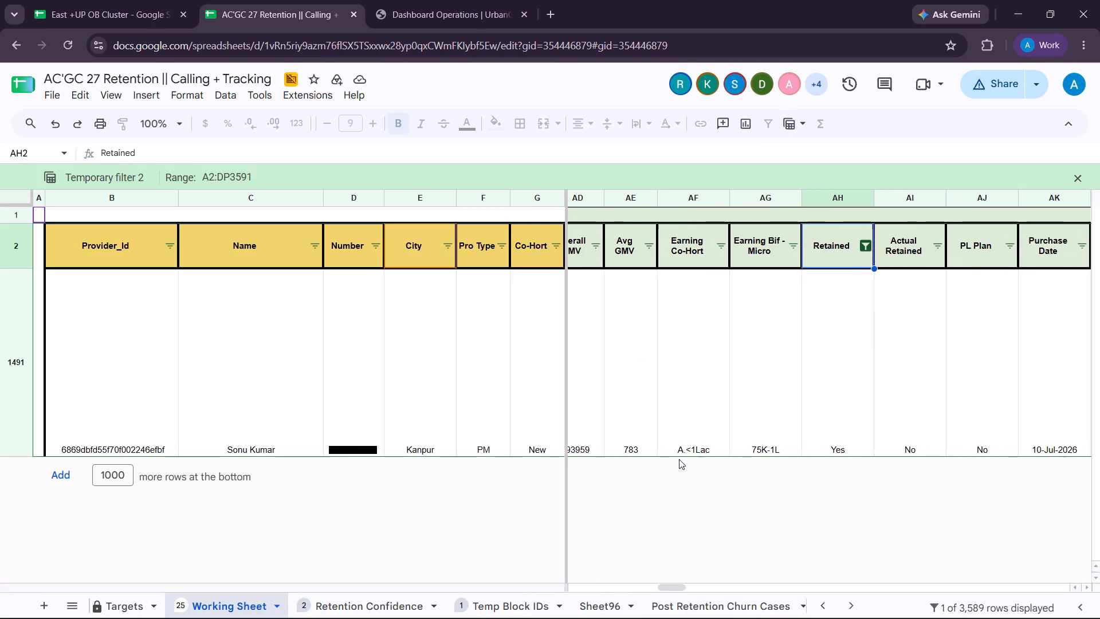
scroll(679, 459, "right", 1)
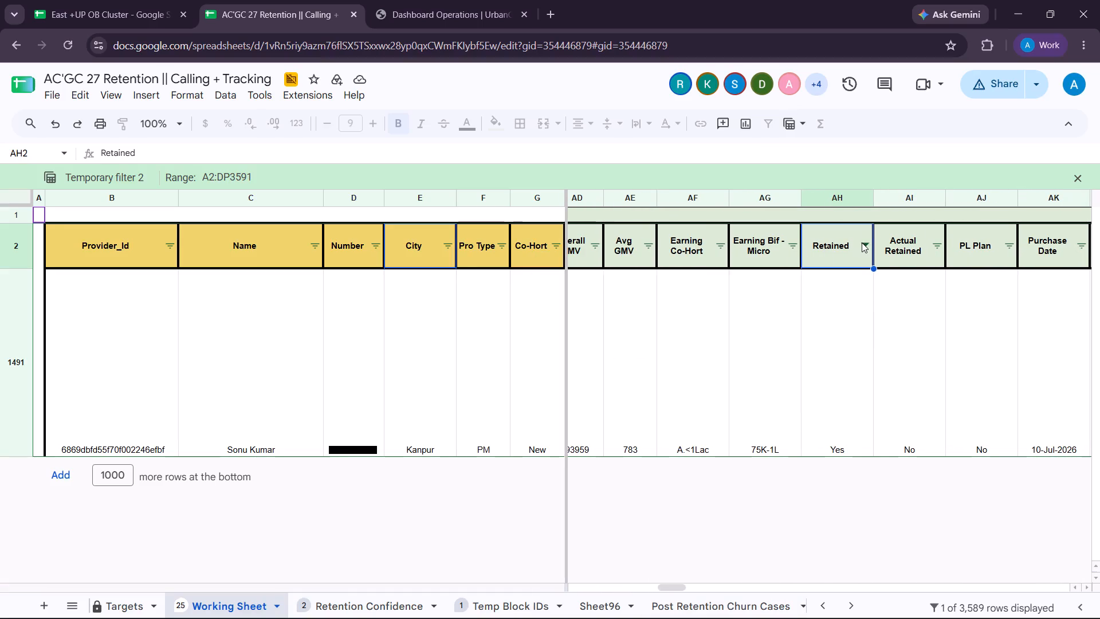
left_click(862, 242)
left_click(755, 510)
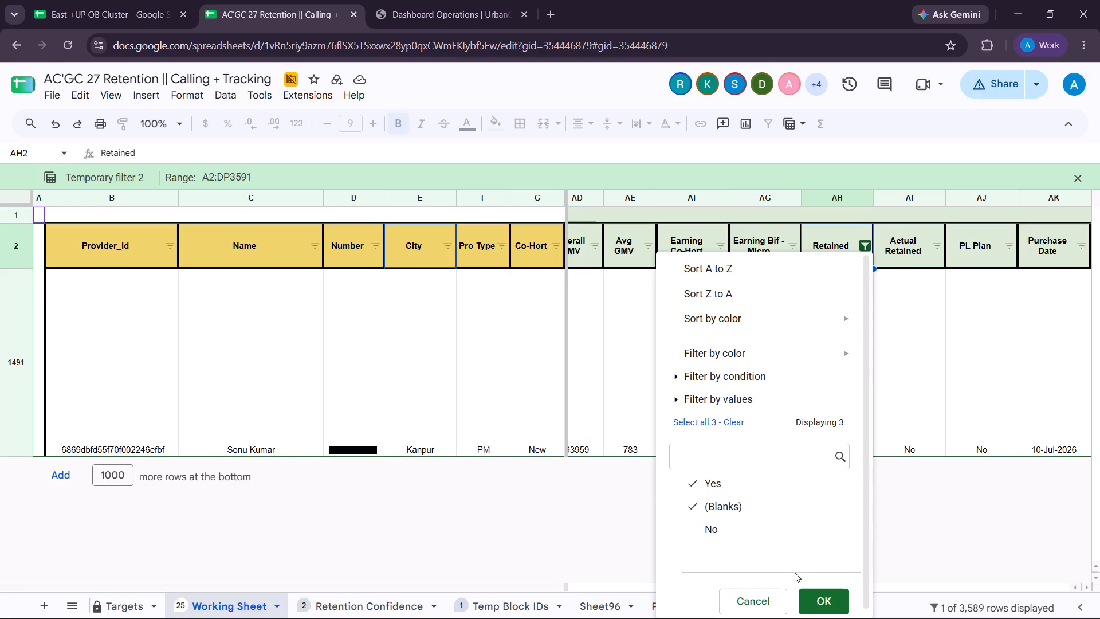
left_click(813, 596)
Examine the filtered Kanpur rows' retained status, plan type, plan price, pending loan and recovery columns.
scroll(796, 483, "down", 1)
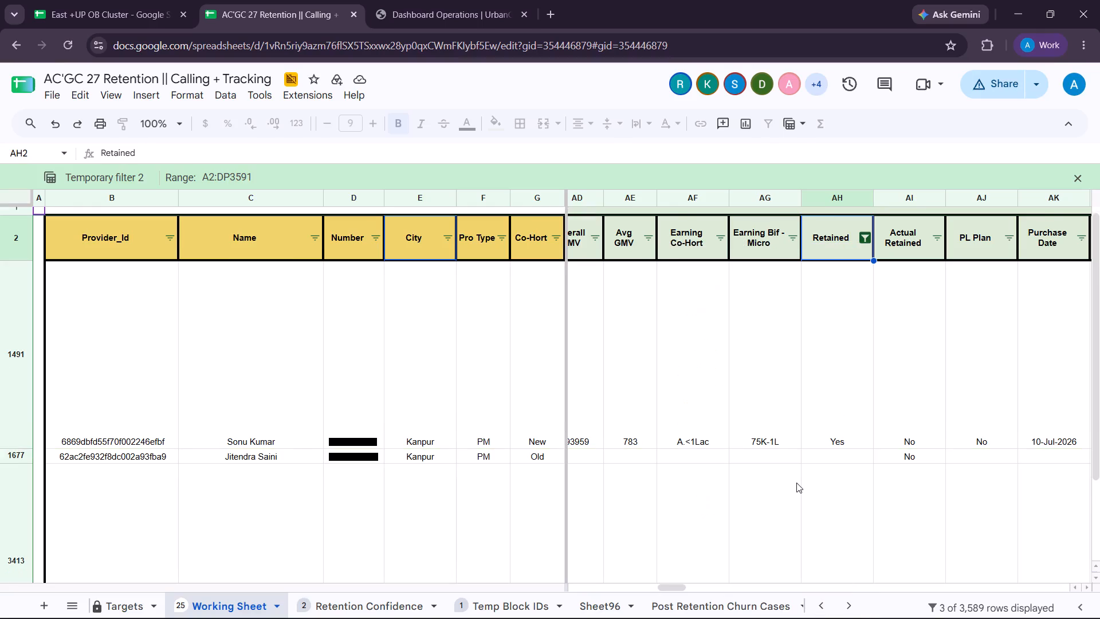
scroll(796, 483, "down", 1)
scroll(796, 483, "left", 7)
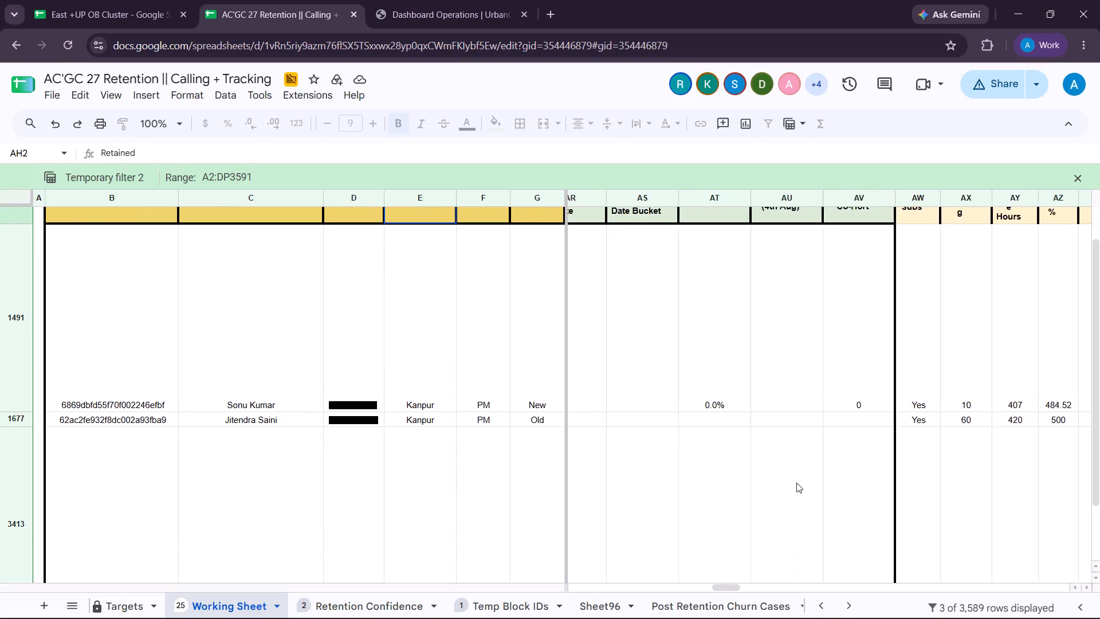
scroll(796, 483, "down", 3)
scroll(796, 483, "right", 1)
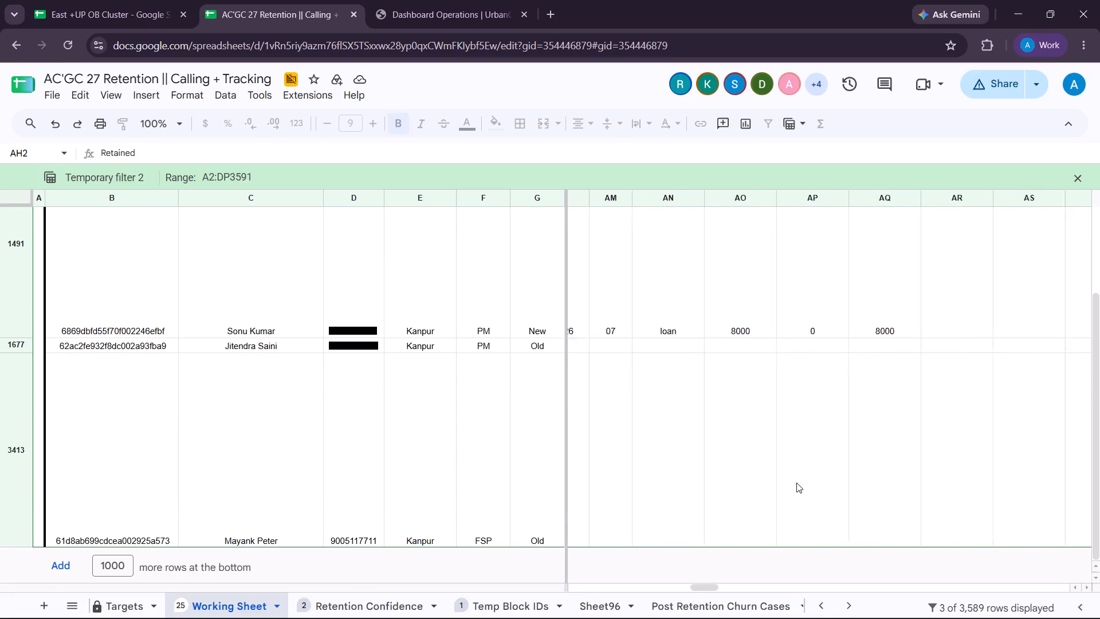
scroll(796, 483, "right", 2)
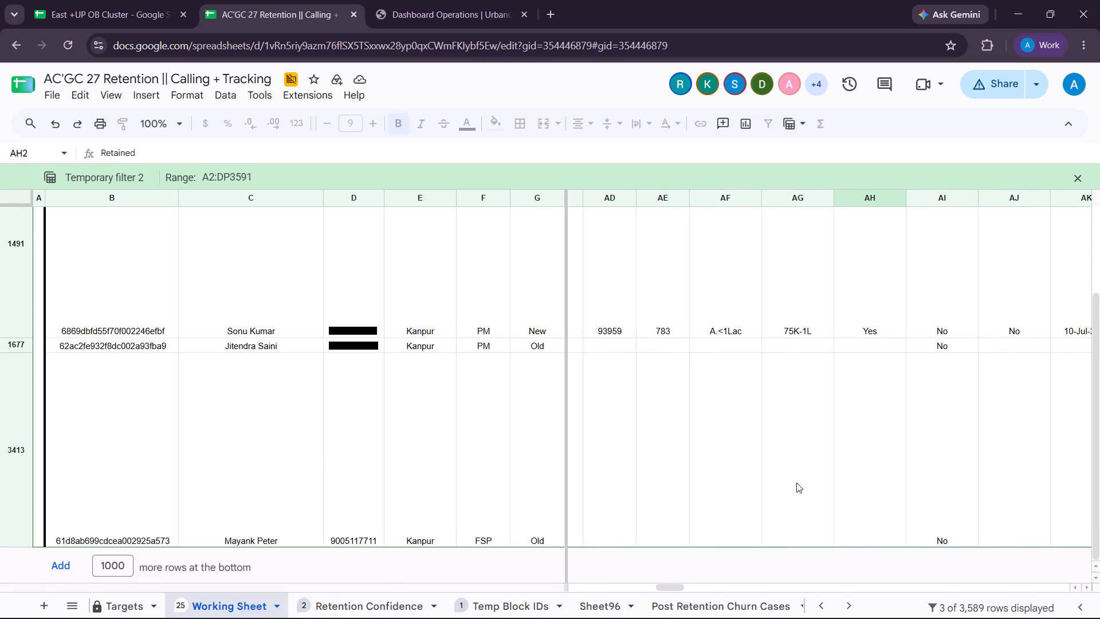
Include the No value again in the Retained column's filter so that all its values are selected.
scroll(796, 483, "up", 4)
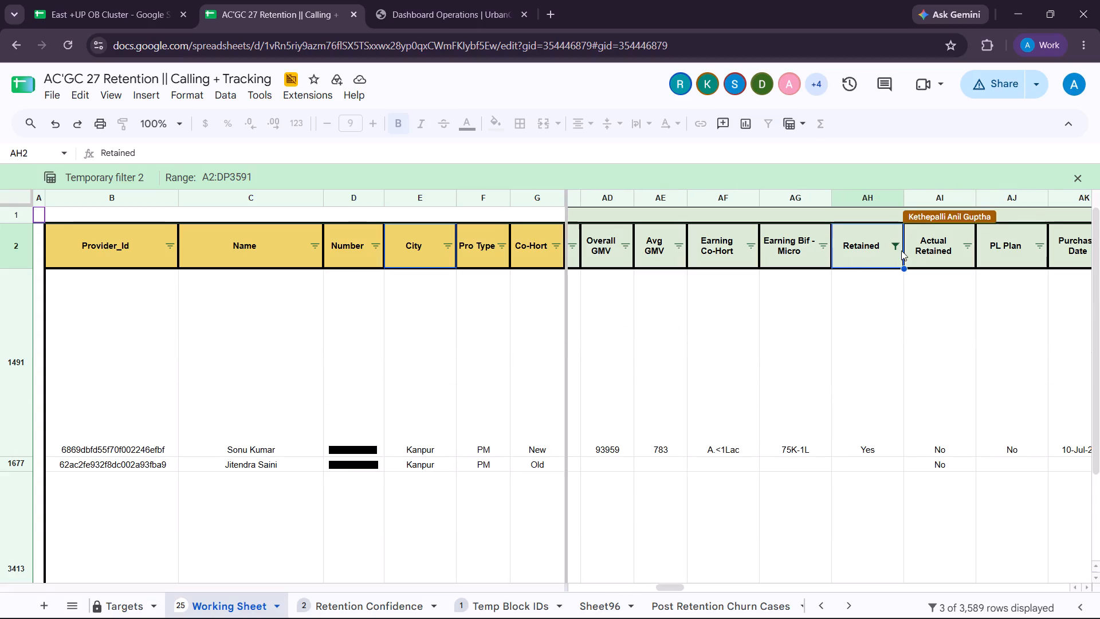
left_click(894, 246)
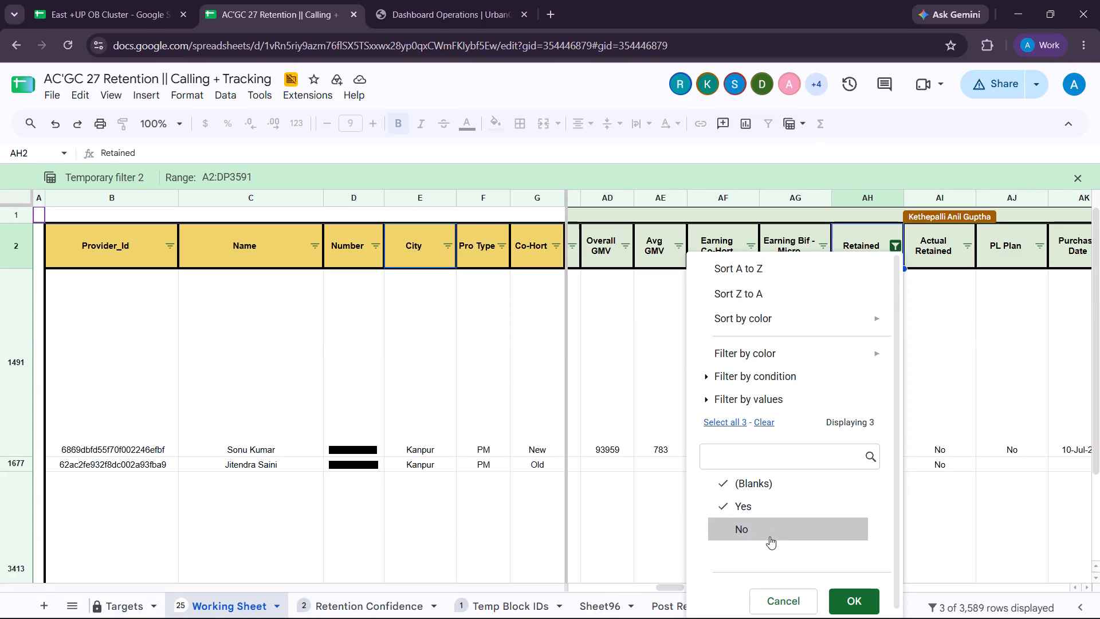
left_click(769, 536)
left_click(856, 602)
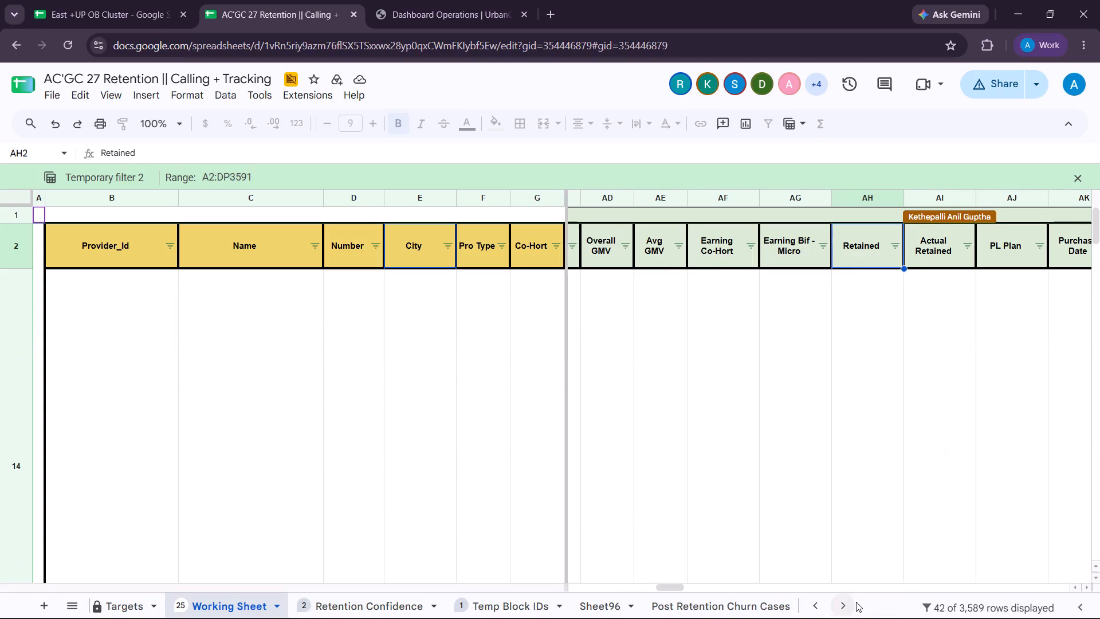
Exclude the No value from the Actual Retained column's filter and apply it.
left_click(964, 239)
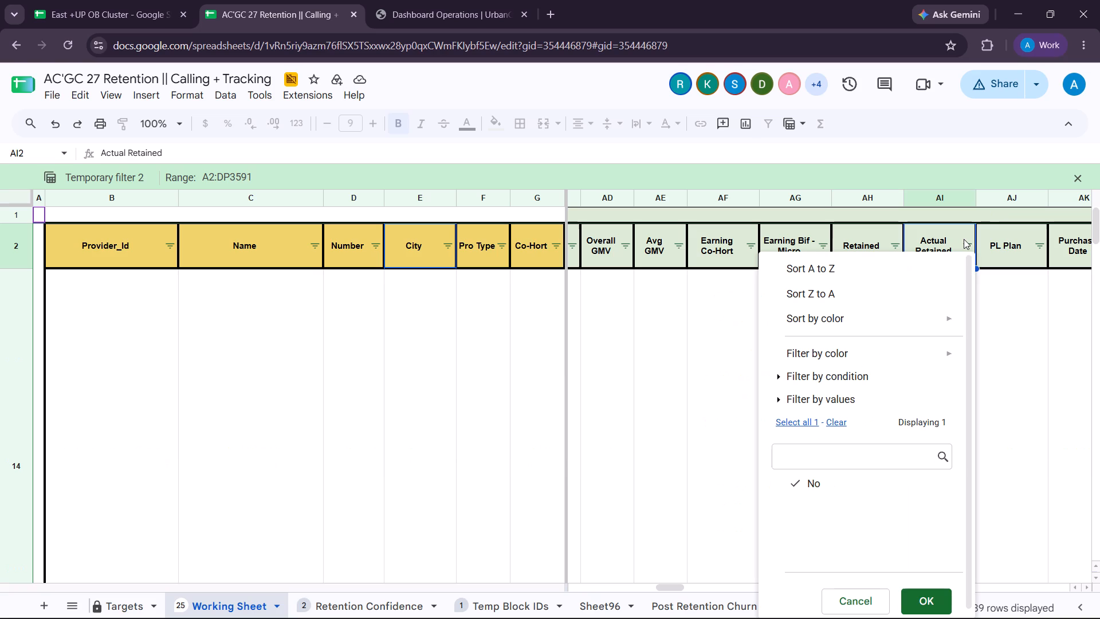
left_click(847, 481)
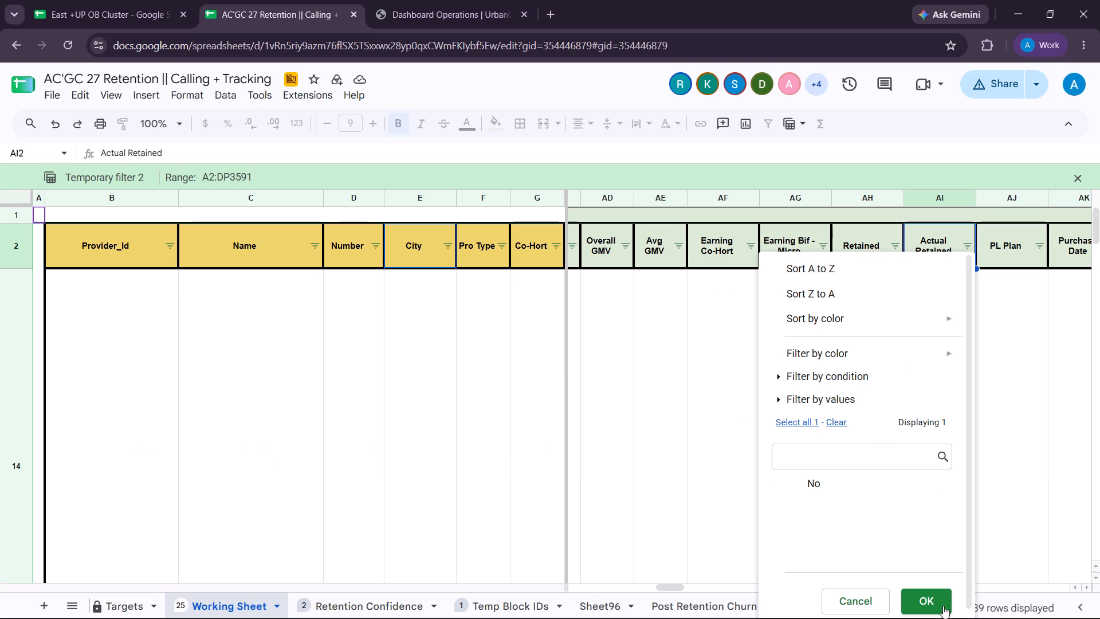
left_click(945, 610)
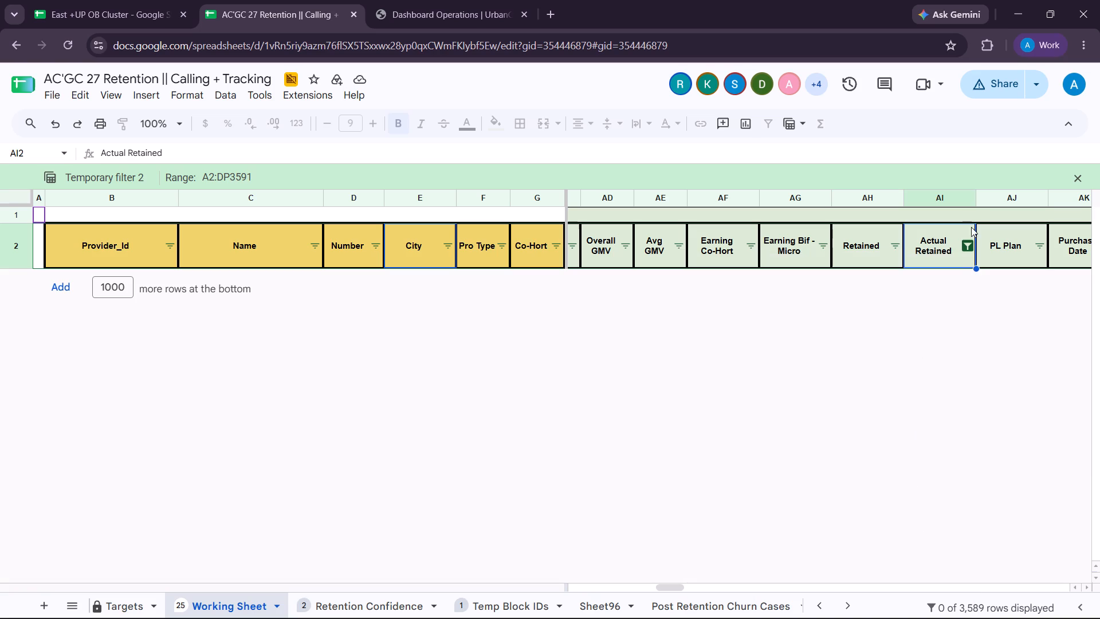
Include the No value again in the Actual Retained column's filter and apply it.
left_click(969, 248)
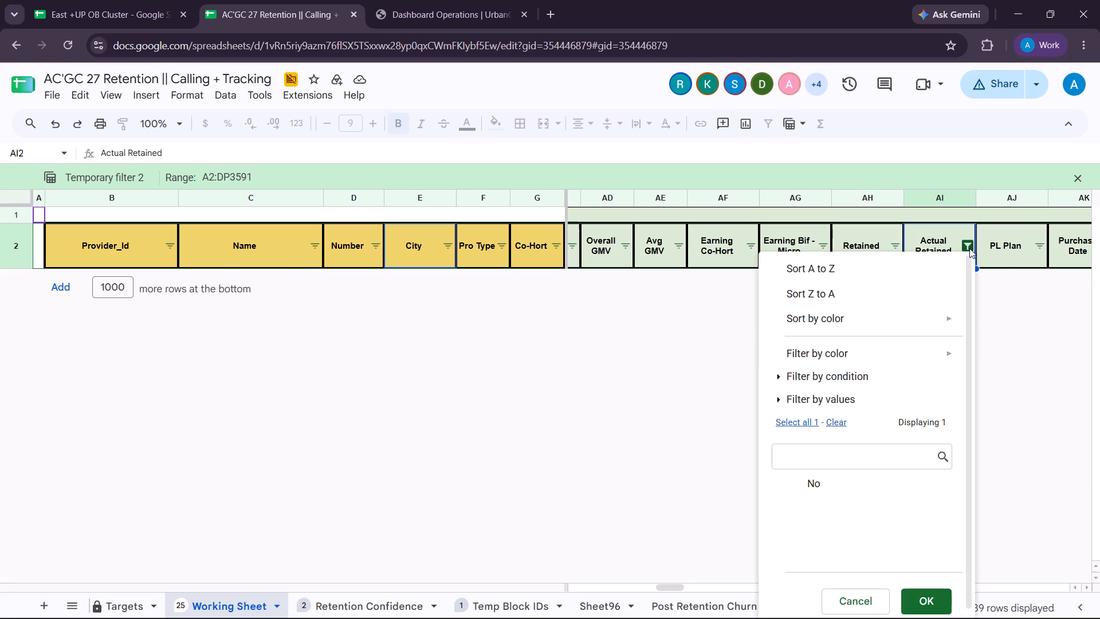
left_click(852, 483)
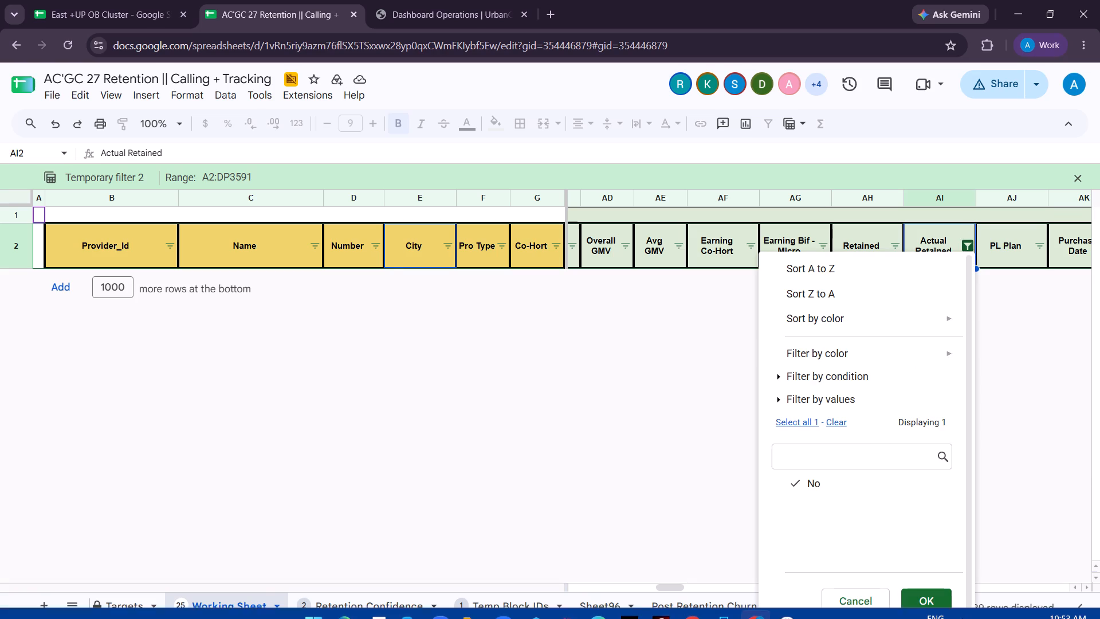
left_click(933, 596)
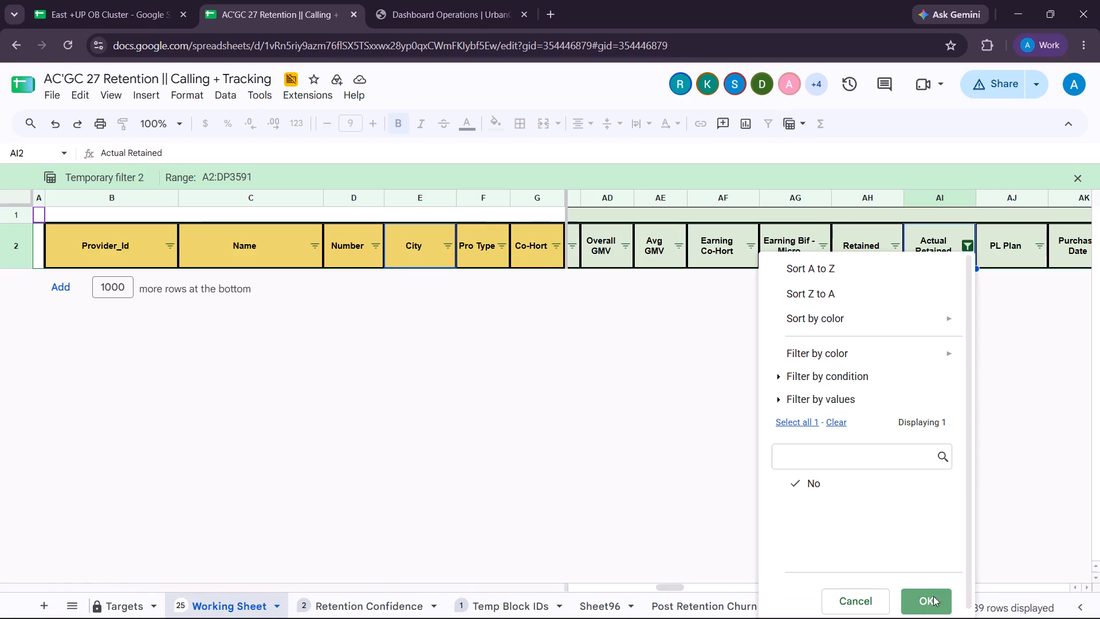
Look through the listed rows' PL Plan, Purchase Date, Plan Type, Plan Price and payment columns.
scroll(858, 349, "left", 2)
scroll(858, 349, "down", 1)
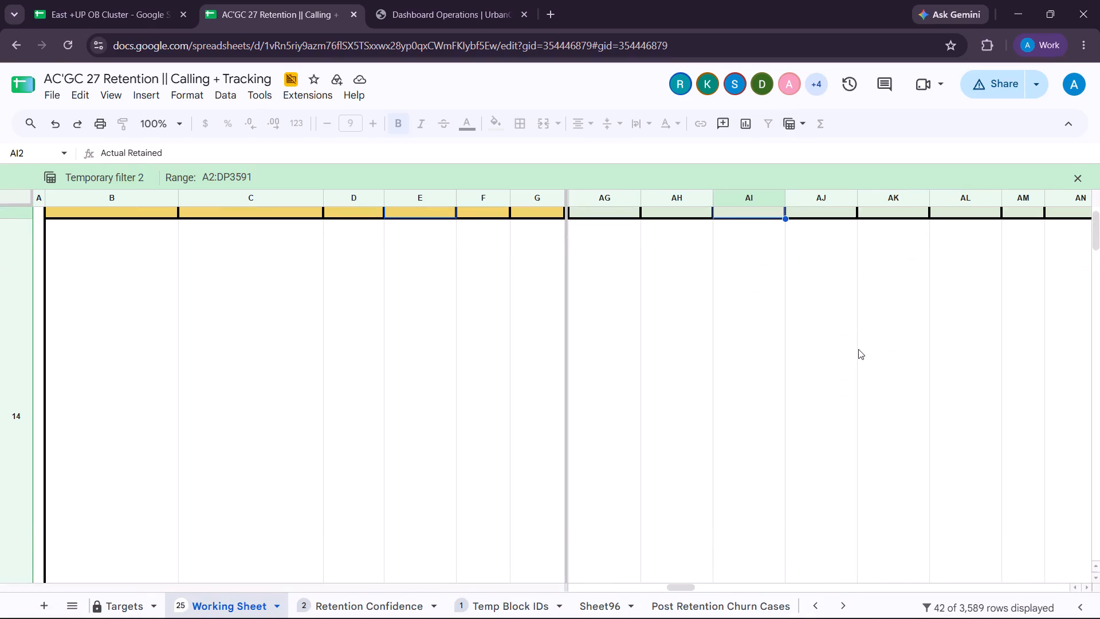
scroll(858, 349, "up", 1)
left_click(791, 339)
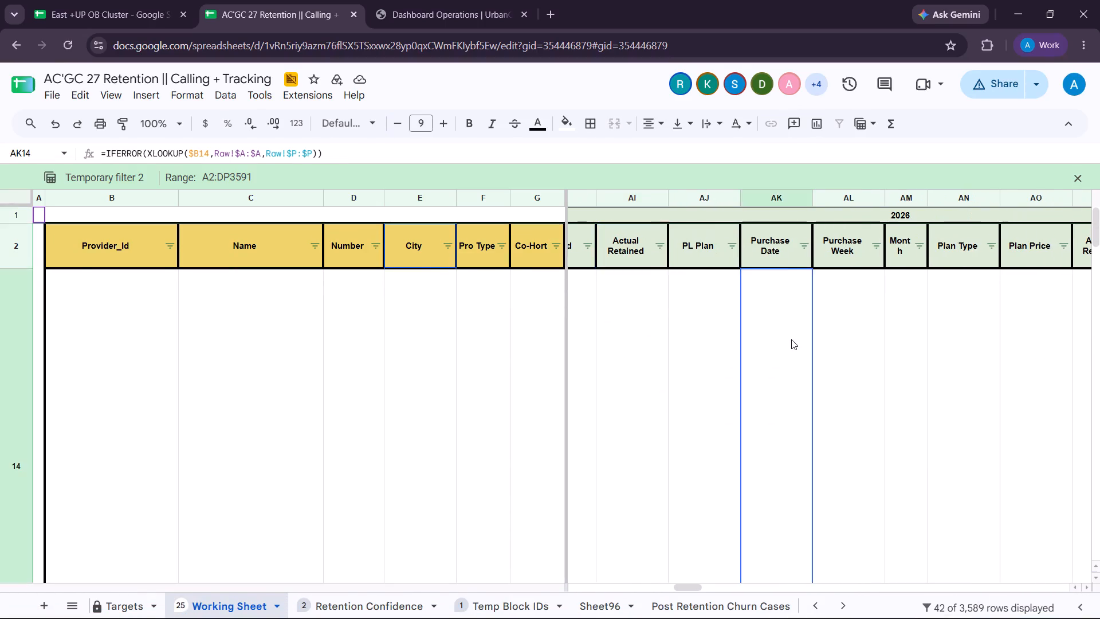
scroll(791, 339, "left", 1)
scroll(791, 339, "down", 8)
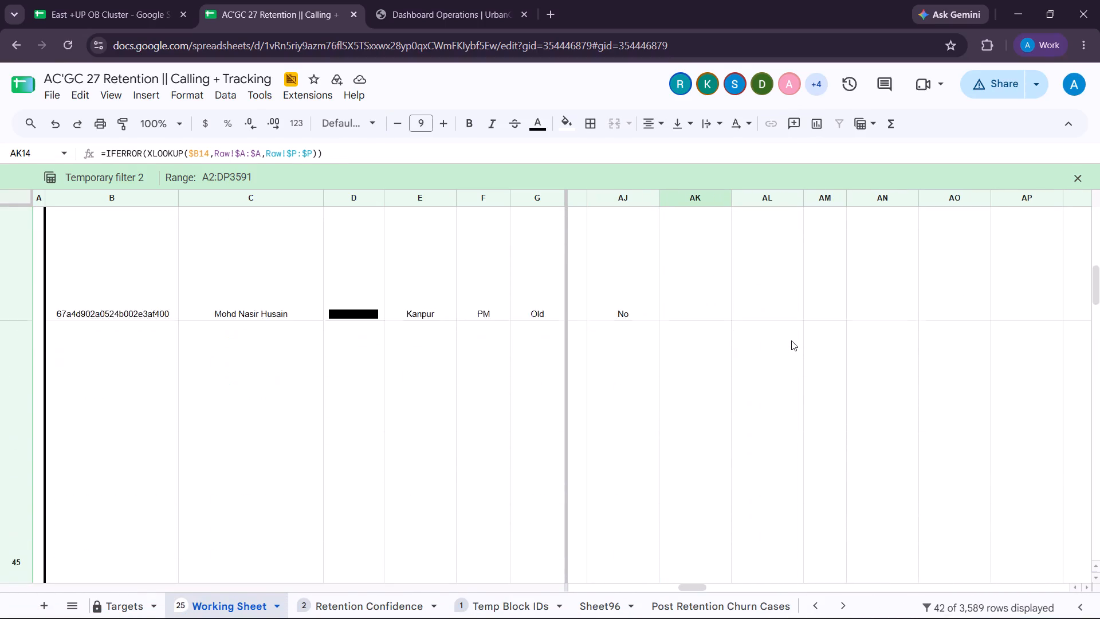
scroll(791, 340, "down", 2)
scroll(791, 340, "up", 8)
scroll(791, 340, "right", 1)
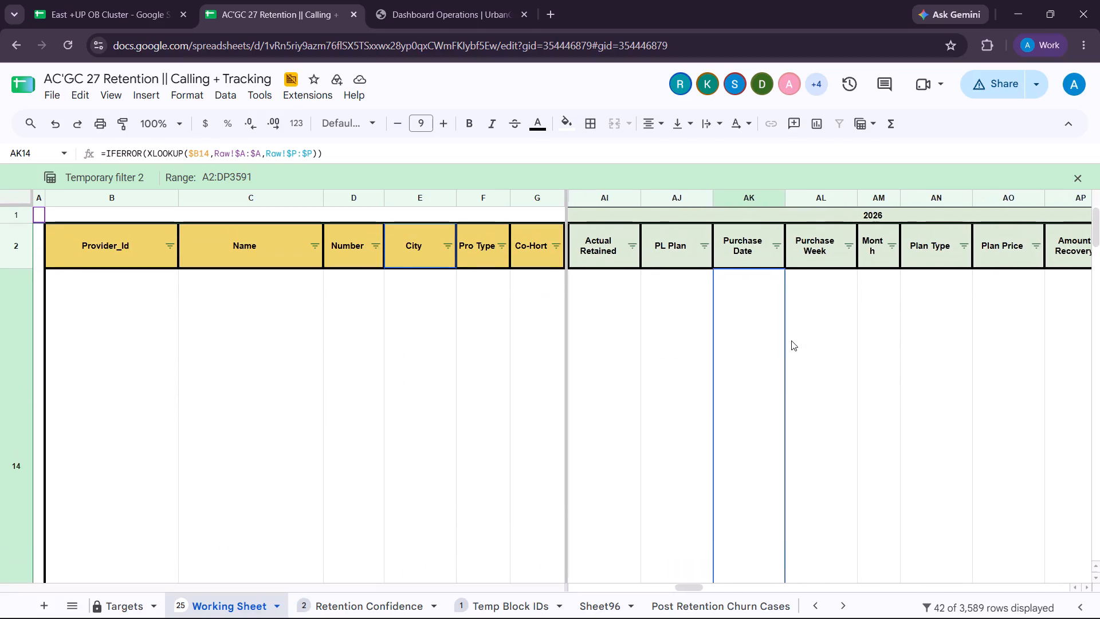
scroll(791, 340, "right", 2)
Check the values available in the Amount Recovery, Pending Loan (Retention) and Last Payment Date column filters.
scroll(791, 340, "left", 3)
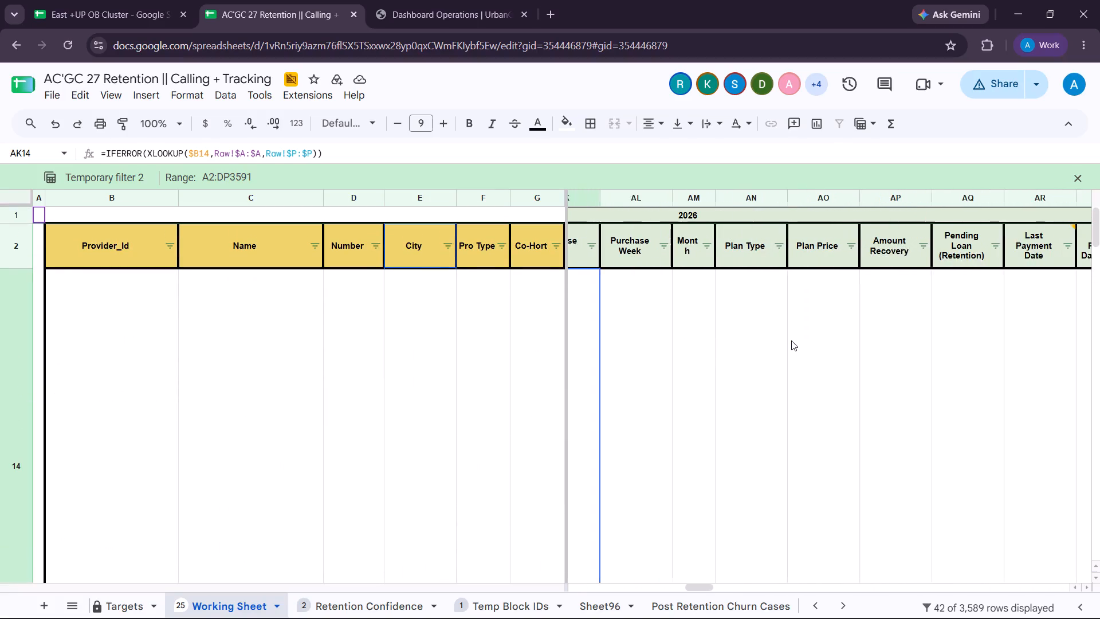
scroll(791, 340, "left", 1)
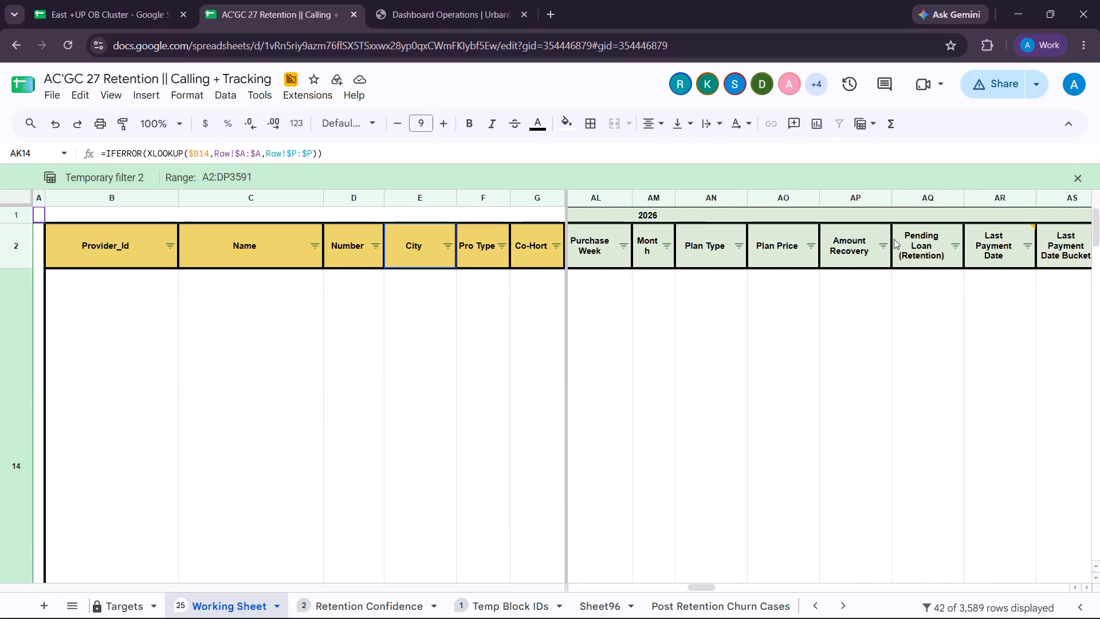
left_click(884, 242)
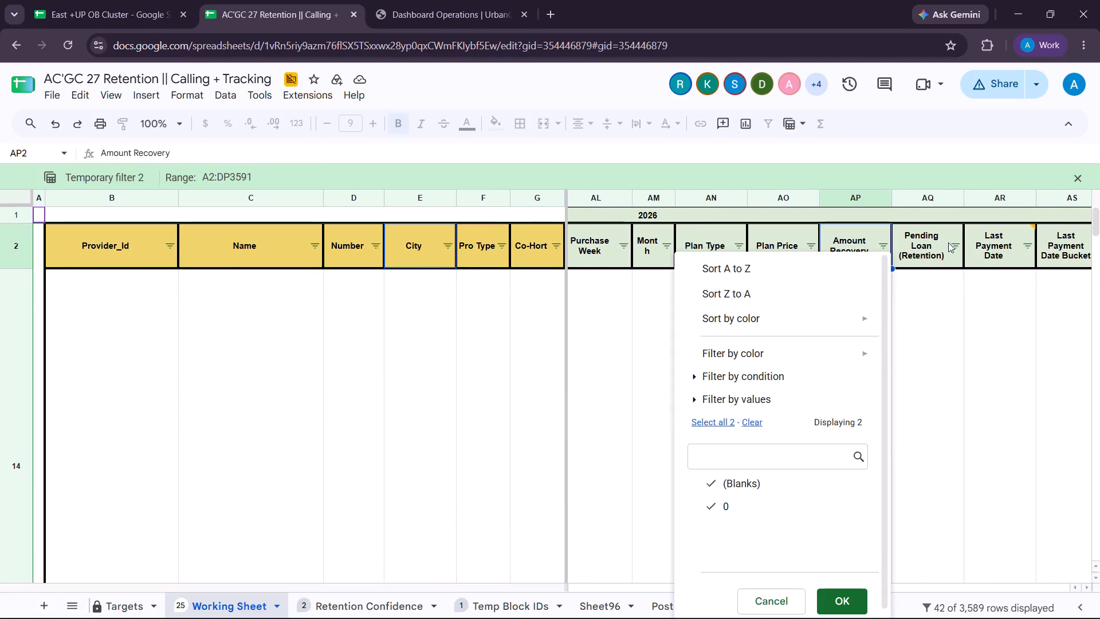
left_click(953, 244)
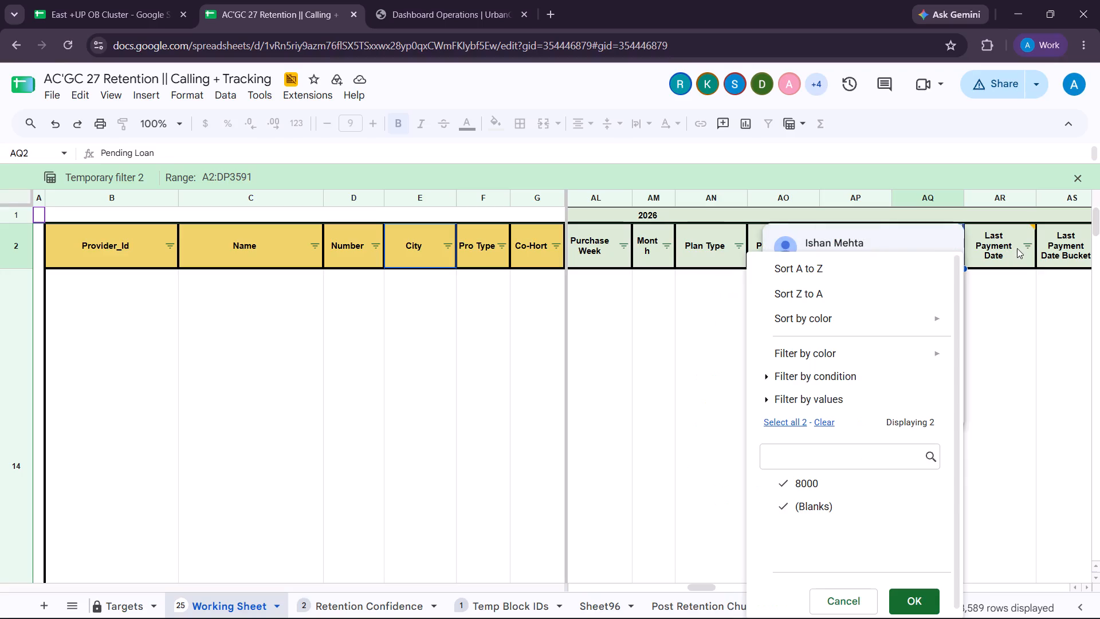
left_click(1022, 243)
scroll(1022, 243, "left", 1)
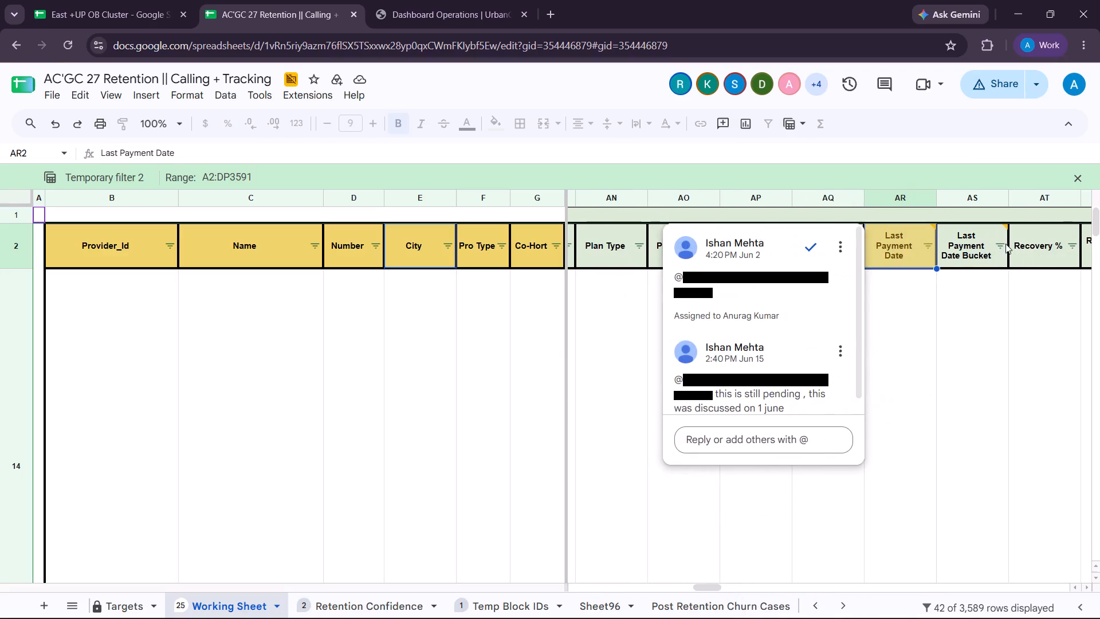
scroll(1067, 240, "left", 1)
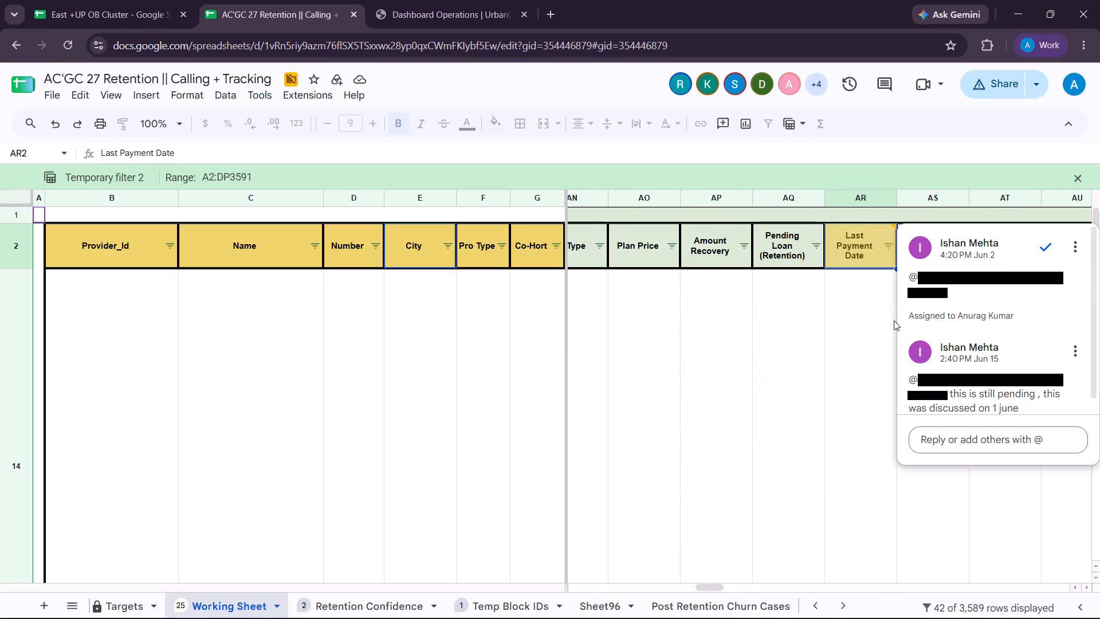
left_click(848, 336)
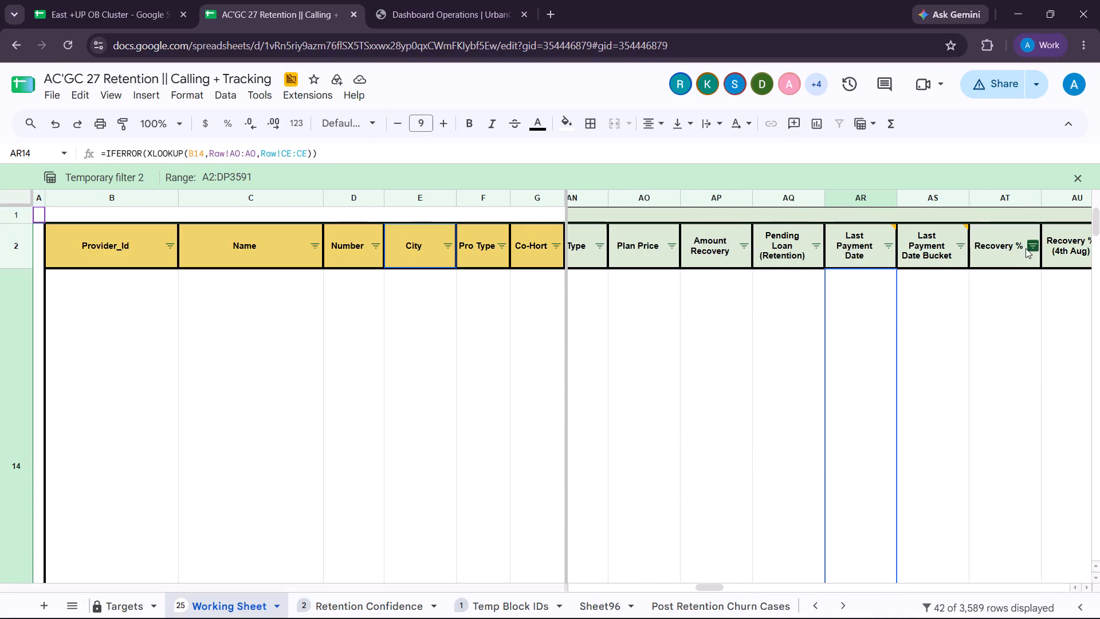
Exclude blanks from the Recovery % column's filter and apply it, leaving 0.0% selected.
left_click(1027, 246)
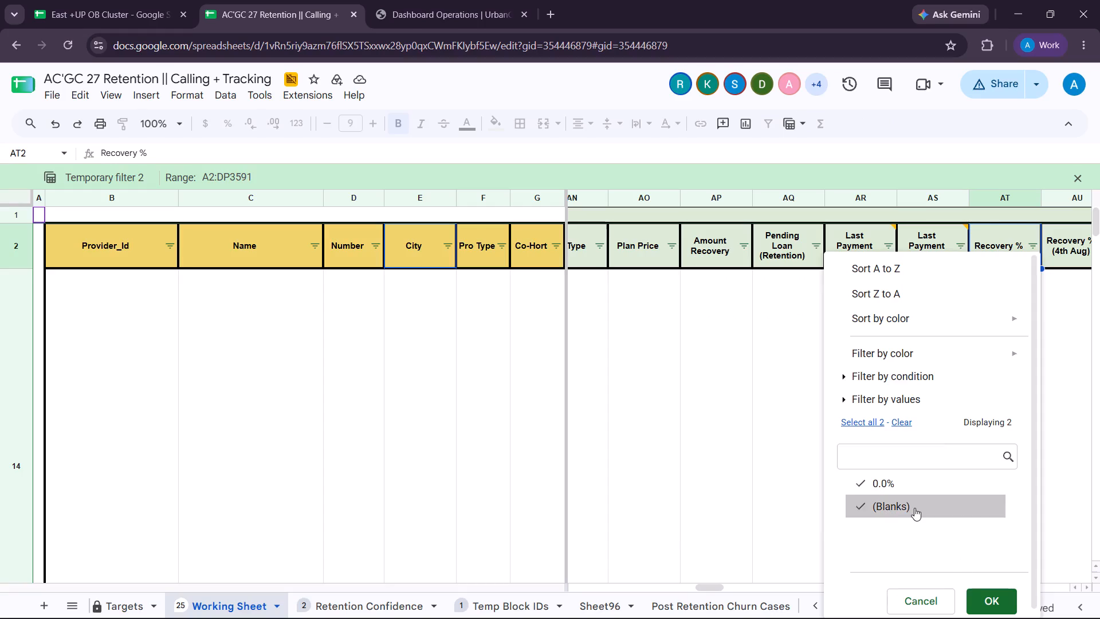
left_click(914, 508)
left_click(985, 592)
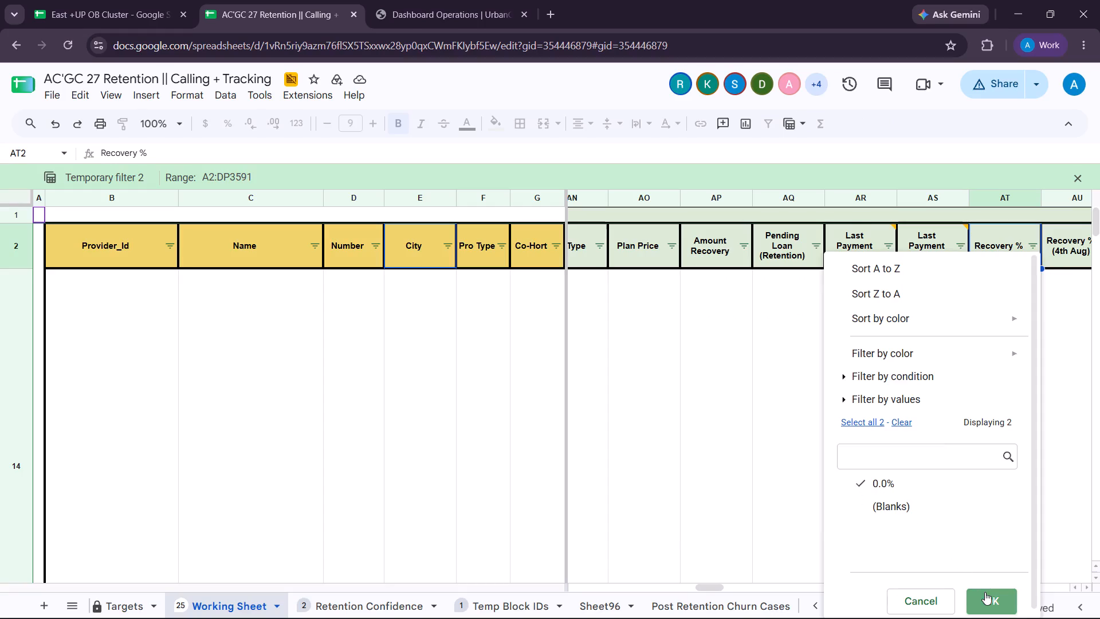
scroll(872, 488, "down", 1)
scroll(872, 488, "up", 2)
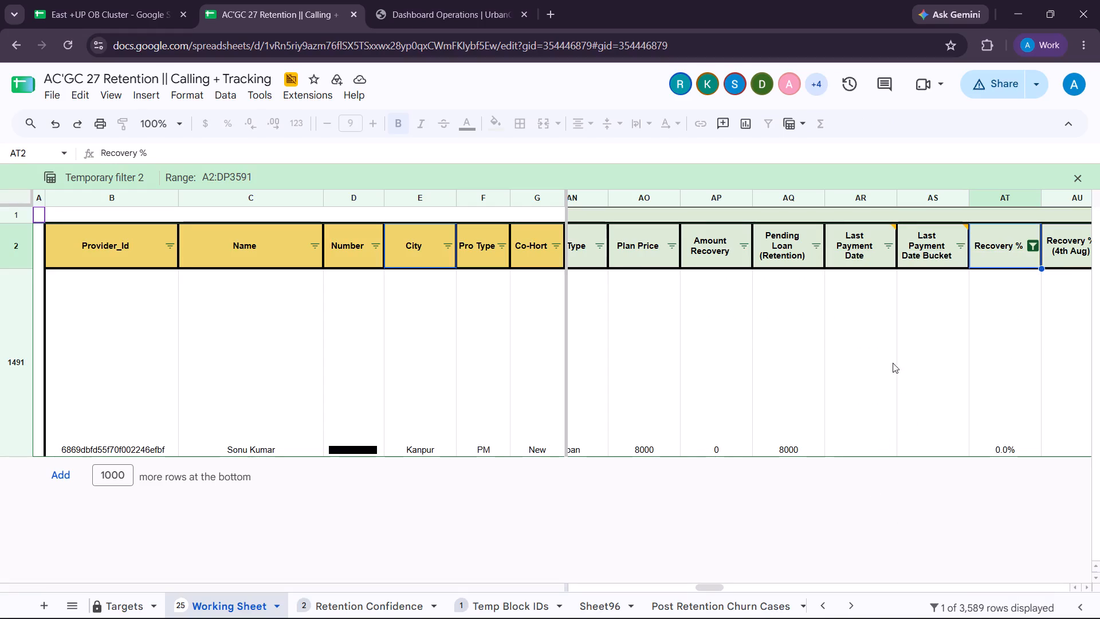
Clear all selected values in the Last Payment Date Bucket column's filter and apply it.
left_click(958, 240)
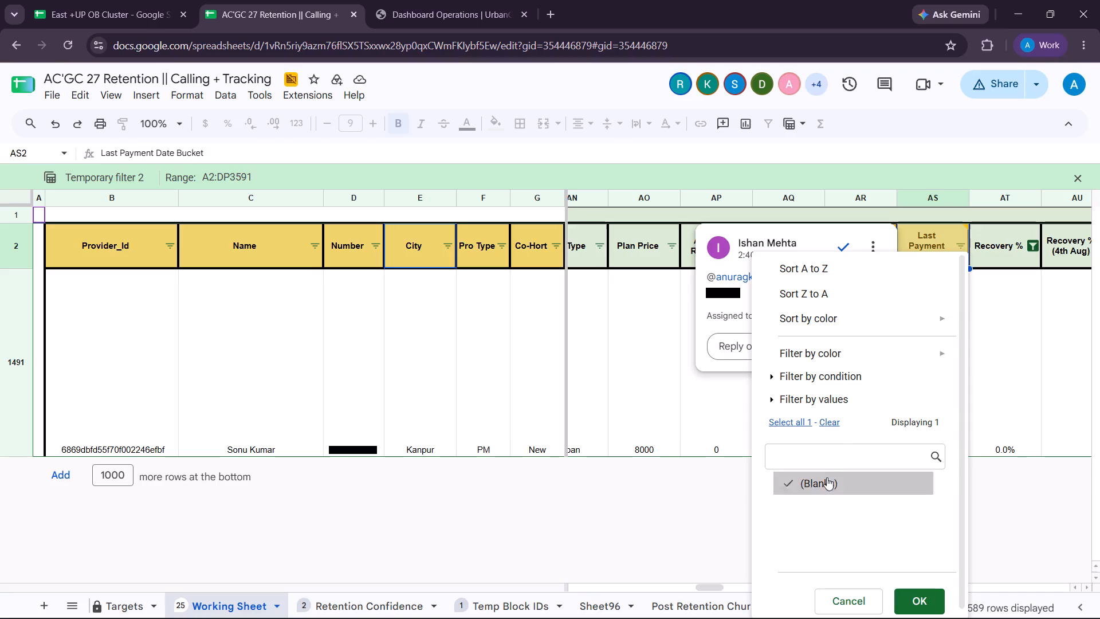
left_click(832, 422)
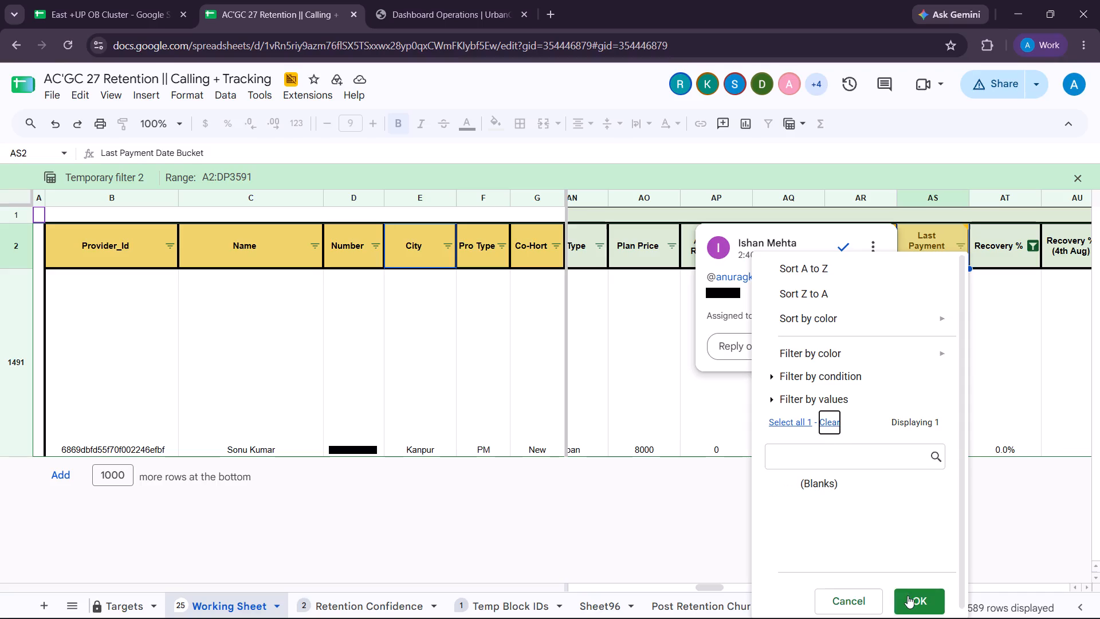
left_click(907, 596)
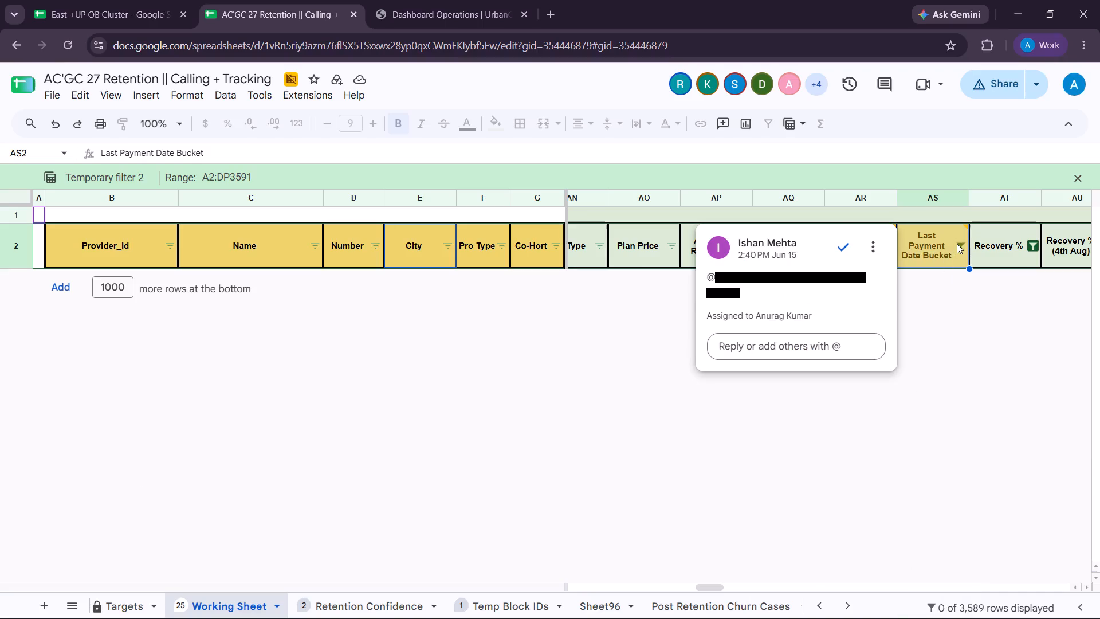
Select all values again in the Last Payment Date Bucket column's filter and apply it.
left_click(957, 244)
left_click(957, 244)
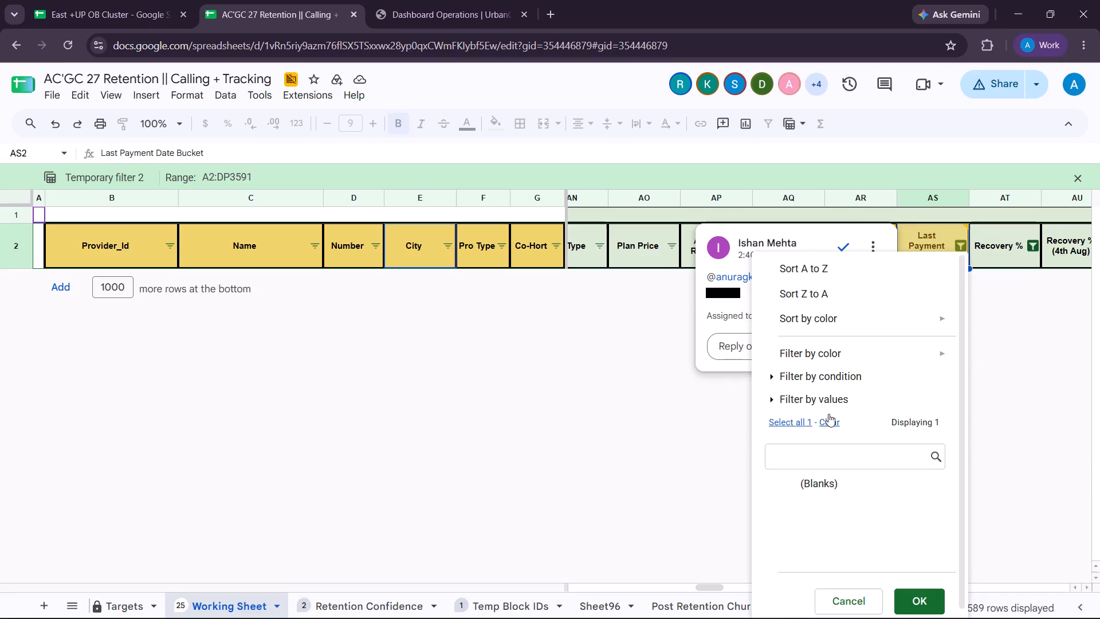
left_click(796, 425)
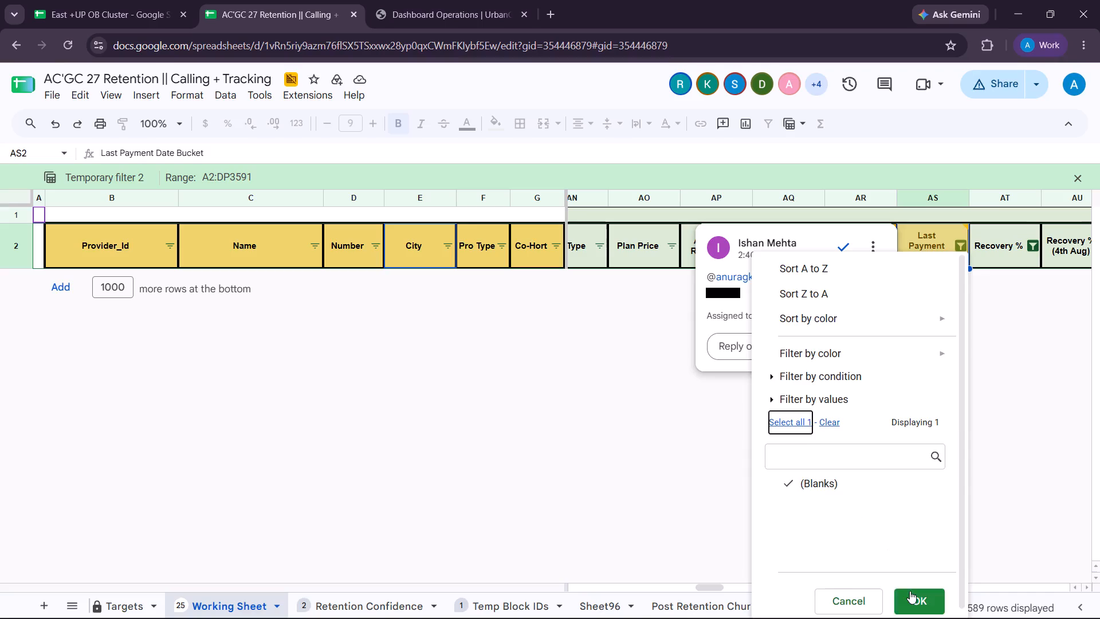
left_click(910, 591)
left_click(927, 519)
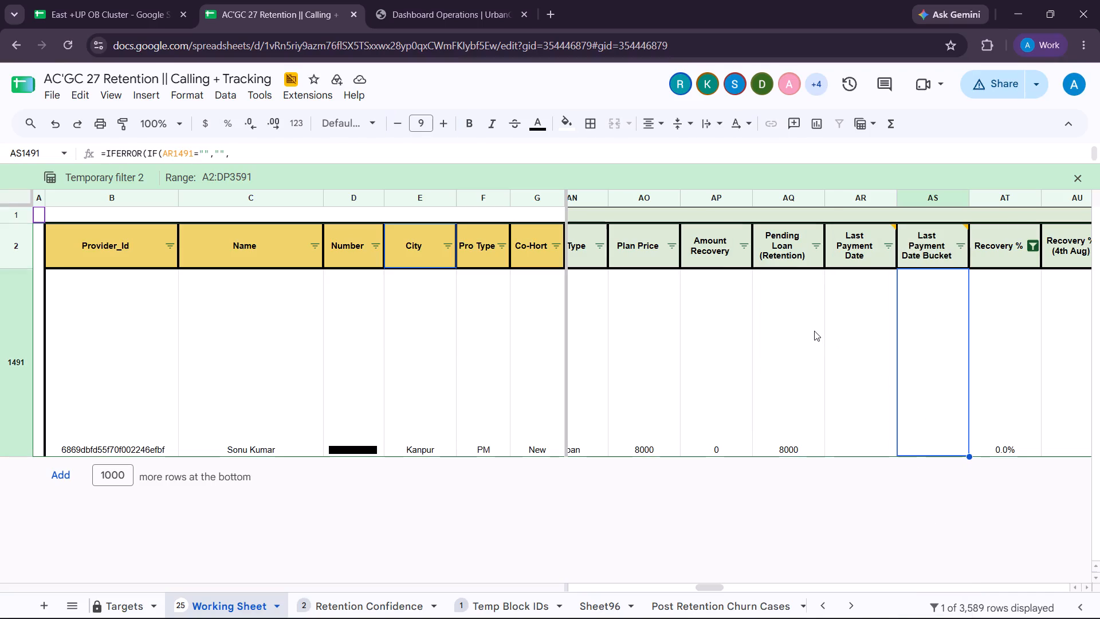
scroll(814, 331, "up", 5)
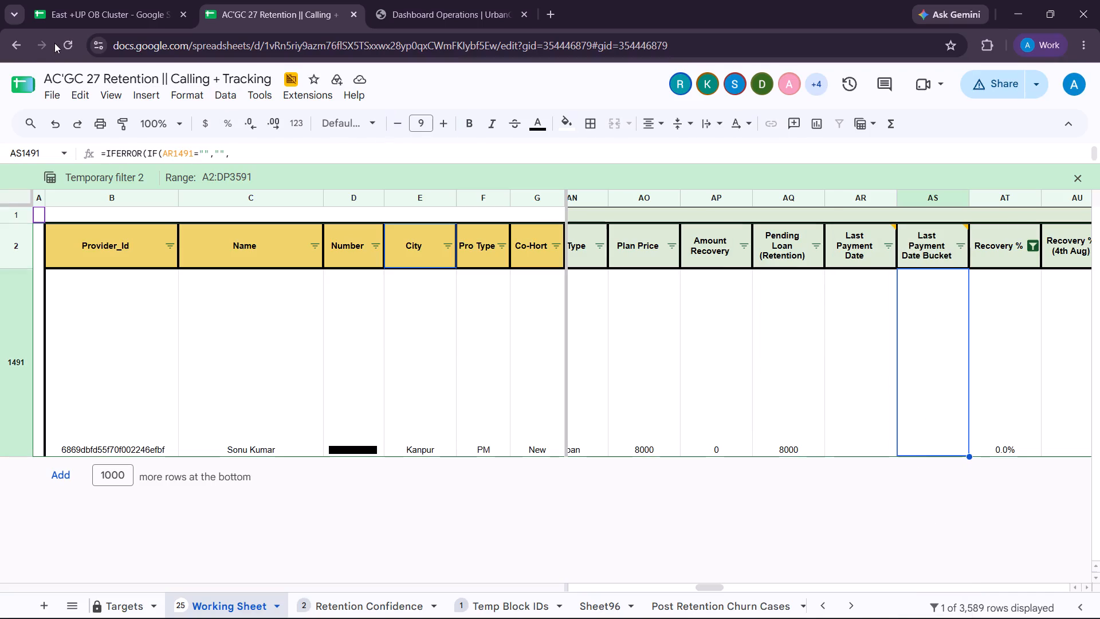
Reload the AC'GC 27 Retention spreadsheet.
left_click(61, 43)
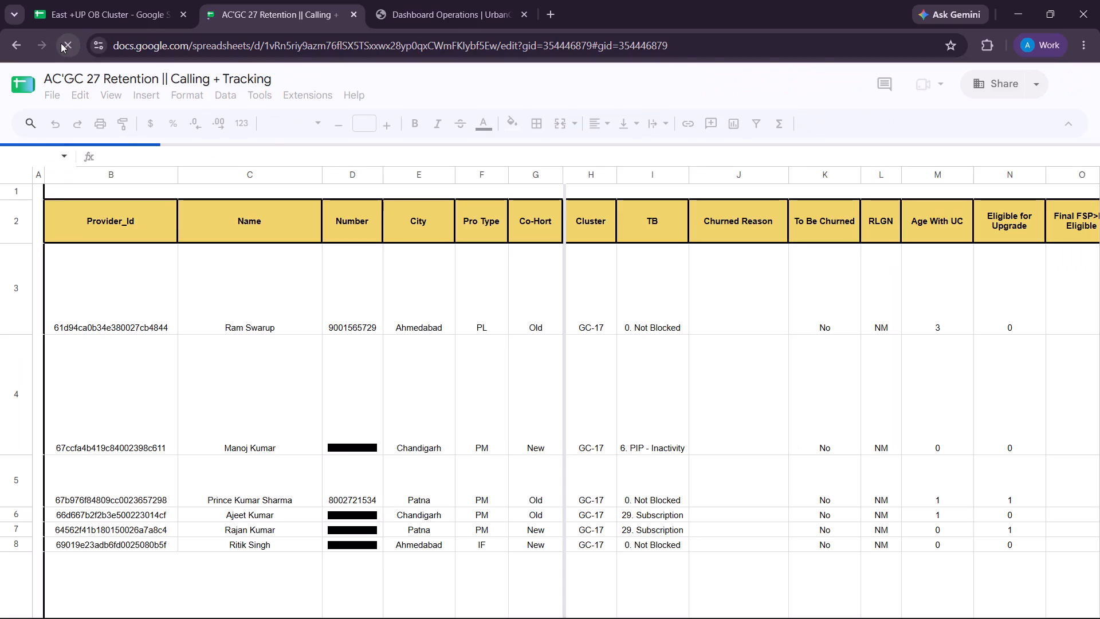
Select the entire Working Sheet and create a temporary filter view over it.
left_click(24, 175)
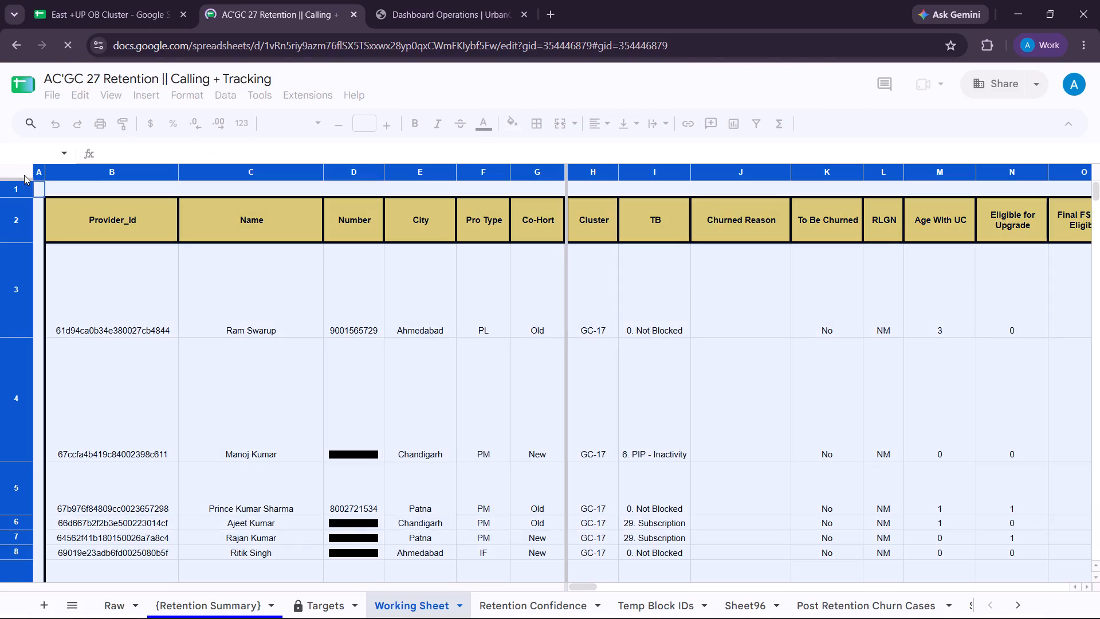
left_click(789, 119)
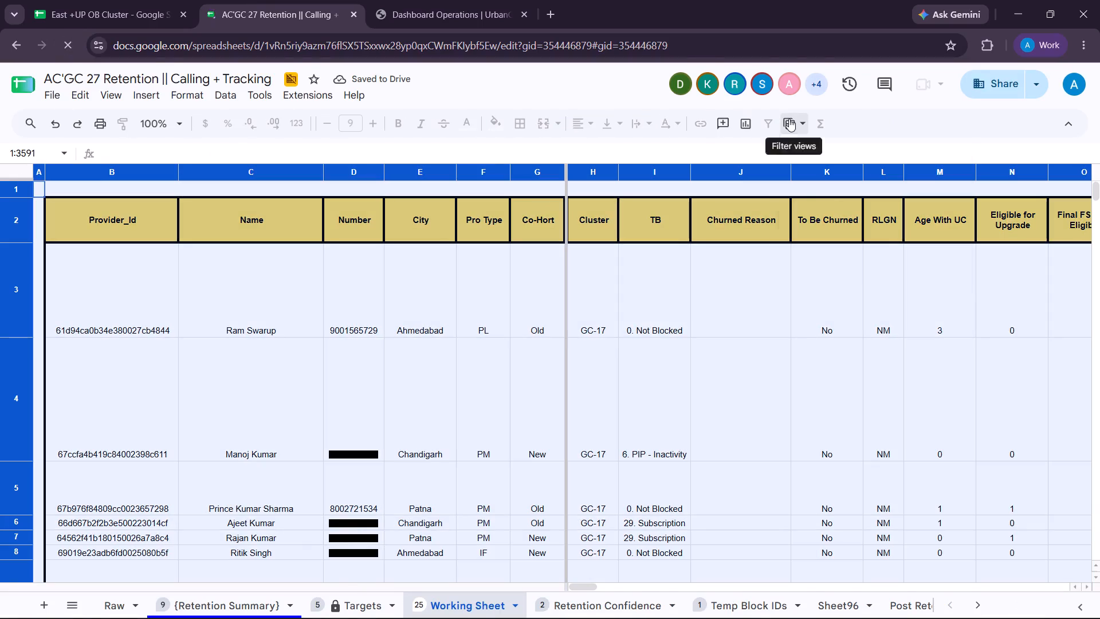
left_click(823, 171)
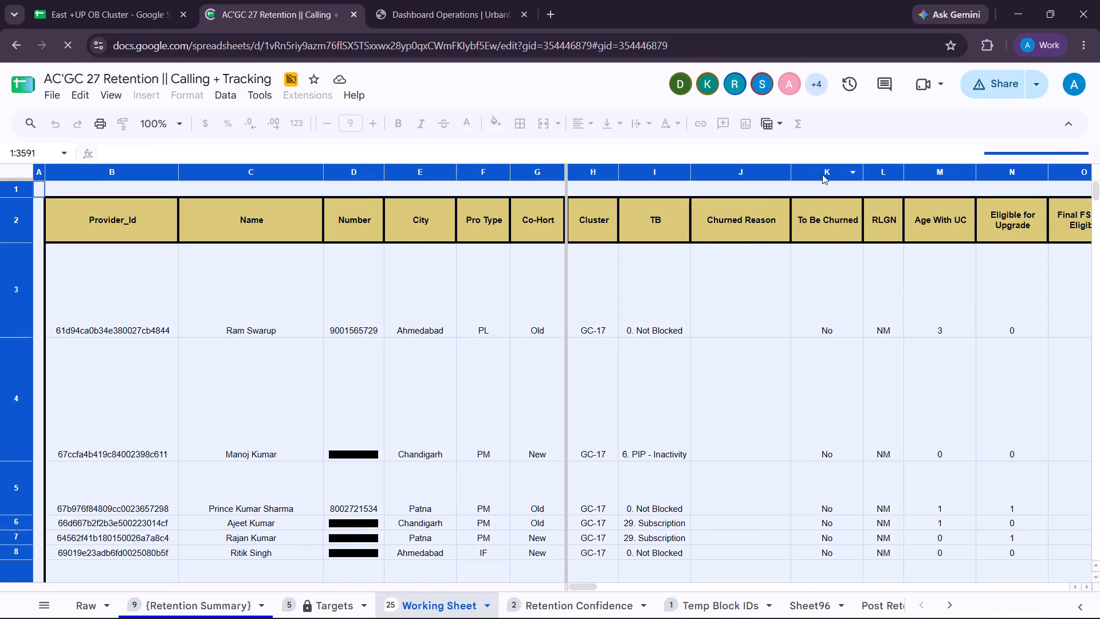
left_click(752, 323)
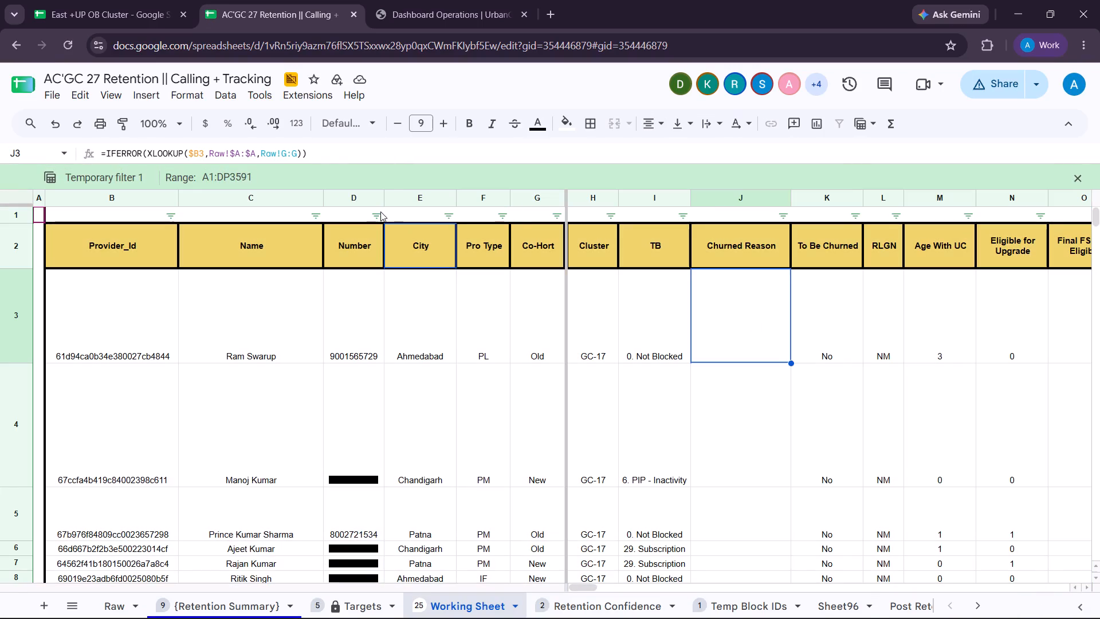
Filter the City column to show only Kanpur.
left_click(446, 211)
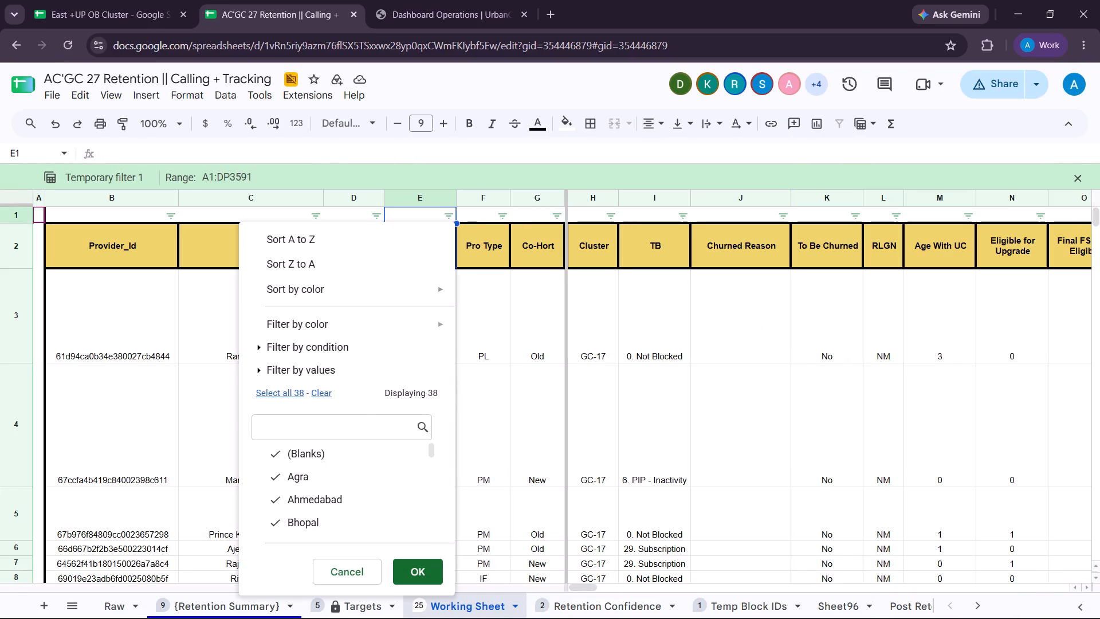
left_click(324, 386)
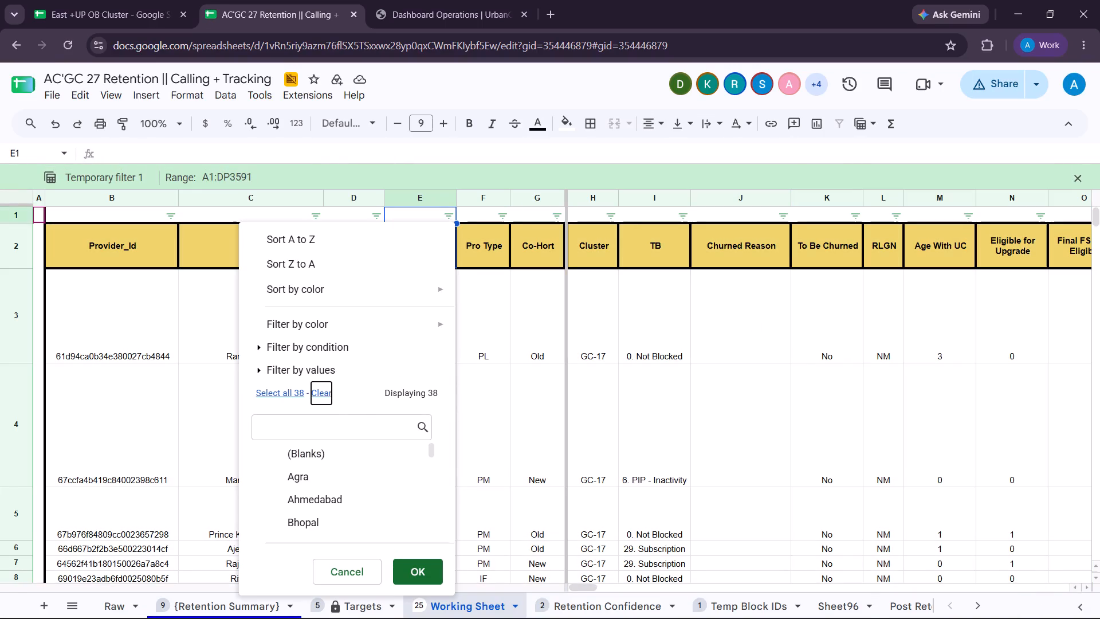
left_click(324, 417)
type("ka")
left_click(321, 456)
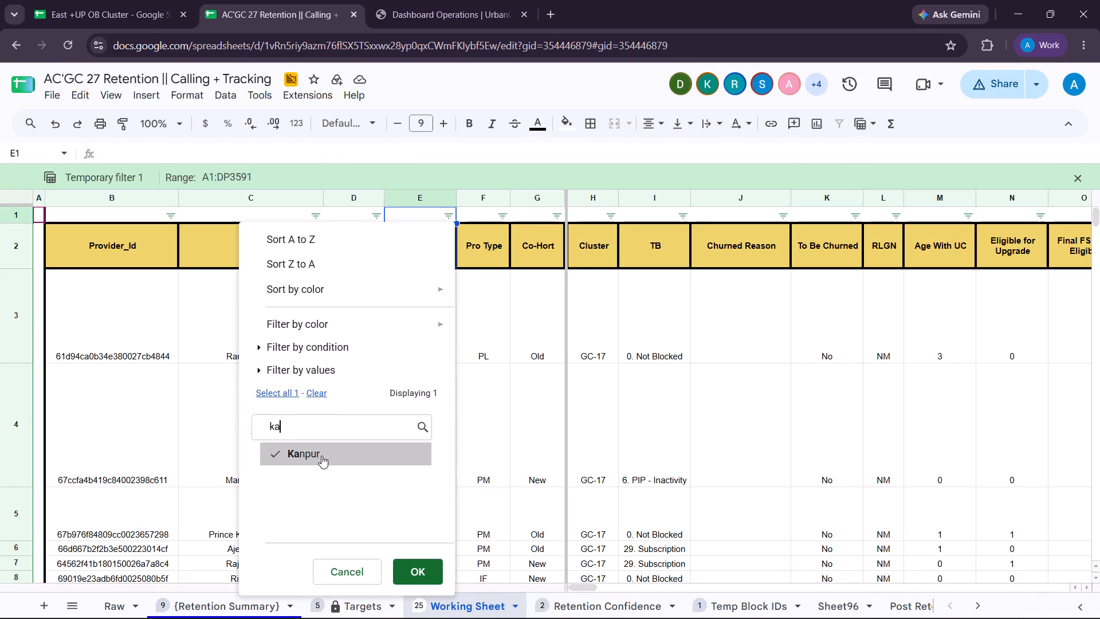
left_click(424, 572)
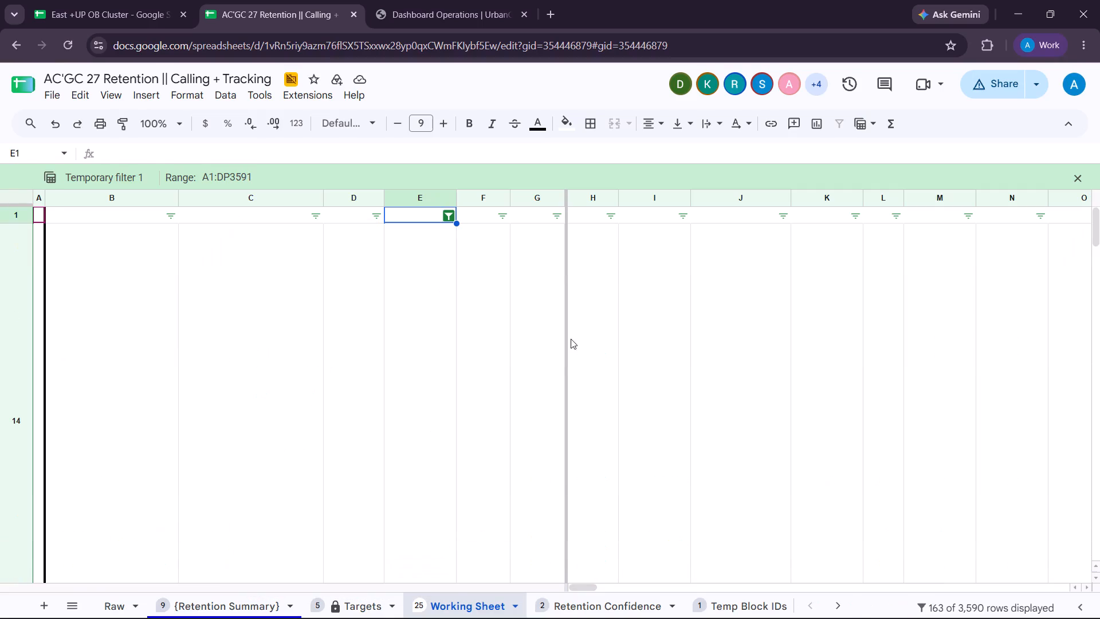
Look over the Kanpur rows and the filter row across the Working Sheet's columns.
scroll(598, 328, "left", 7)
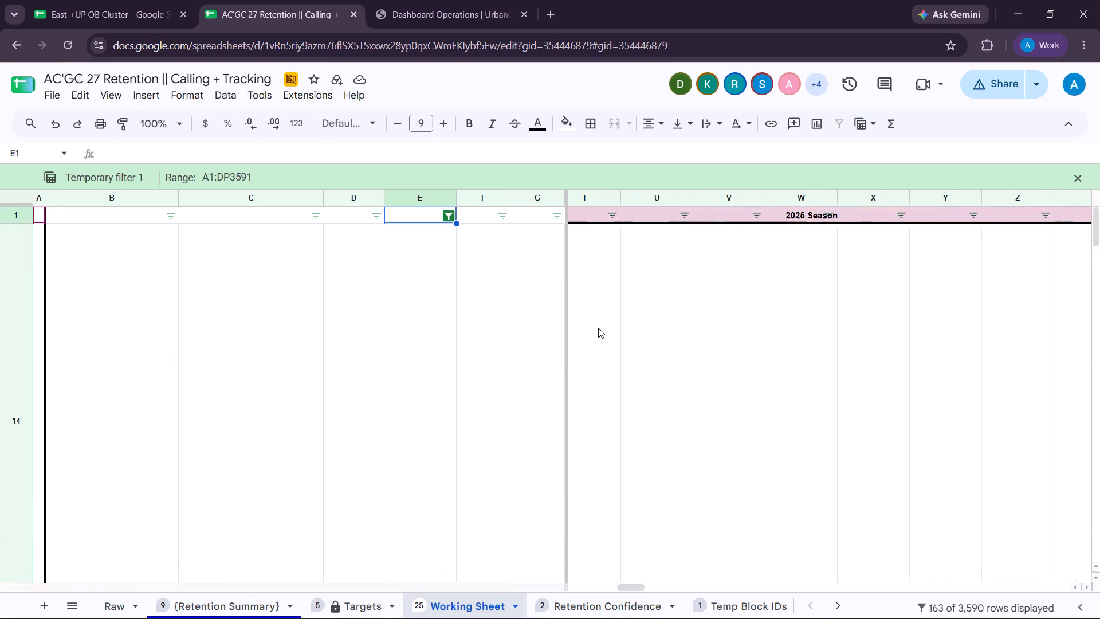
scroll(598, 328, "left", 1)
scroll(598, 328, "up", 3)
scroll(598, 328, "right", 3)
scroll(598, 328, "up", 4)
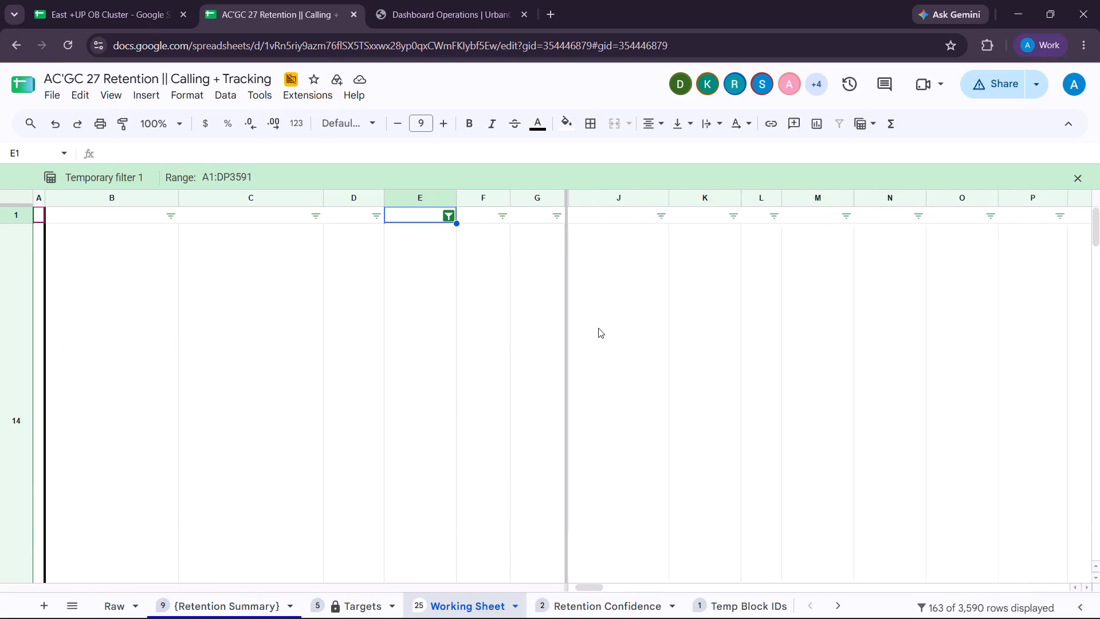
scroll(598, 328, "up", 1)
scroll(598, 328, "down", 6)
scroll(598, 328, "up", 3)
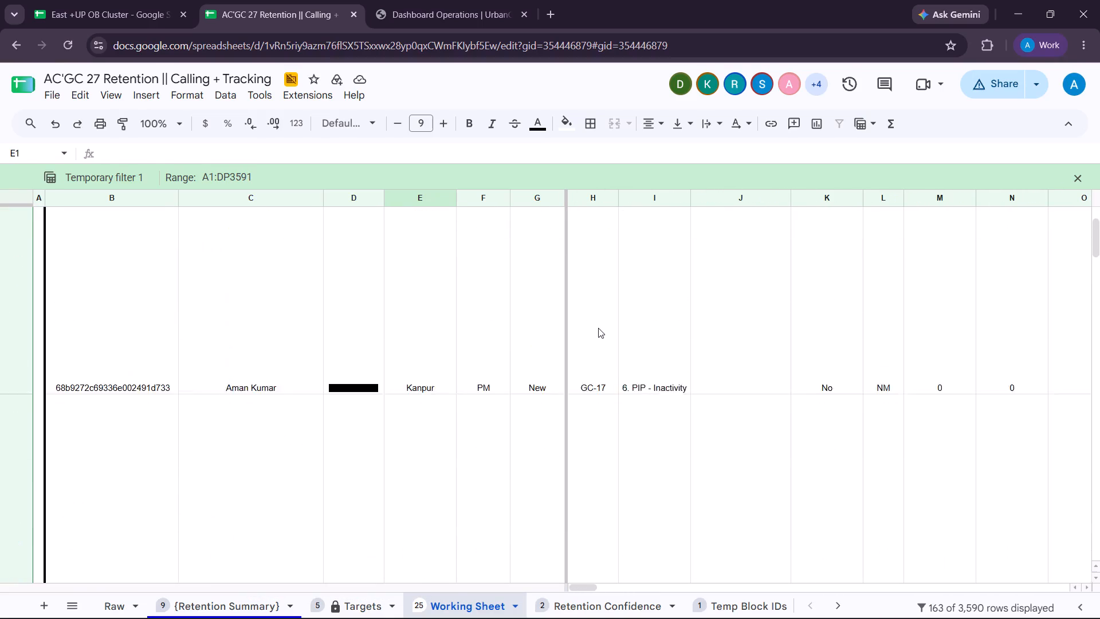
scroll(598, 328, "up", 4)
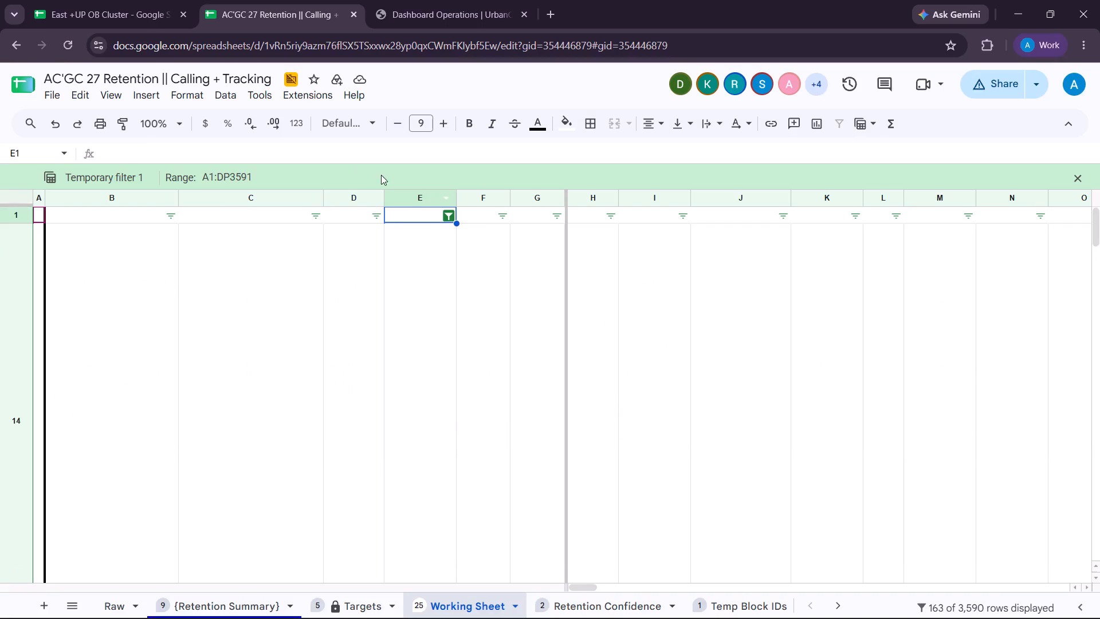
Undo the last action on the Working Sheet.
left_click(57, 124)
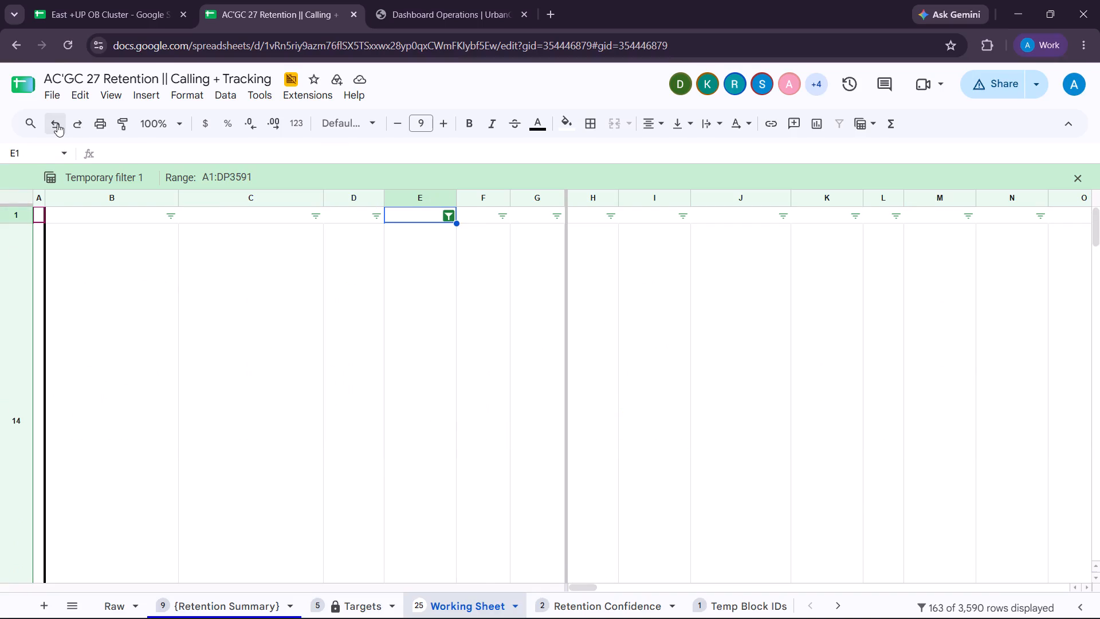
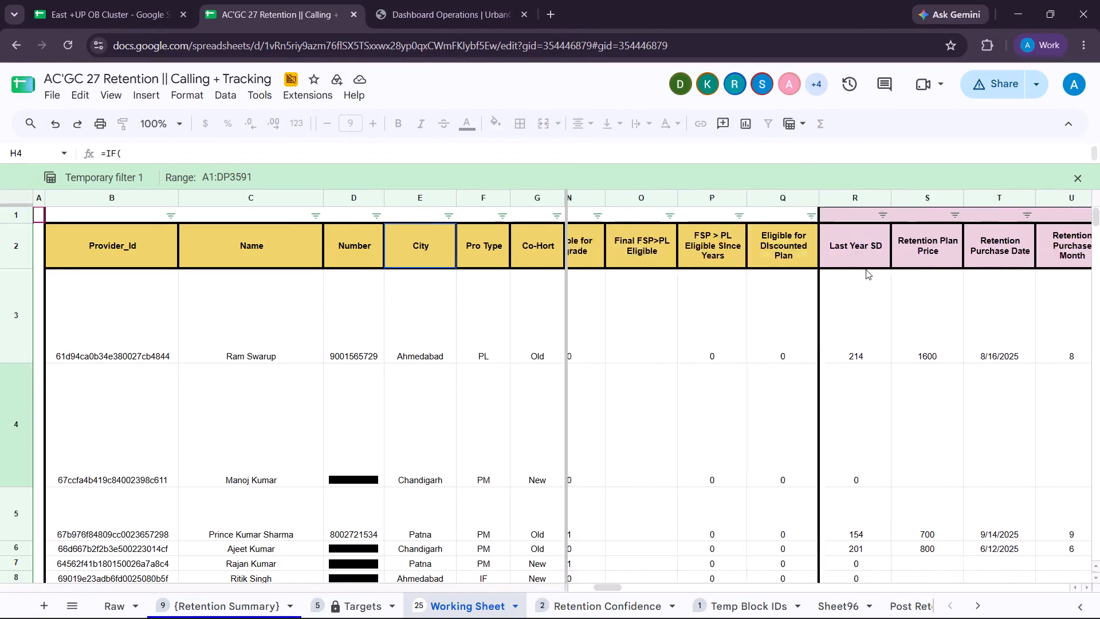
Filter the Retained column in the 2026 section to show only Yes.
scroll(866, 269, "left", 4)
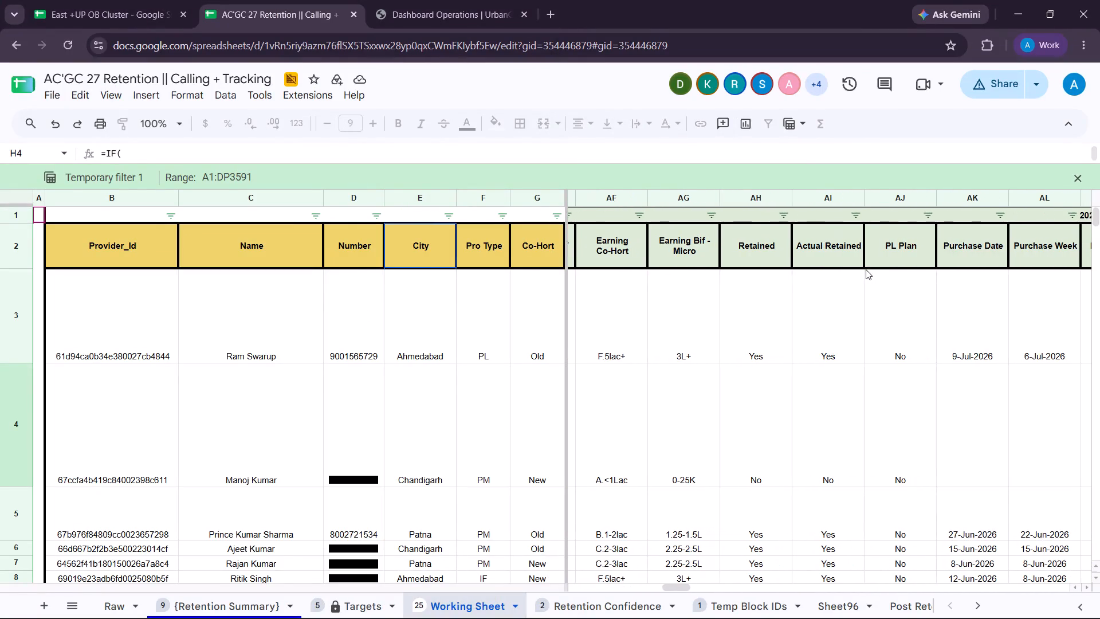
scroll(866, 269, "left", 1)
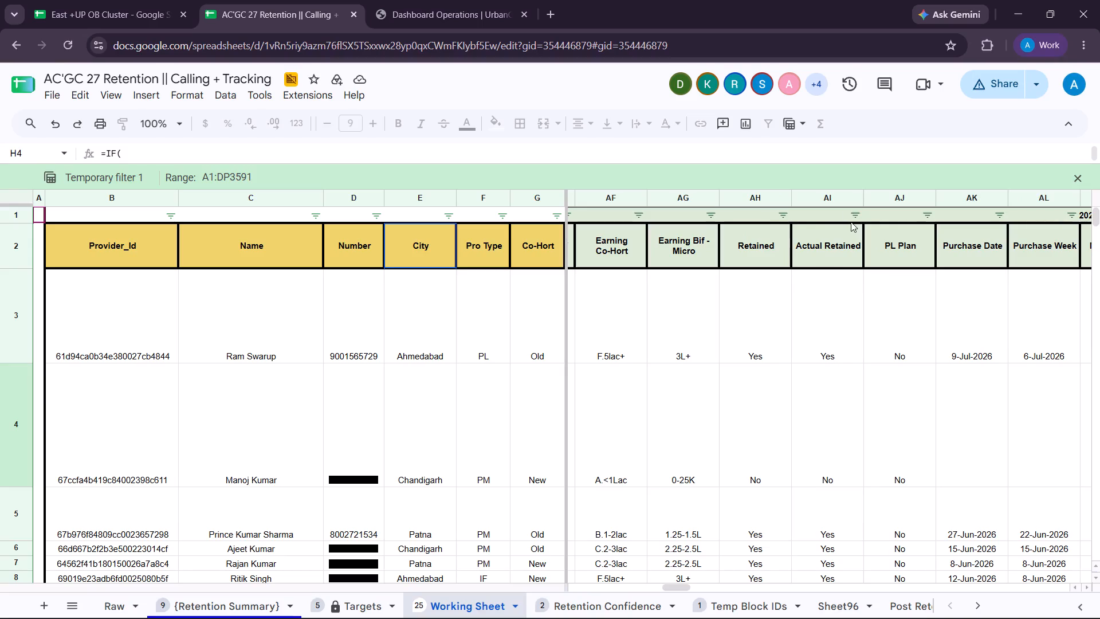
left_click(783, 217)
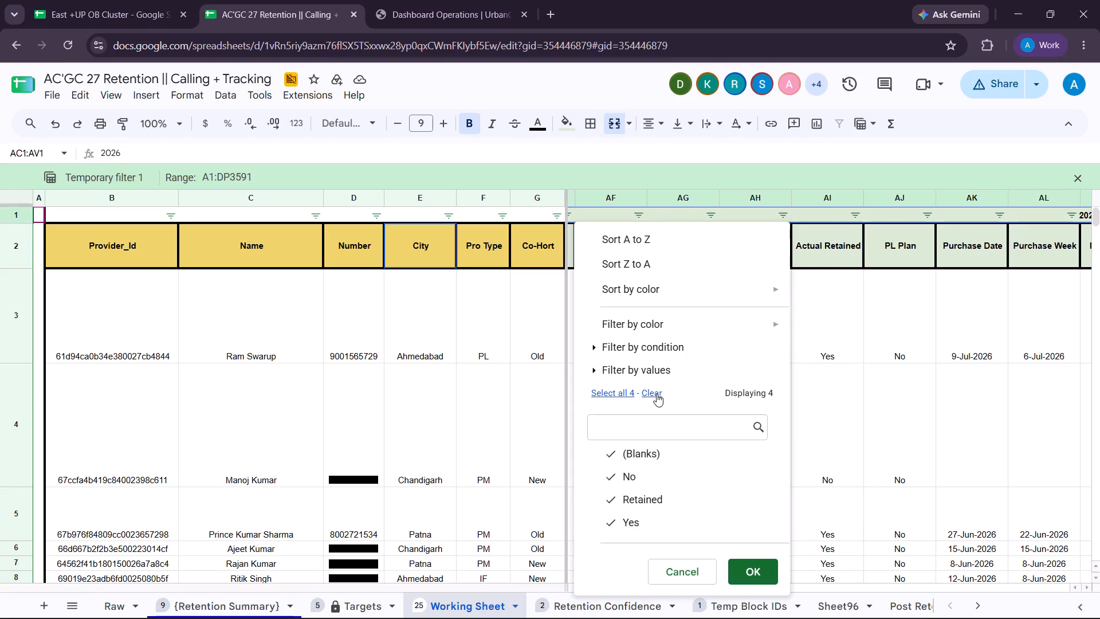
left_click(653, 395)
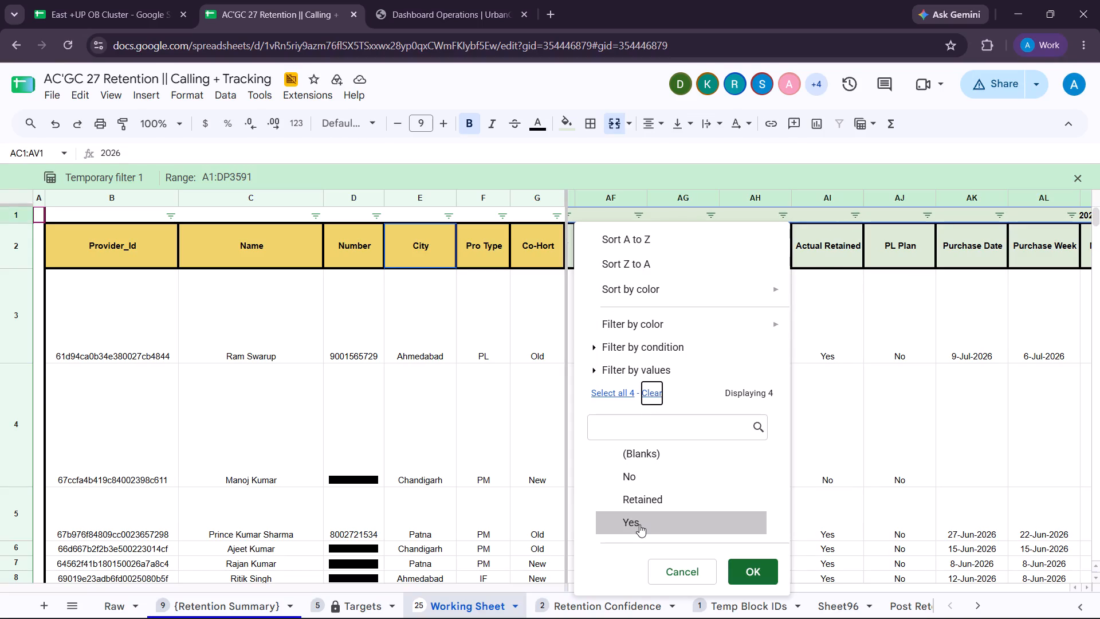
left_click(639, 524)
left_click(729, 573)
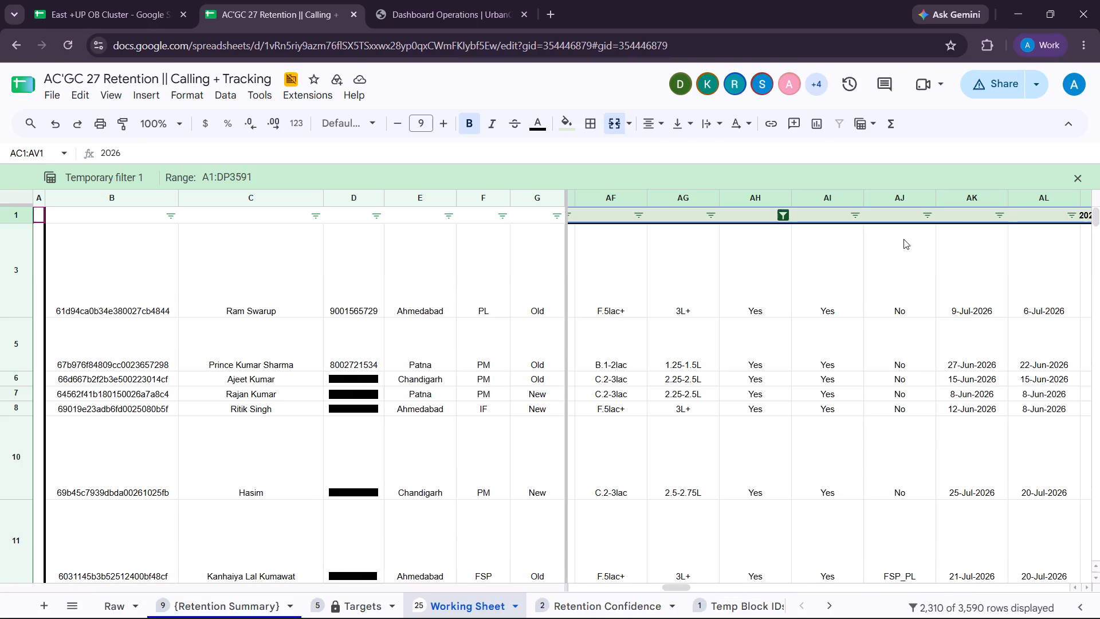
Filter the Actual Retained column to show only Yes by excluding No.
left_click(857, 219)
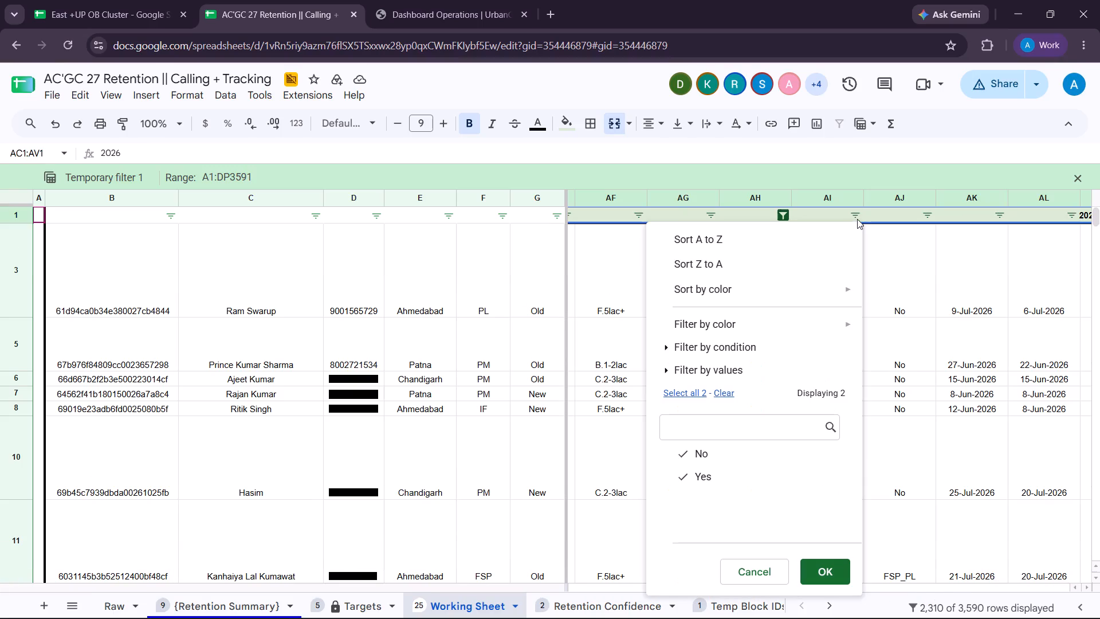
left_click(786, 448)
left_click(811, 574)
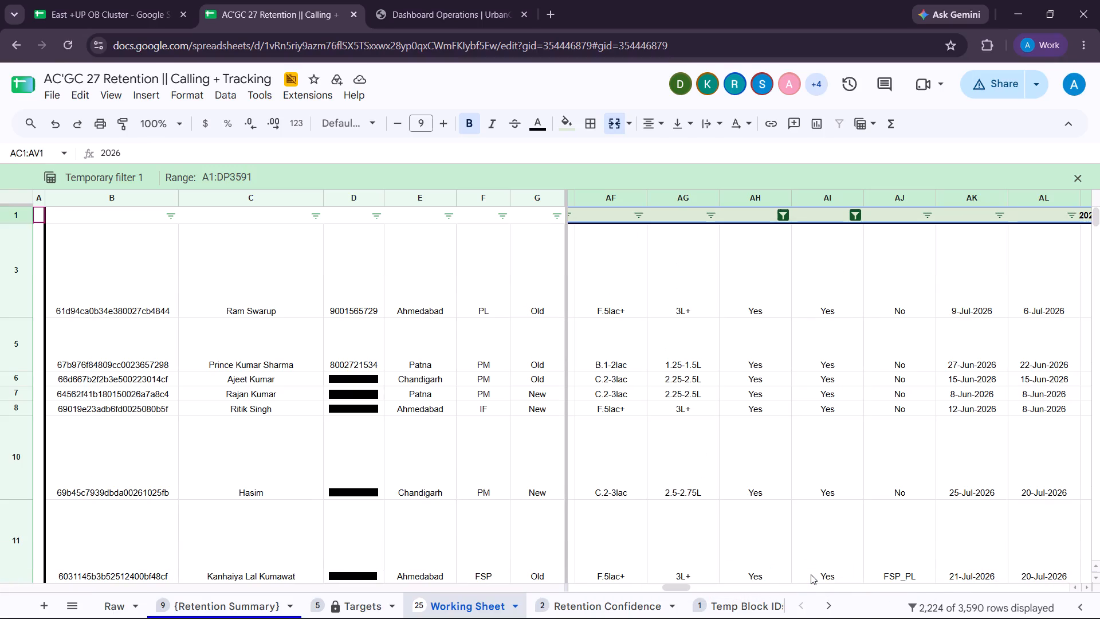
Filter the City column to show only Kanpur.
scroll(913, 416, "left", 1)
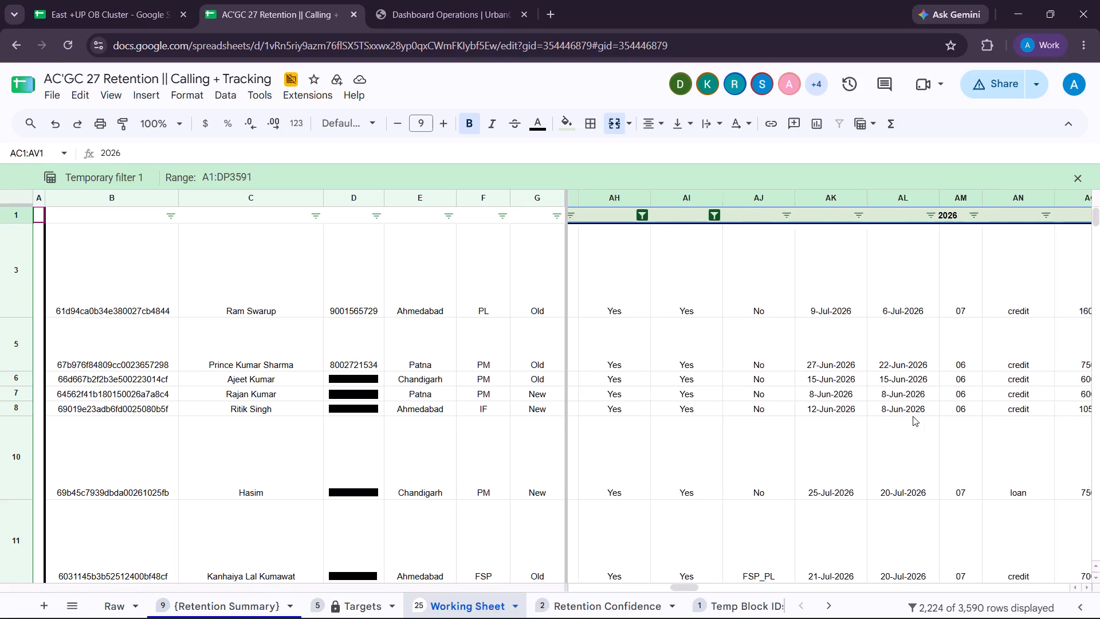
scroll(913, 416, "left", 1)
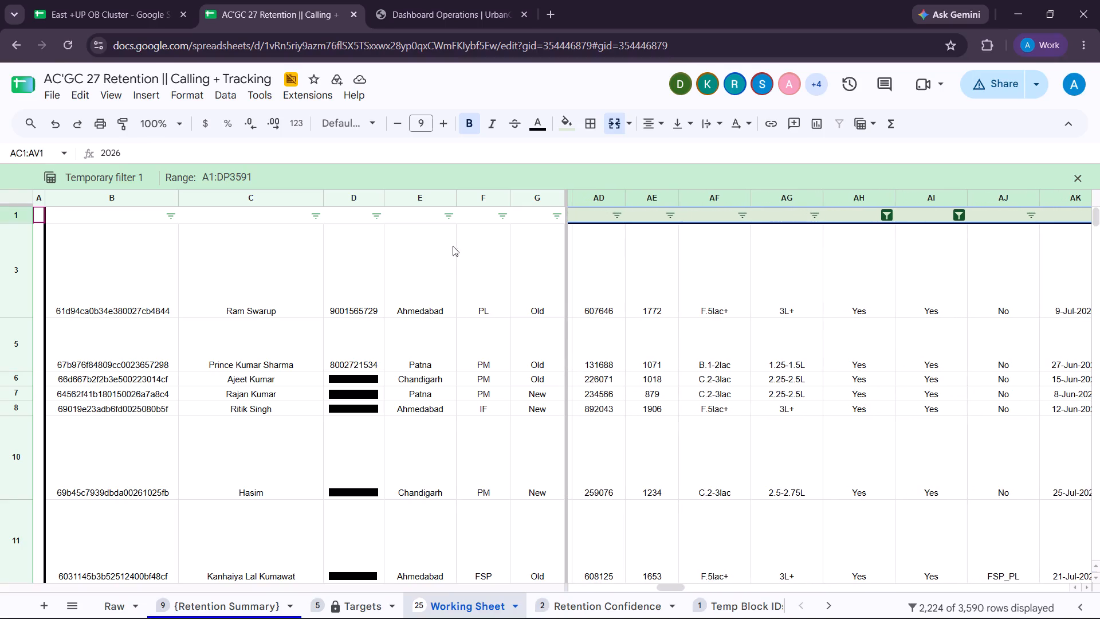
left_click(447, 218)
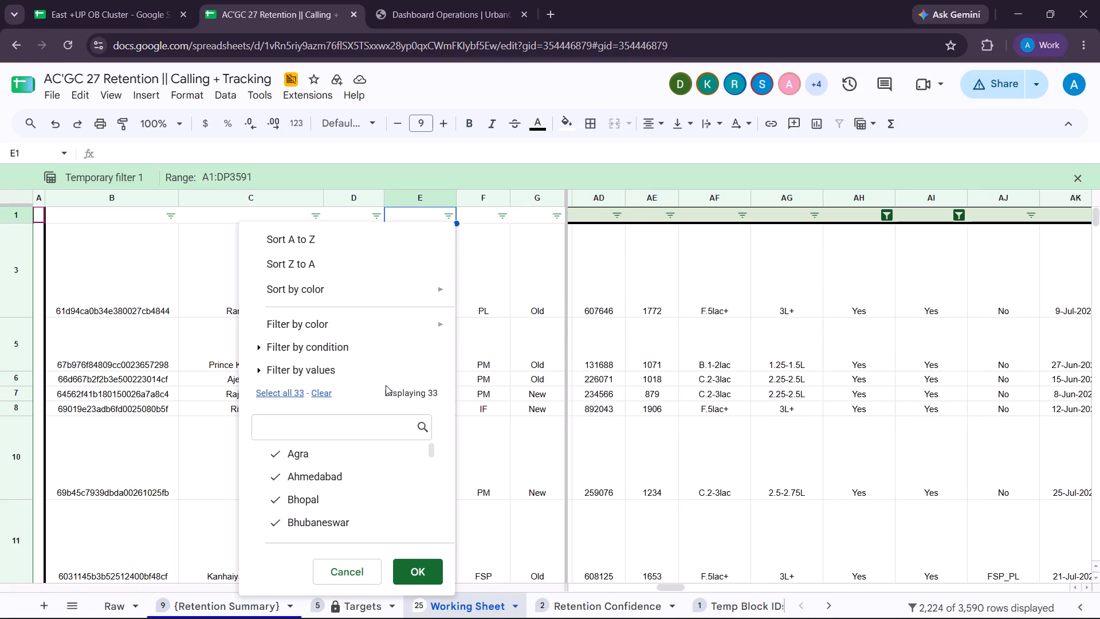
left_click(328, 397)
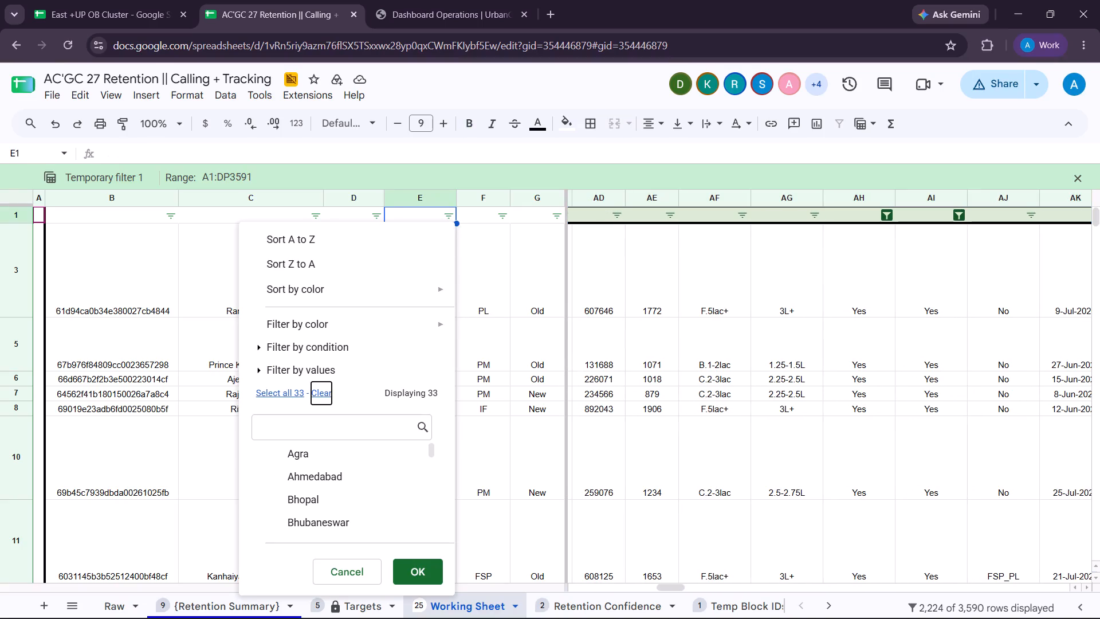
left_click(321, 438)
key("k")
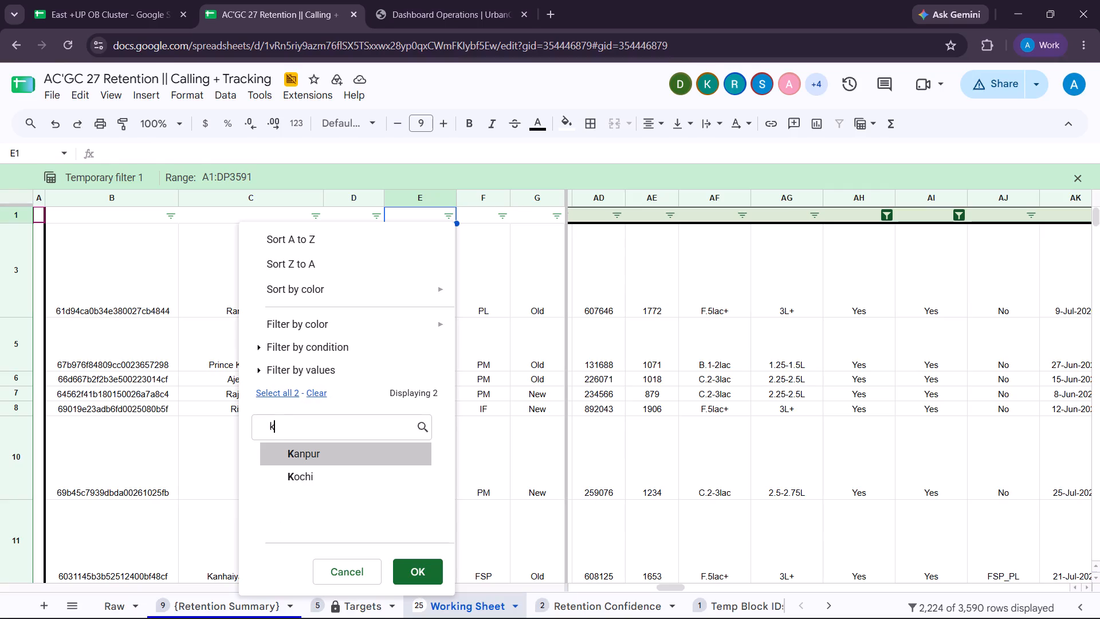
key("Return")
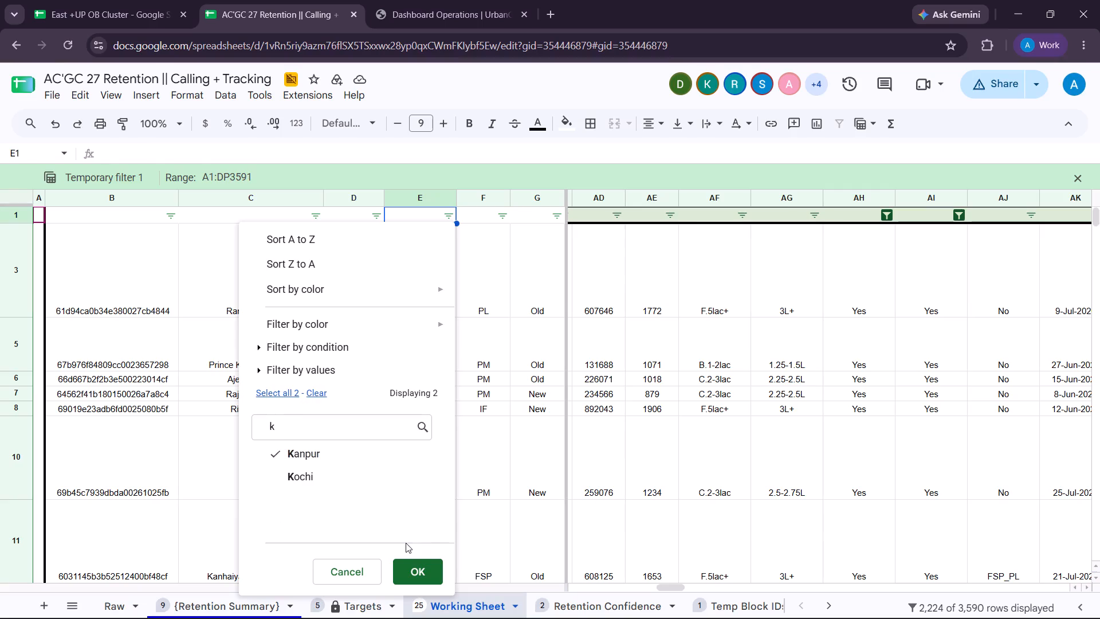
left_click(411, 567)
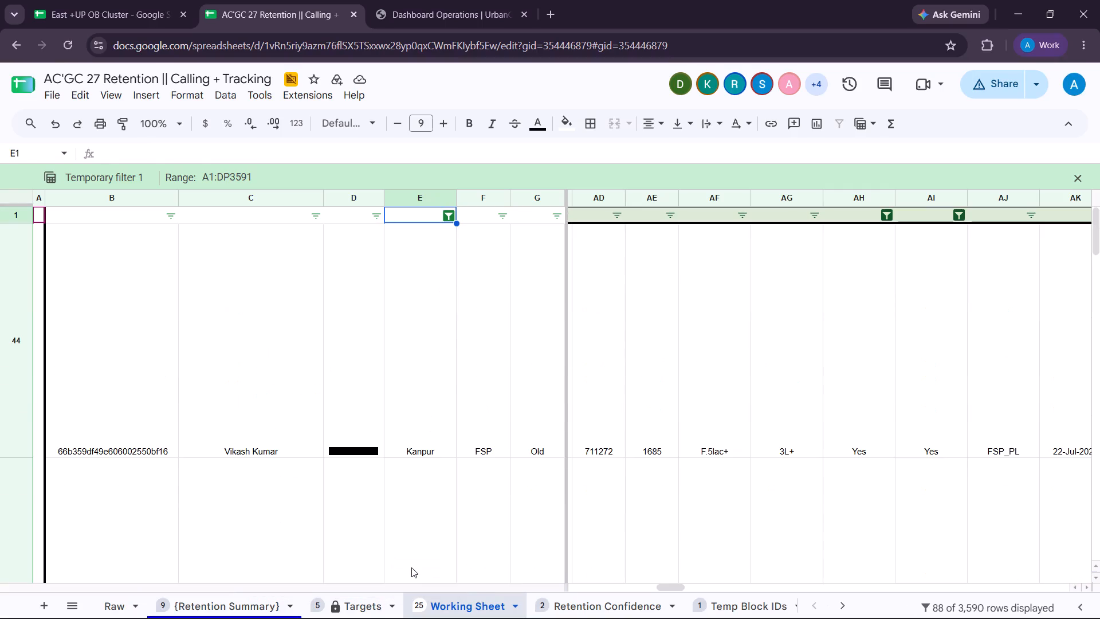
Look across the 2026 retention, purchase and payment columns of the first filtered Kanpur row.
scroll(753, 475, "right", 2)
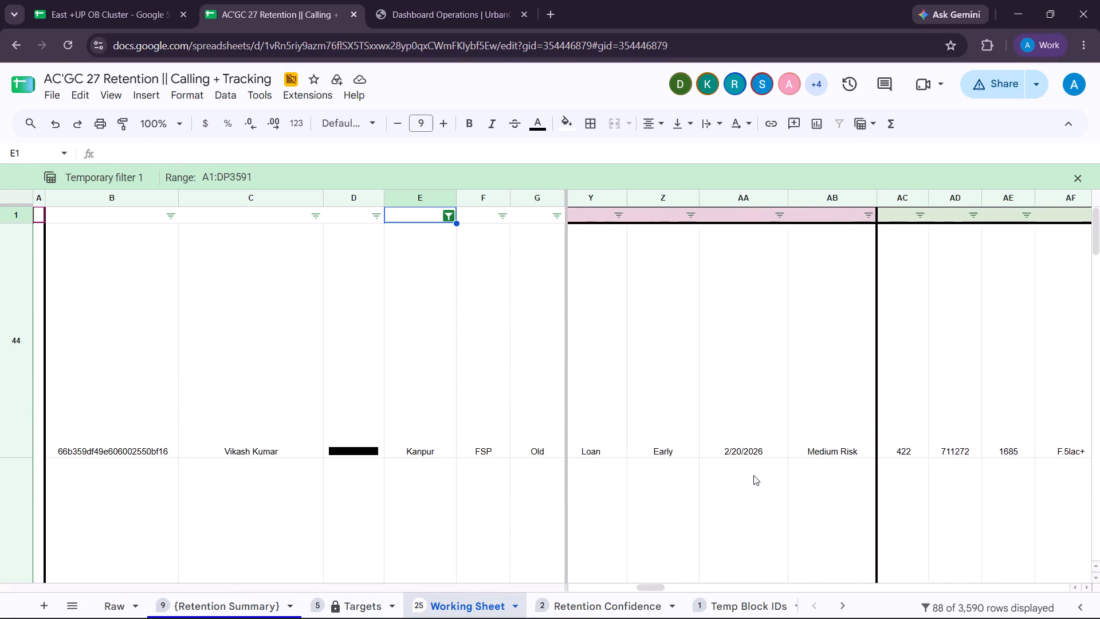
scroll(753, 475, "left", 2)
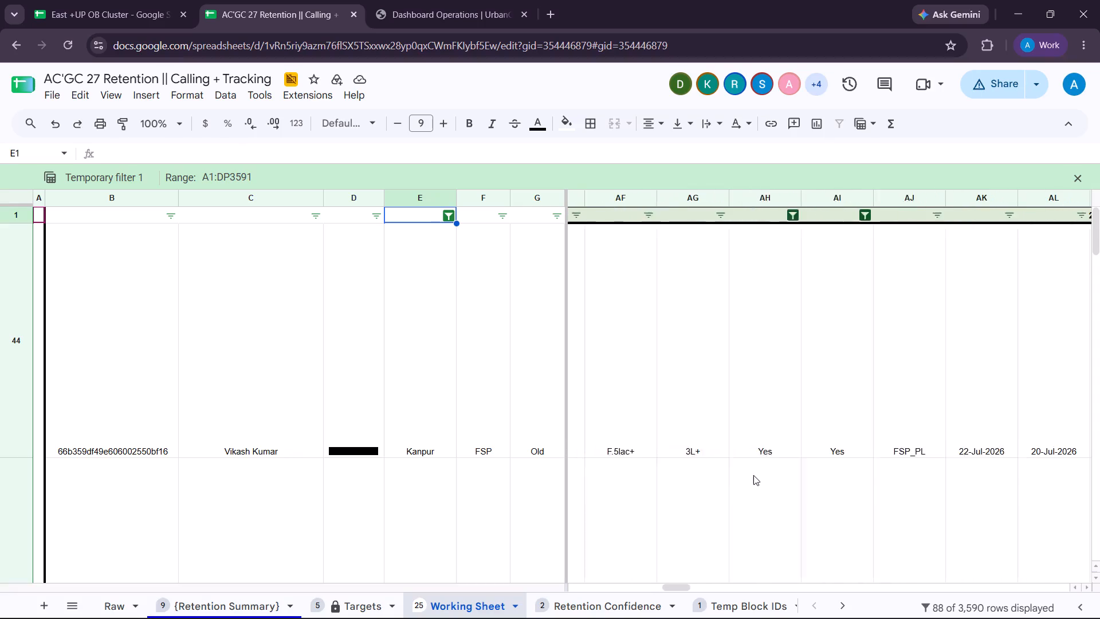
scroll(753, 475, "left", 5)
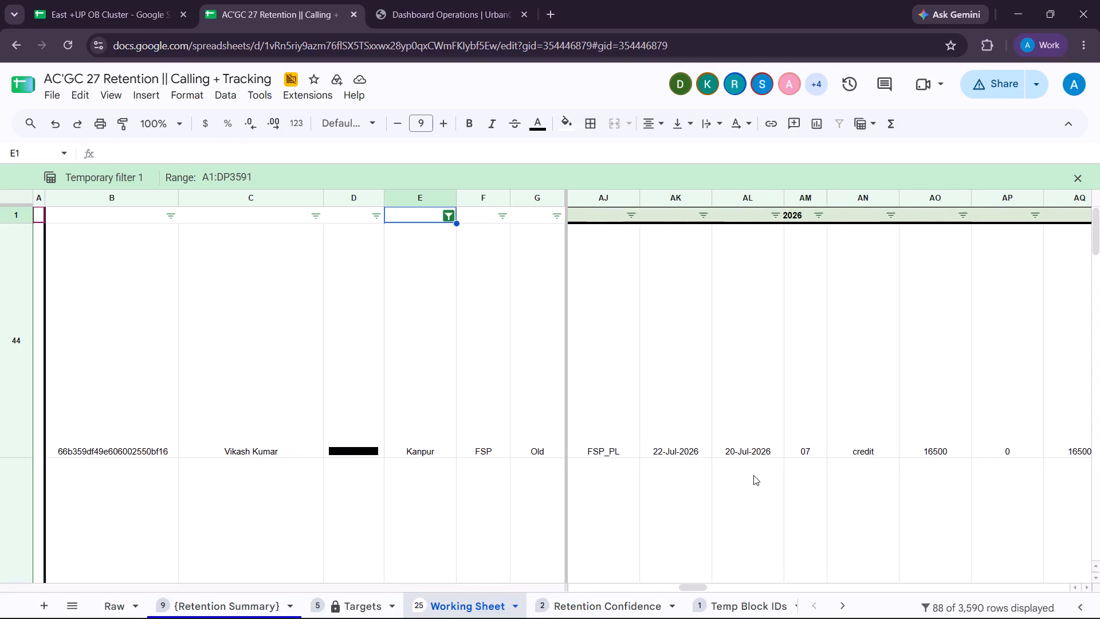
scroll(753, 475, "left", 2)
scroll(753, 475, "right", 1)
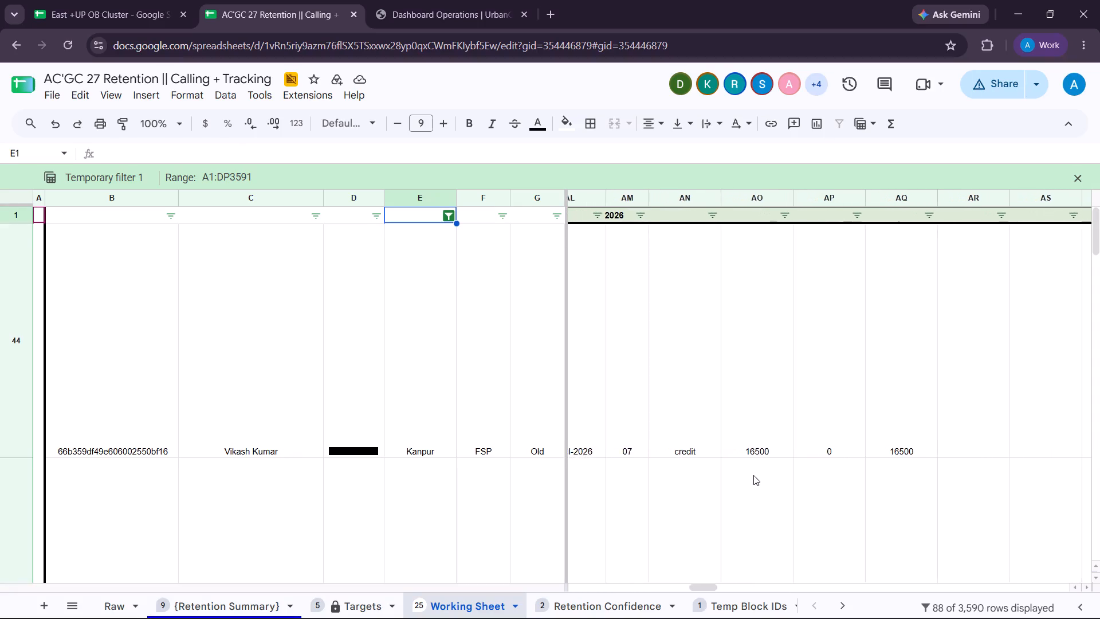
scroll(753, 475, "right", 2)
Look through the retained Kanpur rows, examining their 2026 purchase, payment type, amount and percentage columns.
scroll(753, 475, "down", 2)
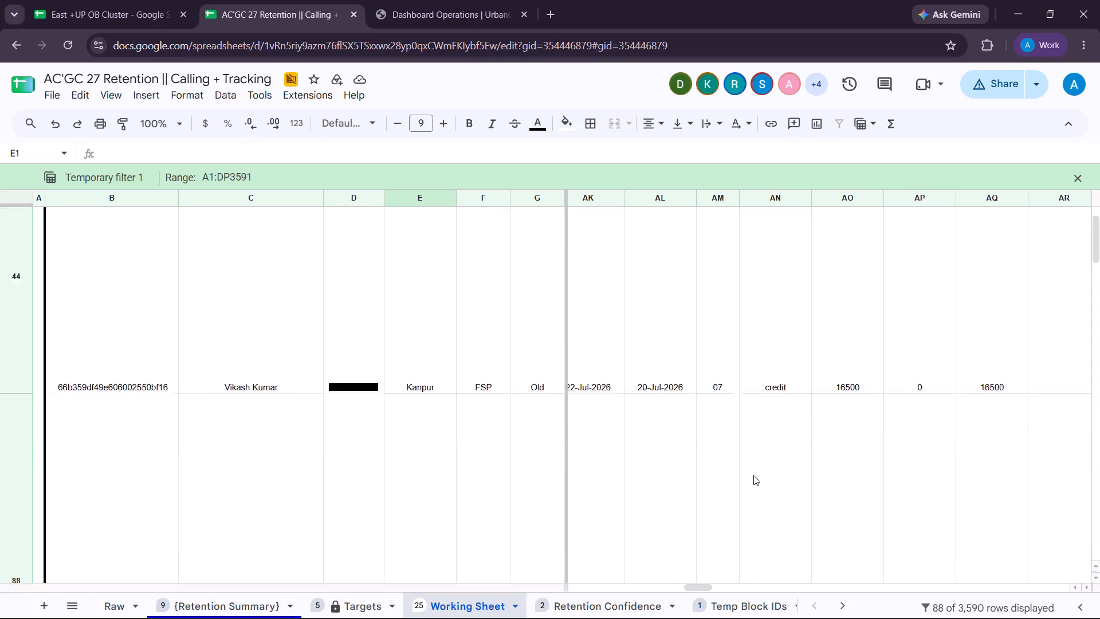
scroll(753, 475, "down", 5)
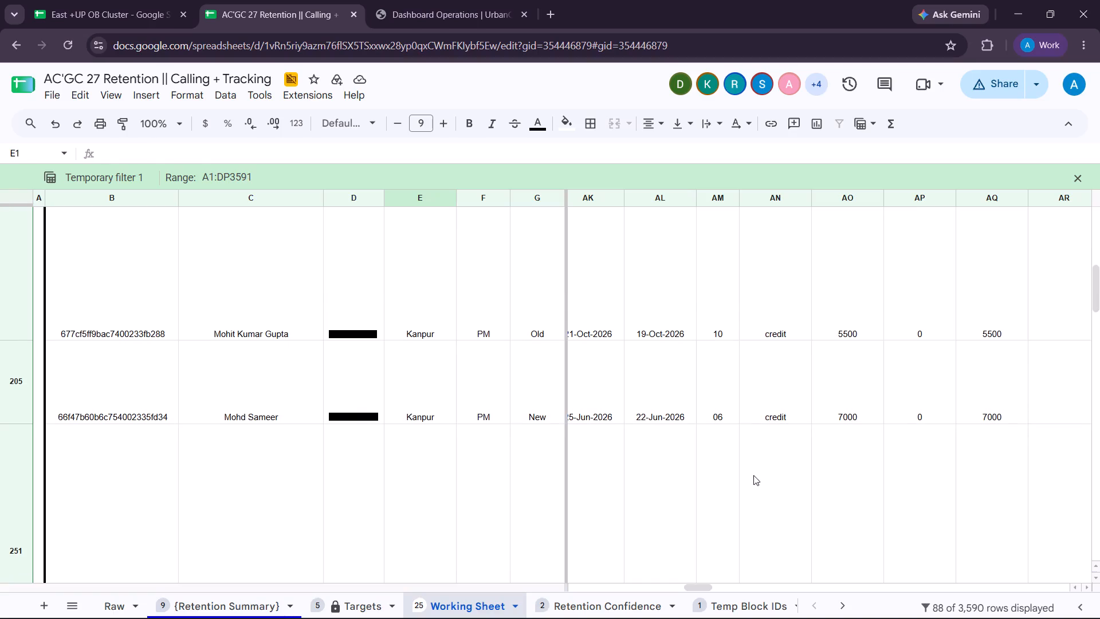
scroll(753, 475, "down", 1)
scroll(753, 475, "left", 6)
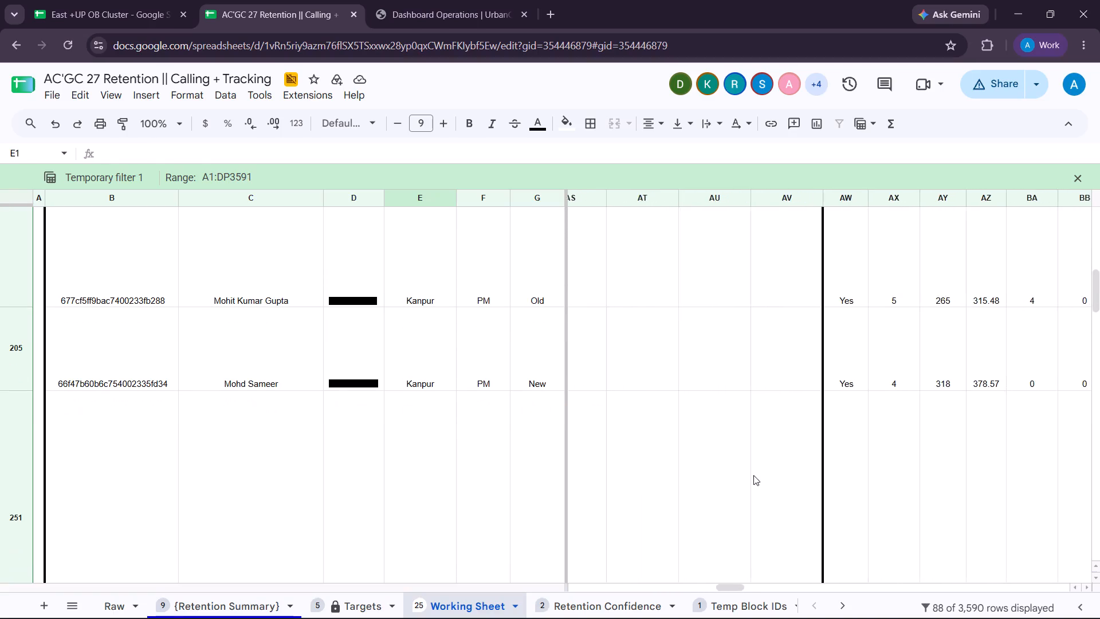
scroll(753, 475, "left", 1)
scroll(753, 475, "right", 2)
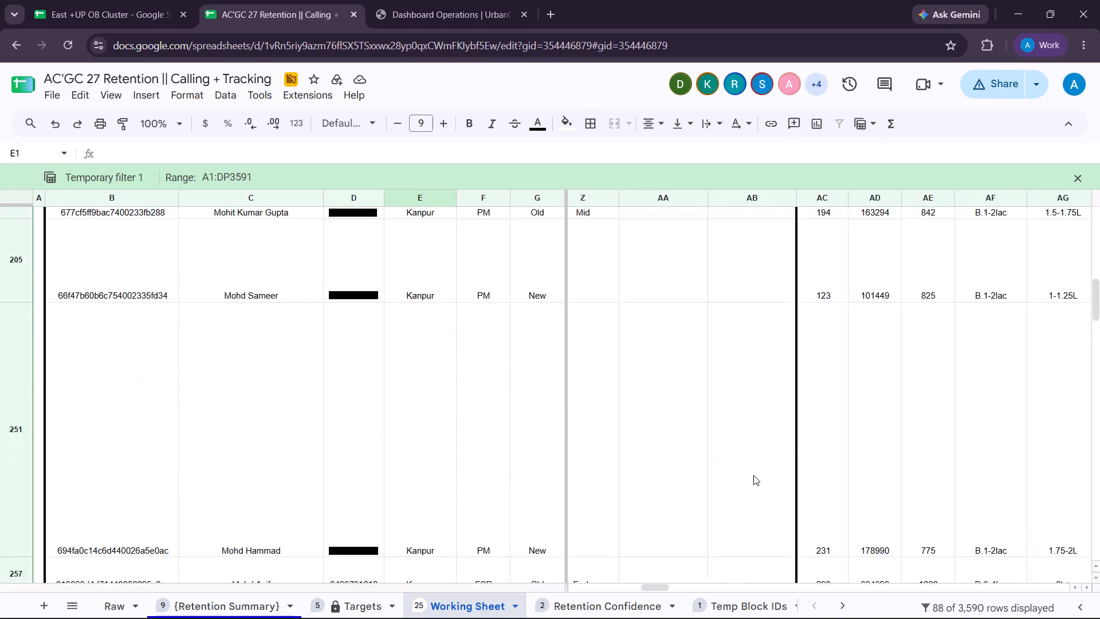
scroll(753, 475, "left", 9)
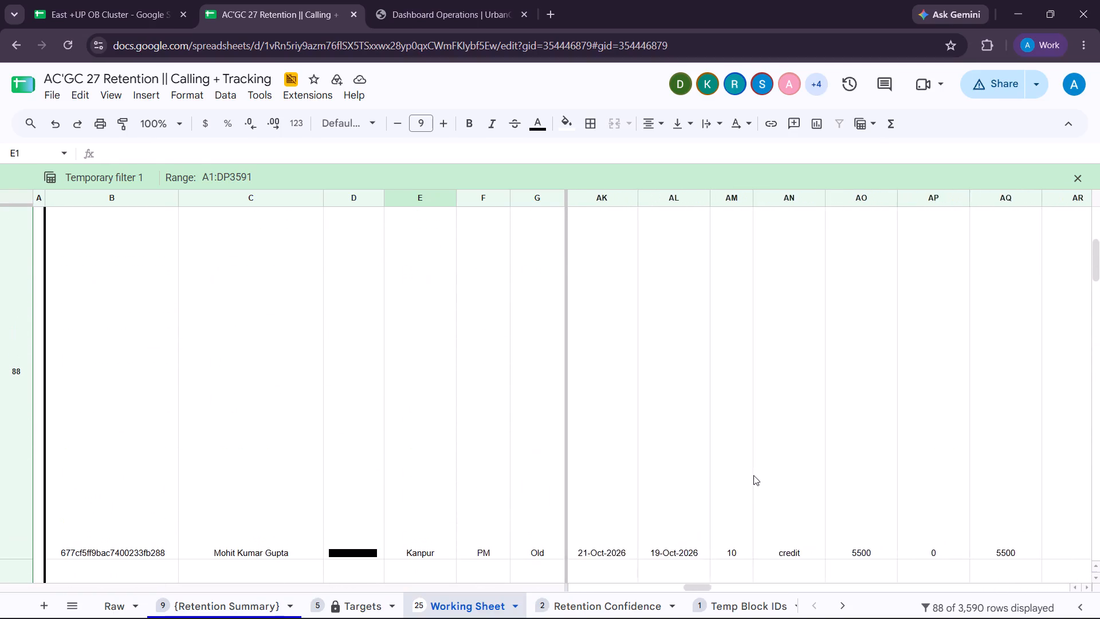
scroll(753, 475, "down", 6)
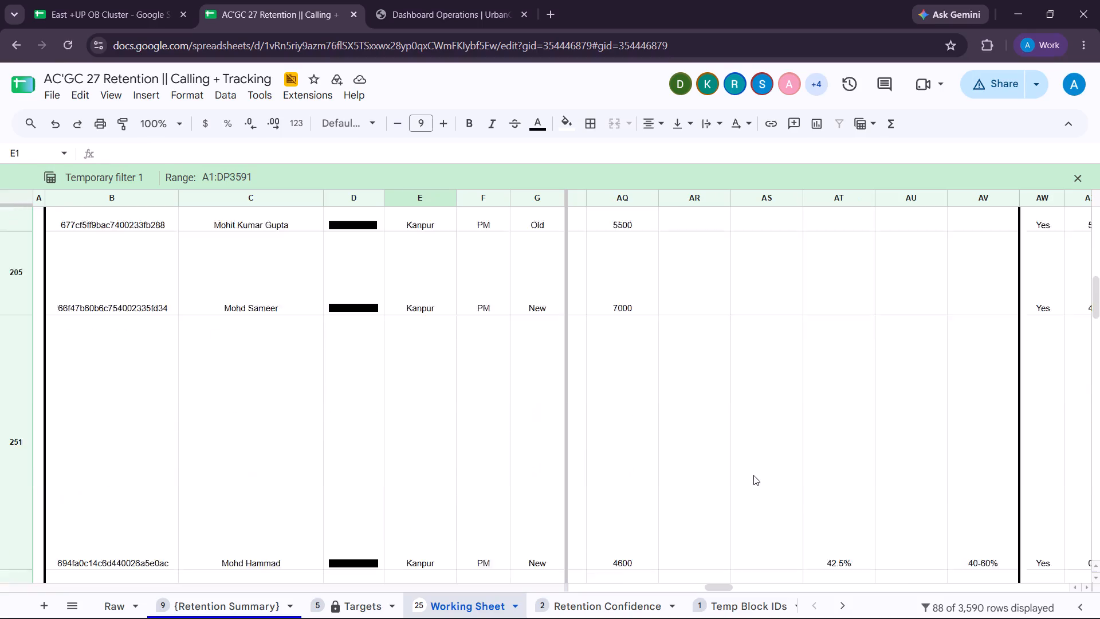
scroll(753, 475, "down", 2)
scroll(753, 475, "right", 1)
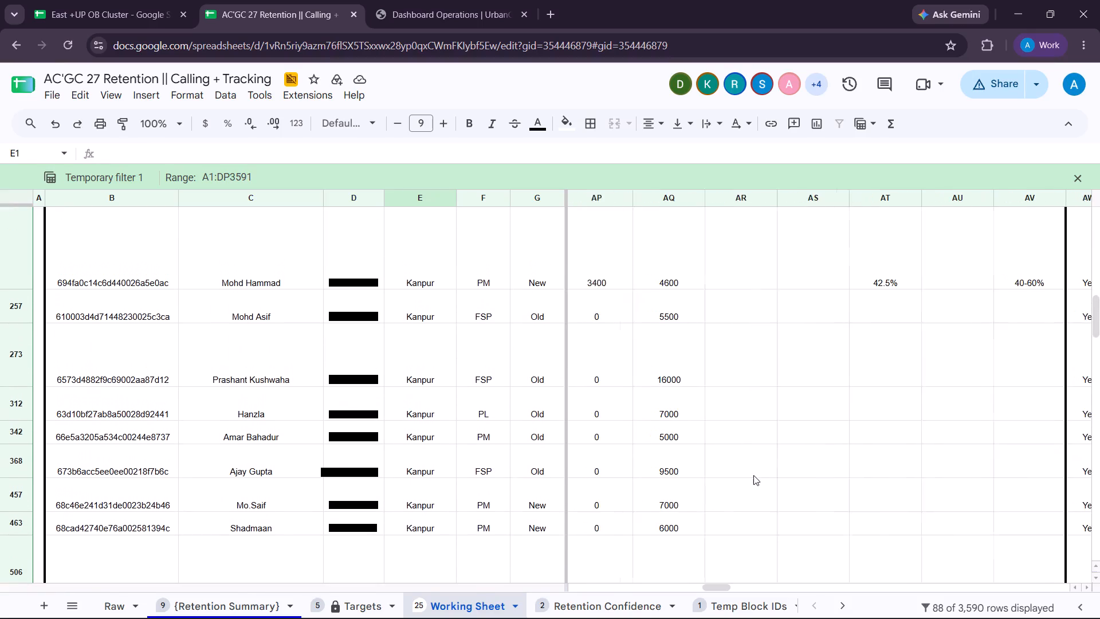
scroll(753, 475, "right", 3)
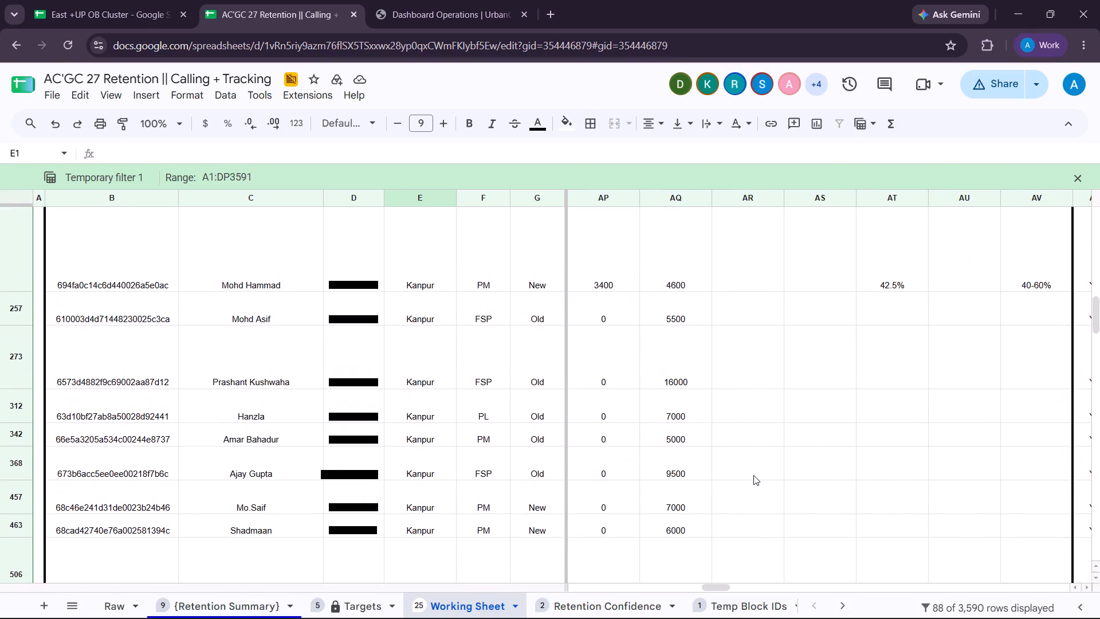
scroll(753, 475, "right", 1)
Filter column AT, the percentage column in the 2026 section, to show only (Blanks).
scroll(753, 475, "up", 7)
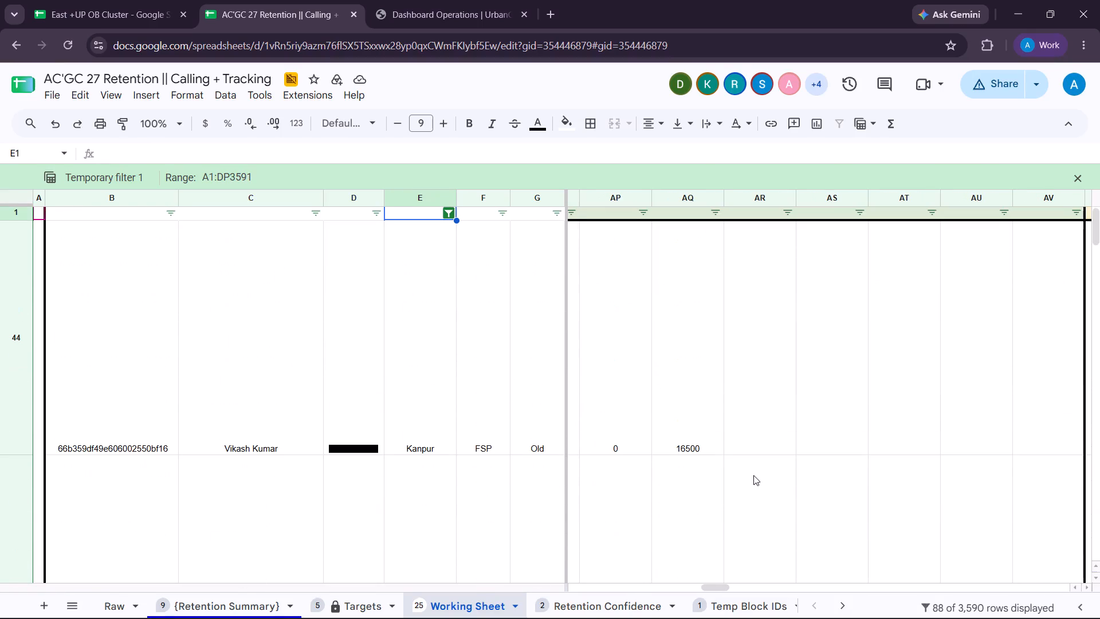
left_click(926, 216)
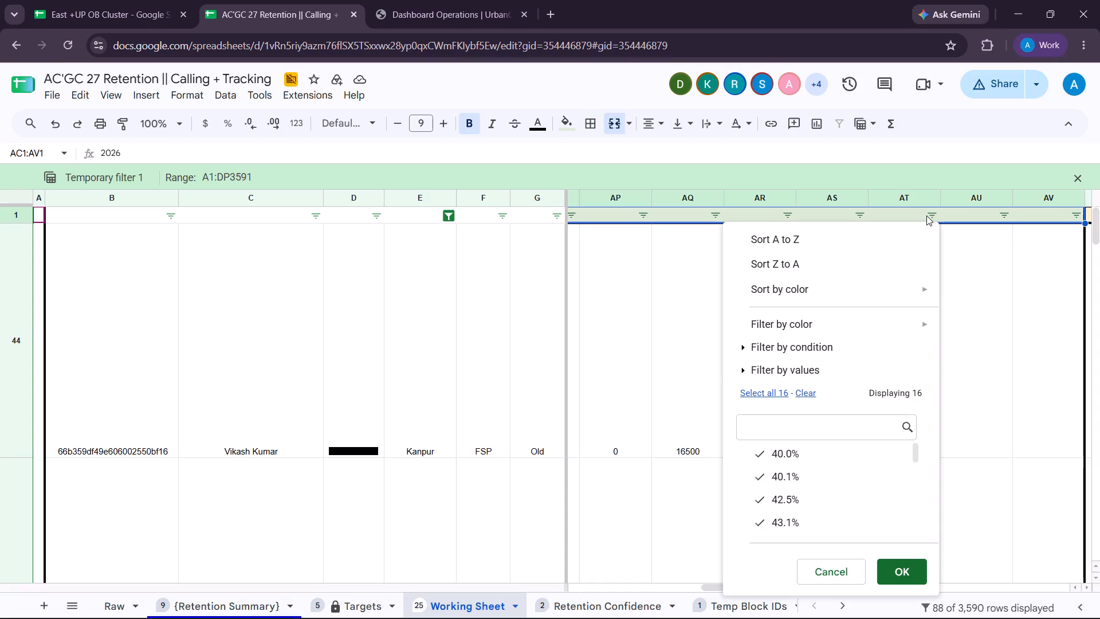
left_click(800, 398)
scroll(796, 478, "down", 1)
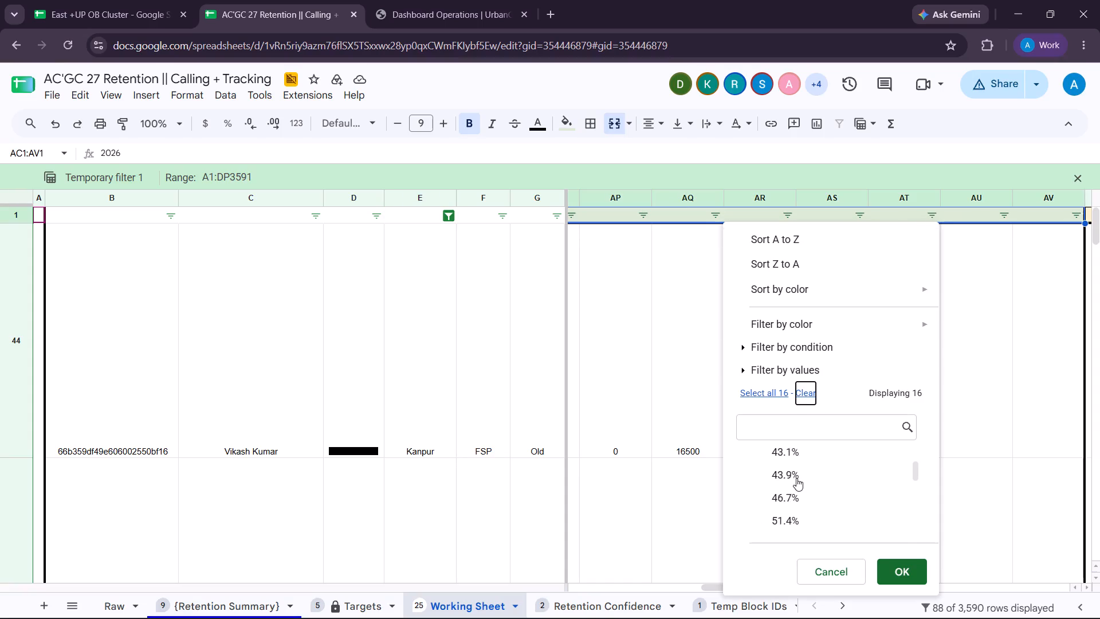
scroll(796, 478, "down", 5)
scroll(796, 478, "up", 3)
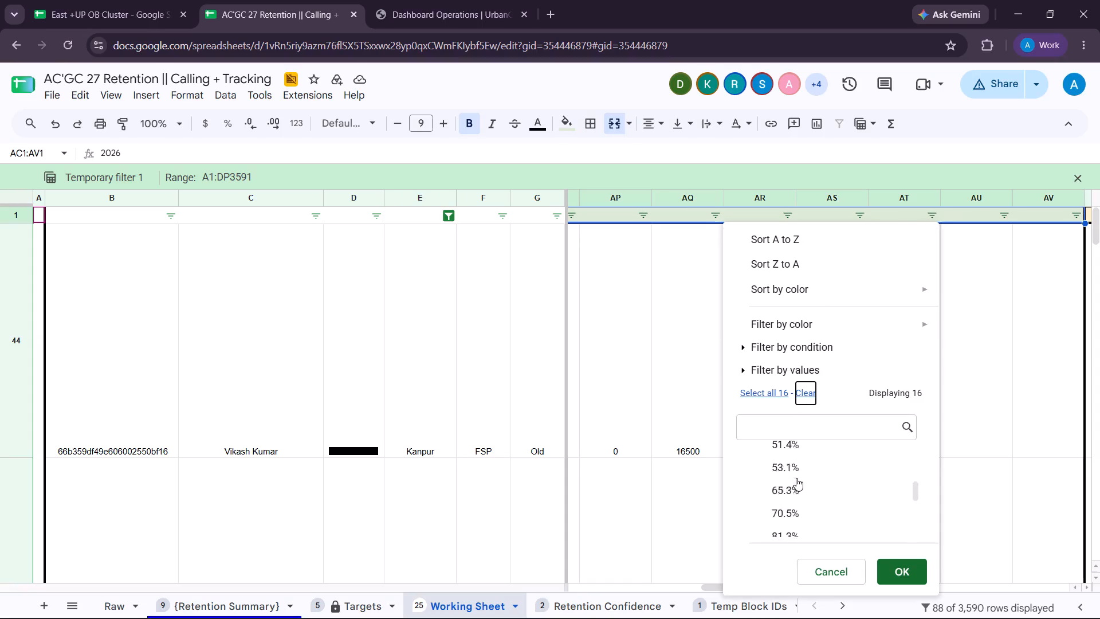
scroll(796, 478, "up", 5)
scroll(796, 478, "down", 2)
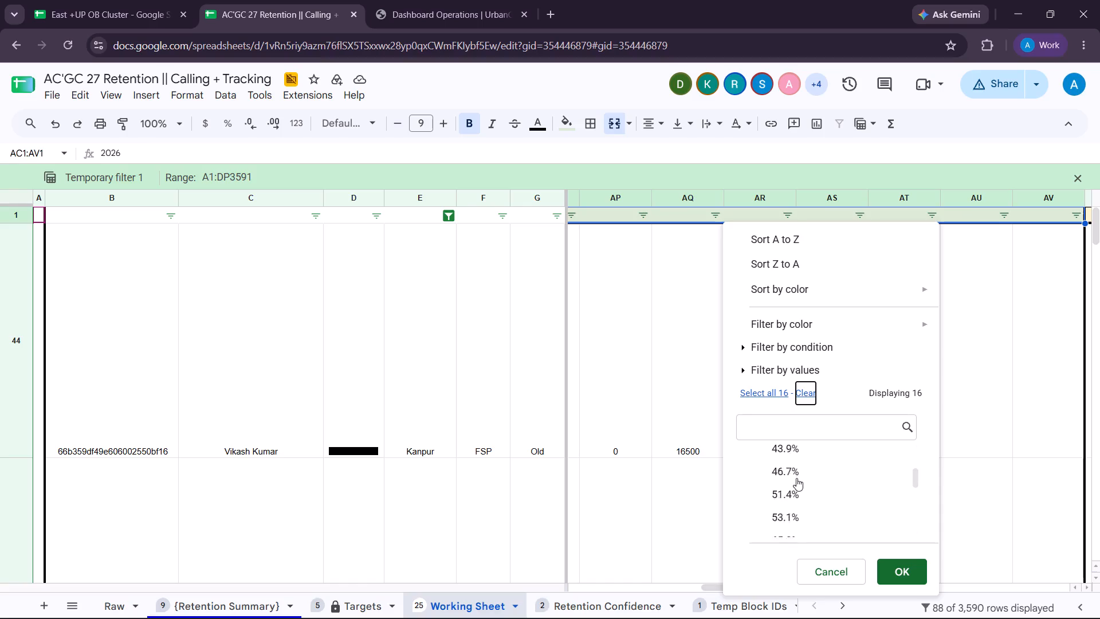
scroll(796, 478, "down", 6)
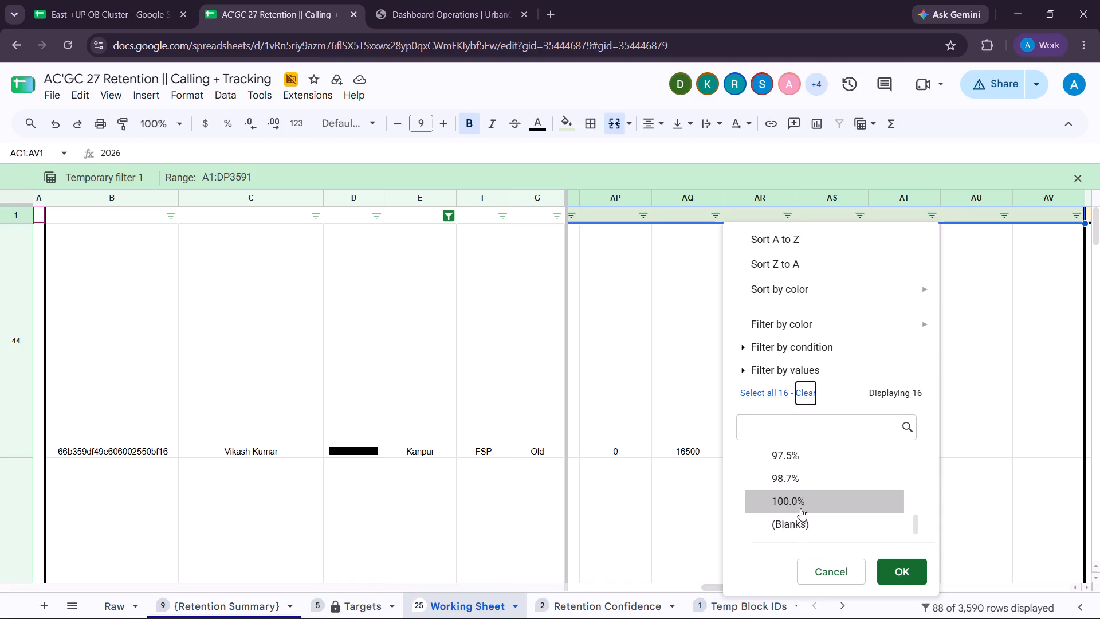
left_click(802, 518)
left_click(887, 578)
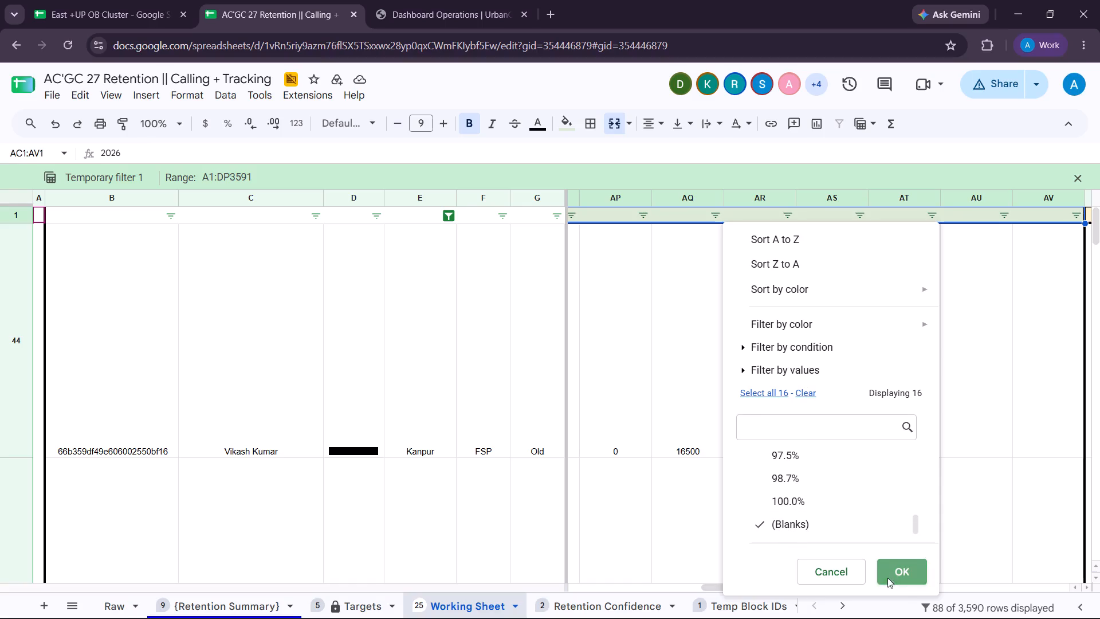
Check the Kanpur rows with blank percentages, and restore all values in the column AT filter.
scroll(869, 434, "down", 9)
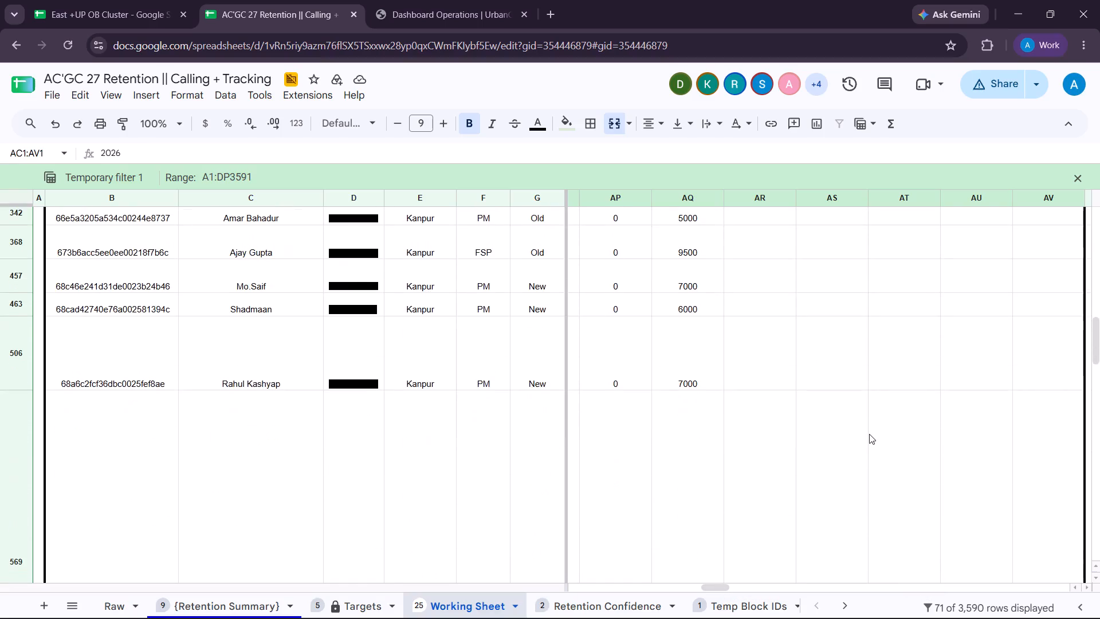
scroll(869, 434, "up", 7)
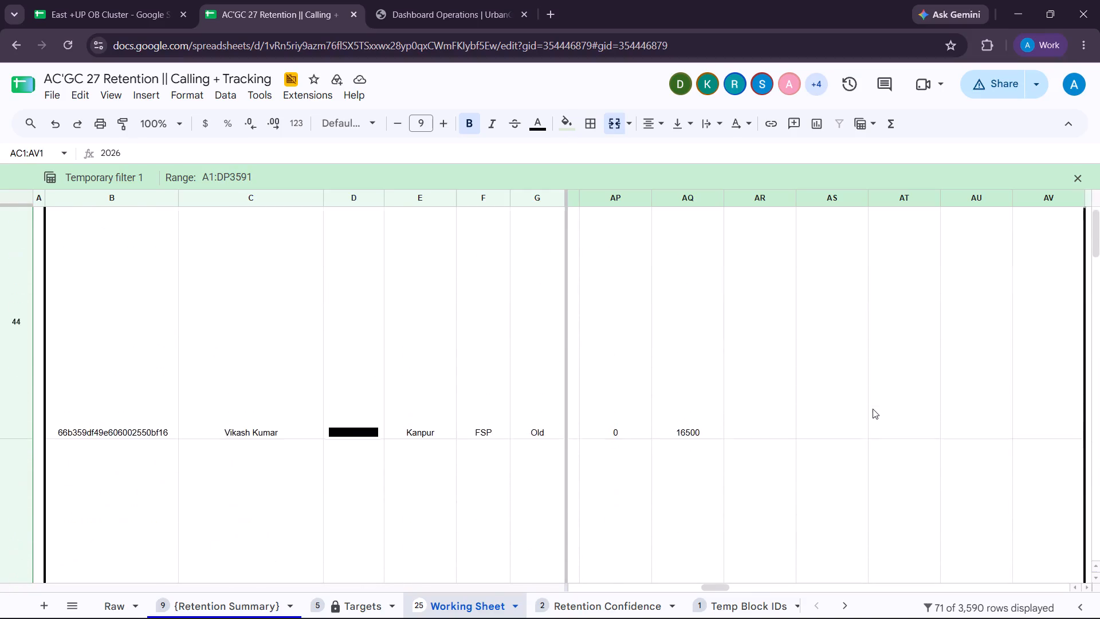
scroll(873, 409, "up", 5)
scroll(873, 409, "left", 1)
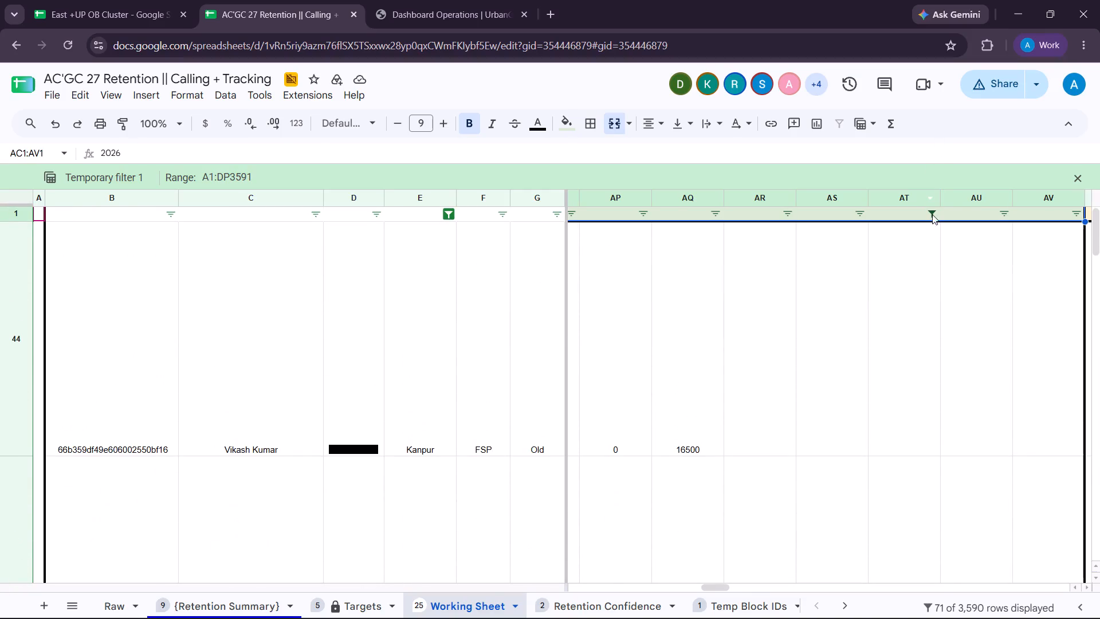
left_click(932, 216)
left_click(781, 389)
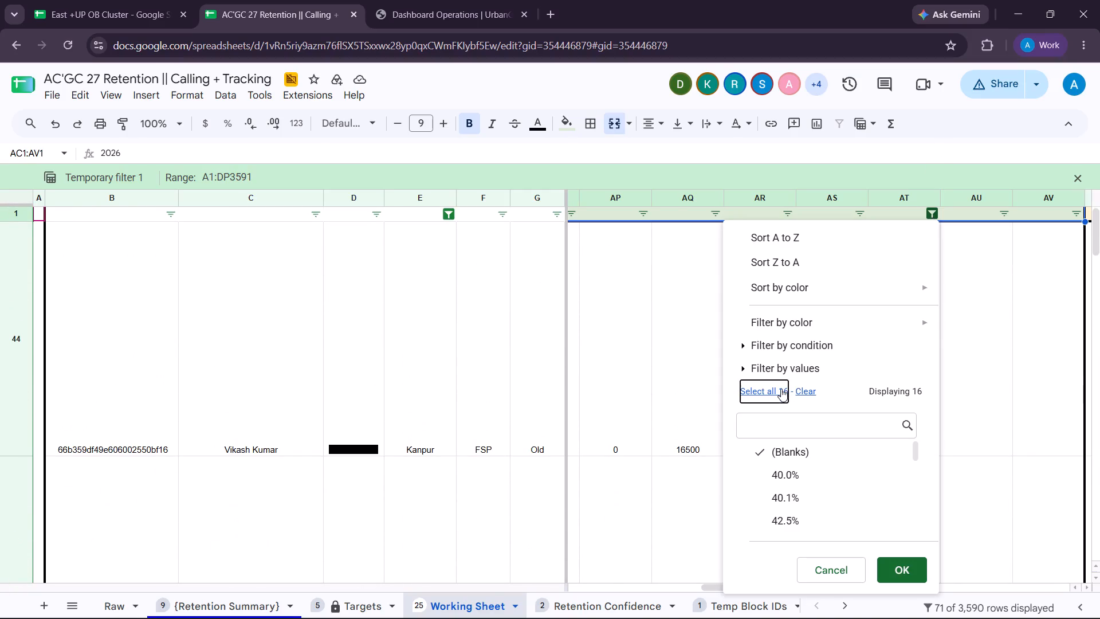
left_click(887, 575)
Look through all Kanpur rows, examining their 2026 payment type, amount, pending amount and percentage columns.
scroll(916, 445, "left", 2)
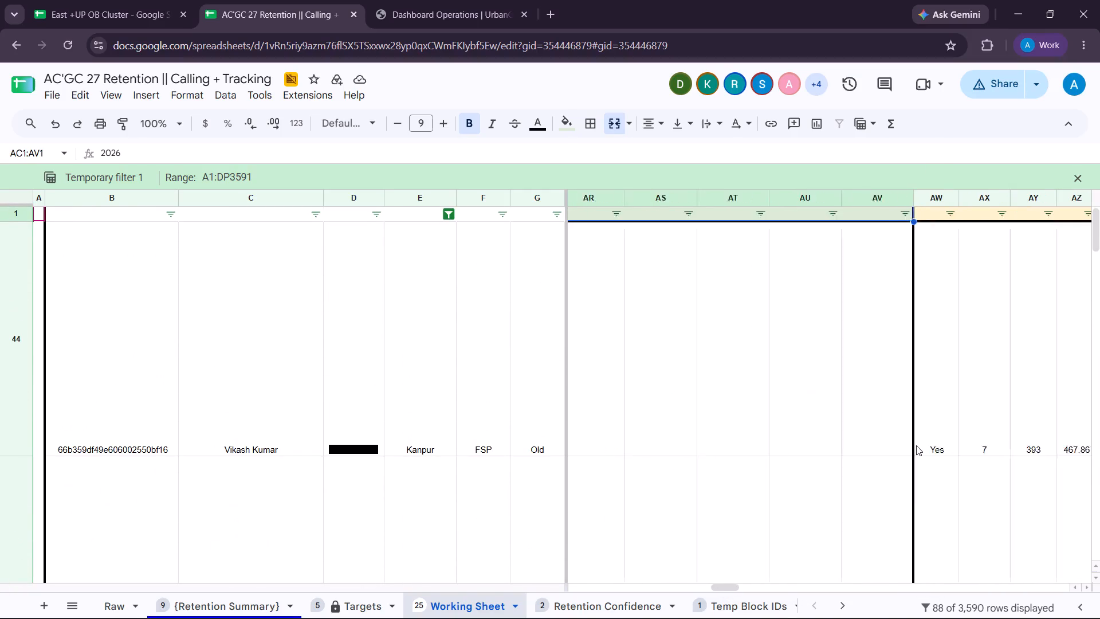
scroll(916, 445, "left", 1)
scroll(916, 445, "down", 5)
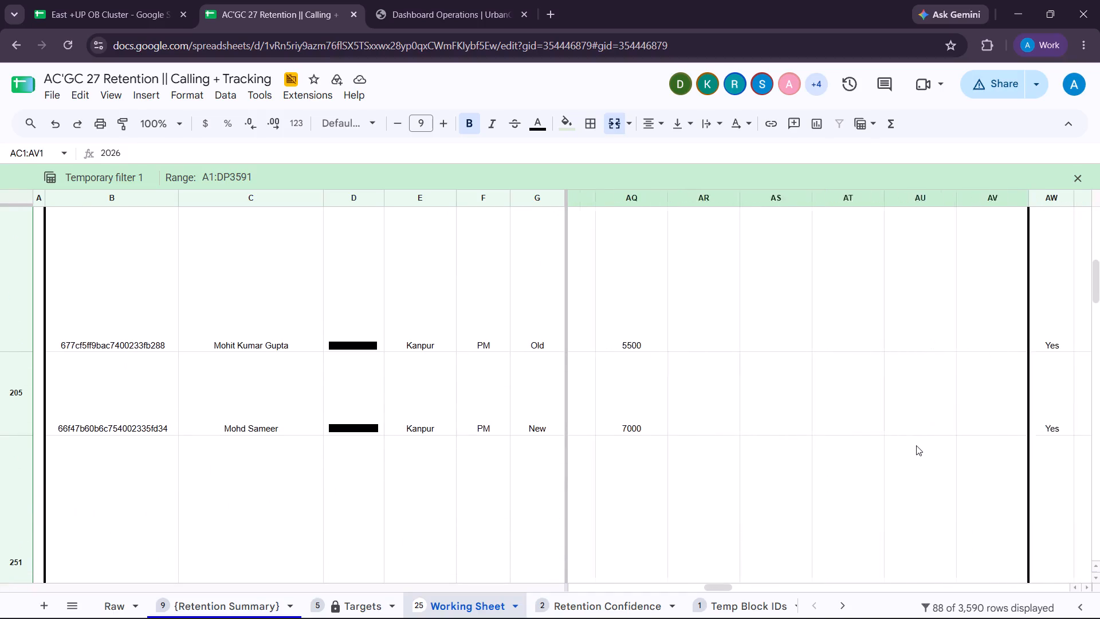
scroll(916, 445, "down", 10)
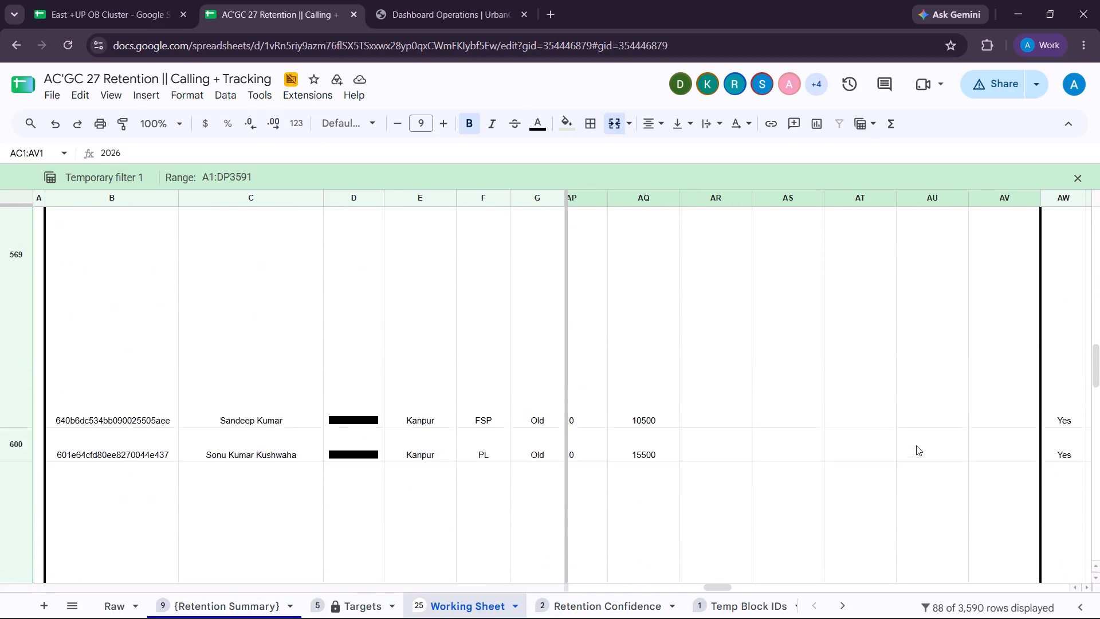
scroll(916, 445, "down", 8)
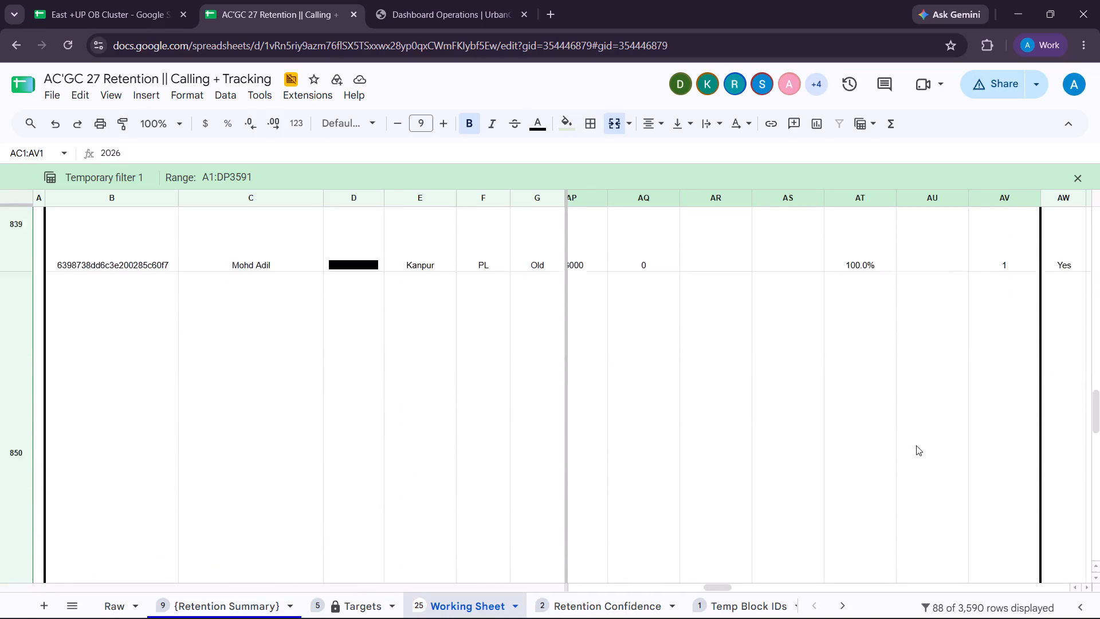
scroll(916, 445, "down", 4)
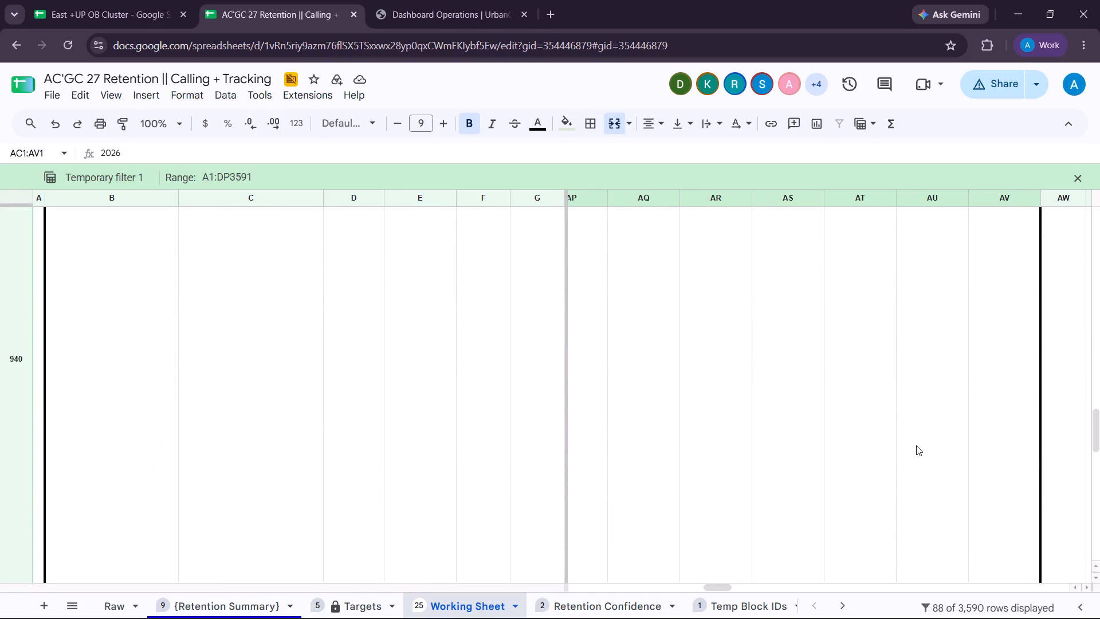
scroll(916, 445, "down", 5)
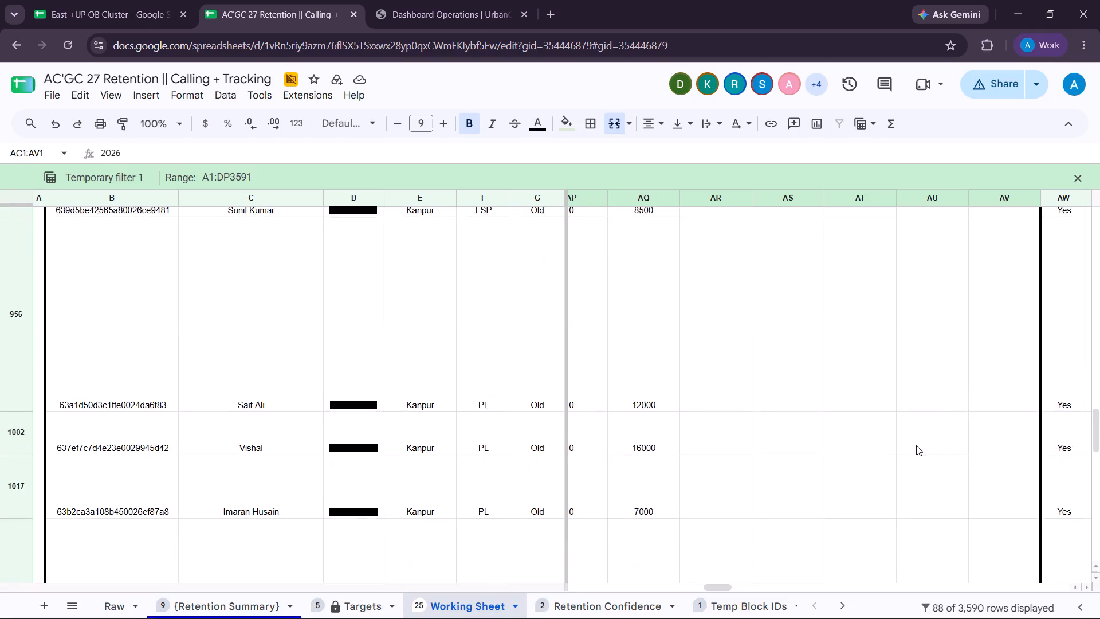
scroll(916, 445, "down", 1)
scroll(916, 445, "right", 3)
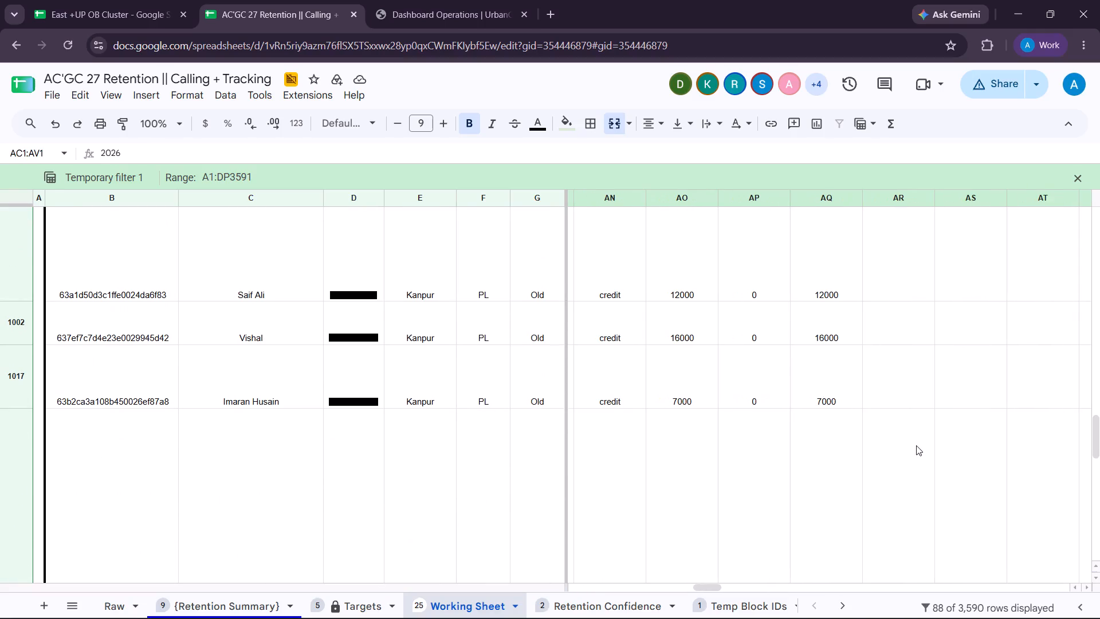
scroll(916, 445, "up", 5)
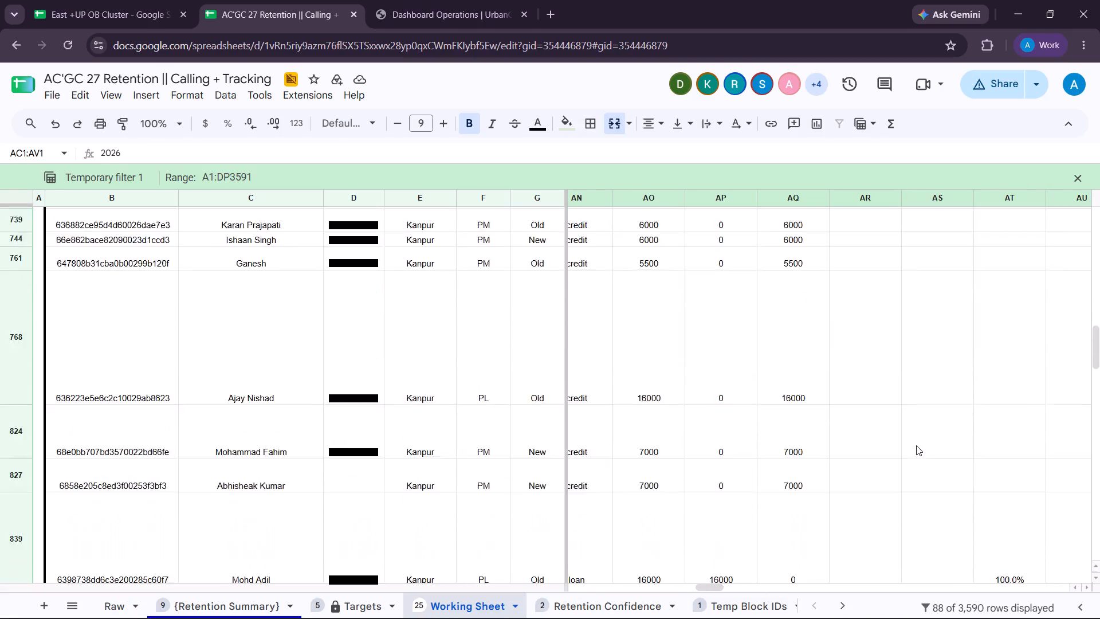
scroll(916, 445, "up", 7)
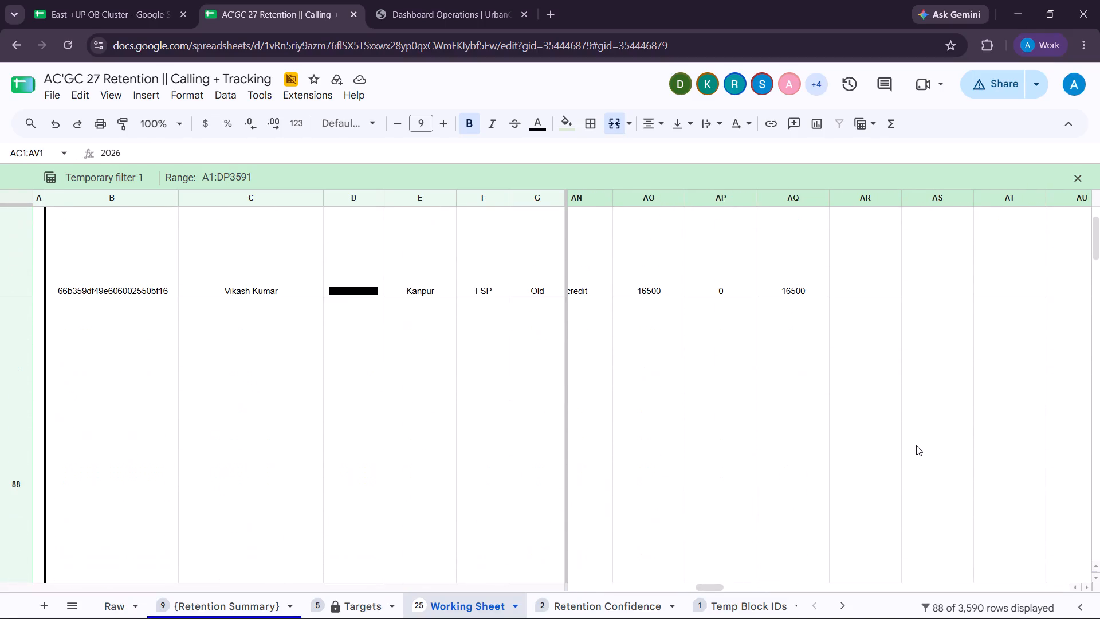
scroll(916, 445, "up", 4)
Look across the first Kanpur row, examining its loan and risk, 2026 activity, Important to be Filled and call status columns.
scroll(739, 386, "right", 1)
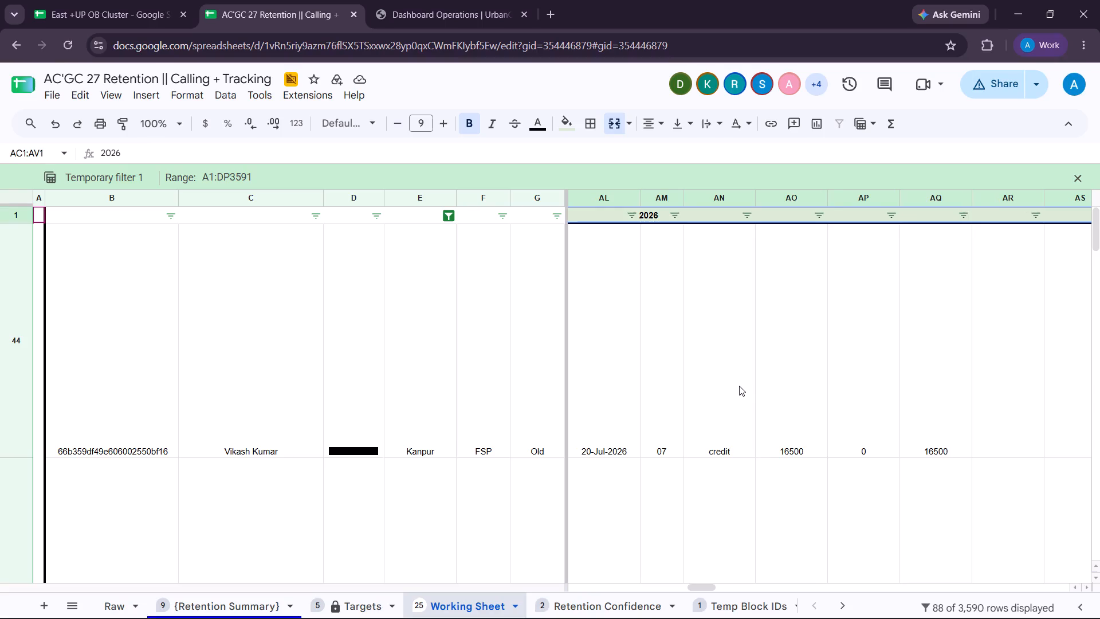
scroll(739, 386, "right", 2)
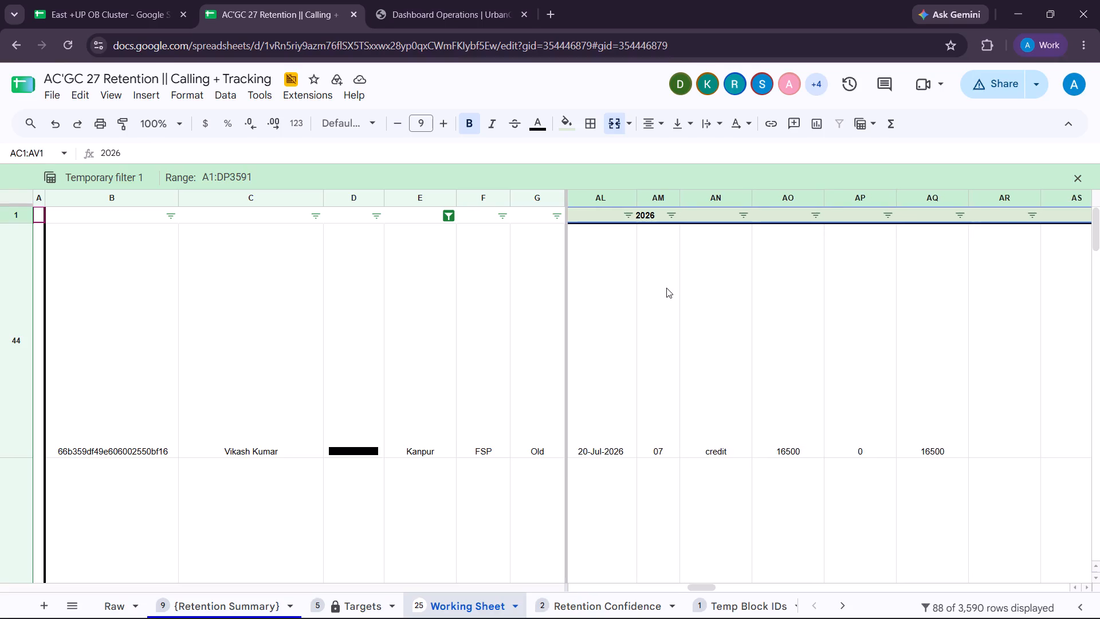
scroll(666, 288, "right", 6)
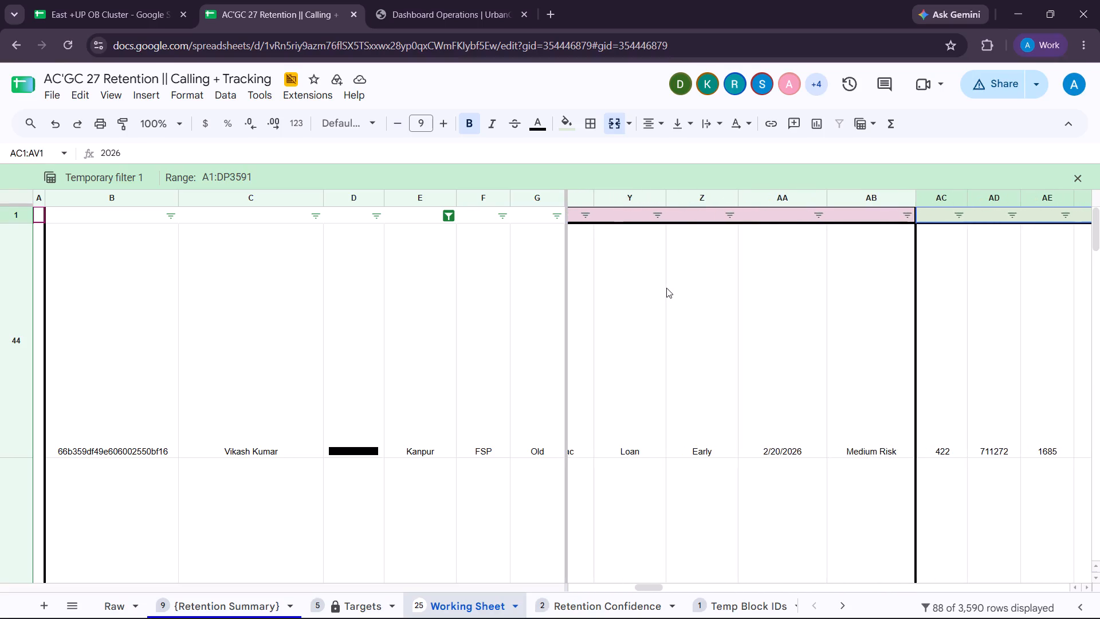
scroll(666, 288, "left", 10)
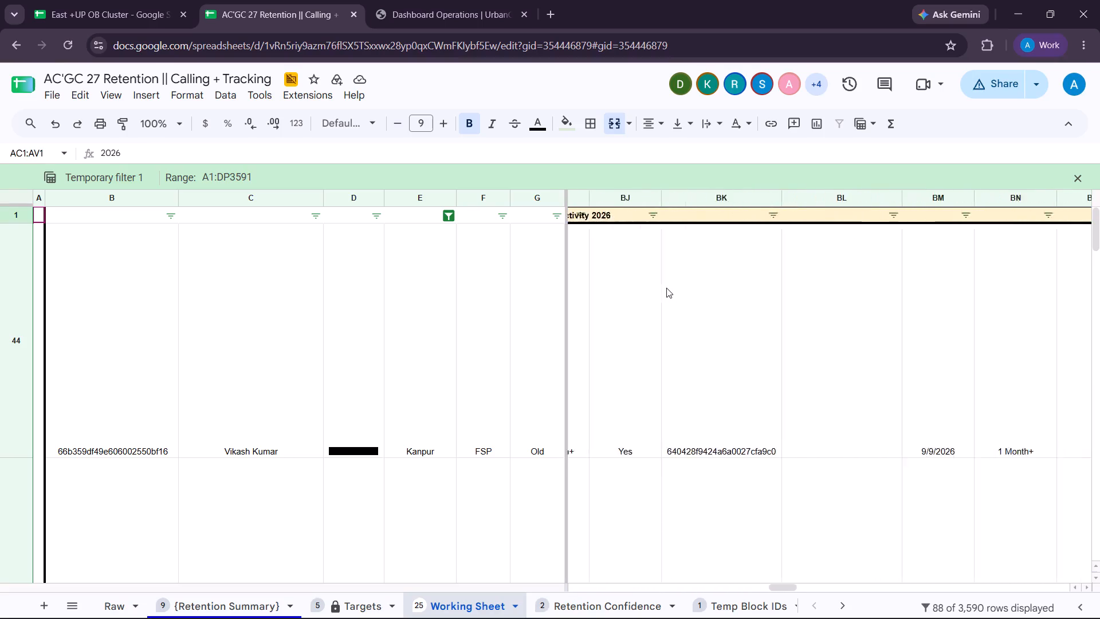
scroll(666, 288, "left", 2)
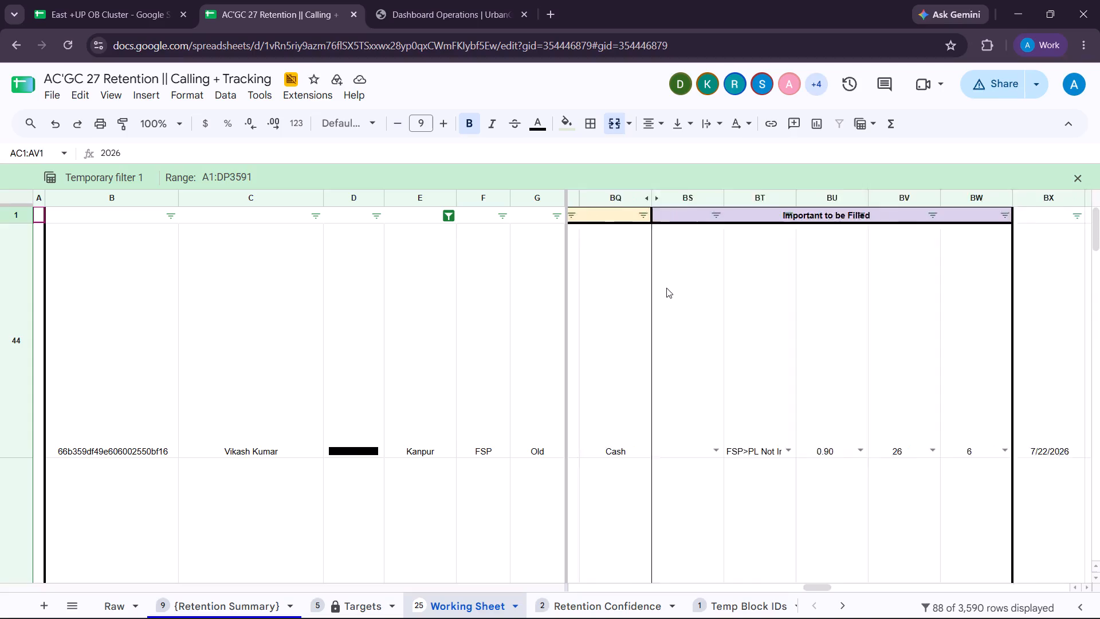
scroll(666, 288, "left", 2)
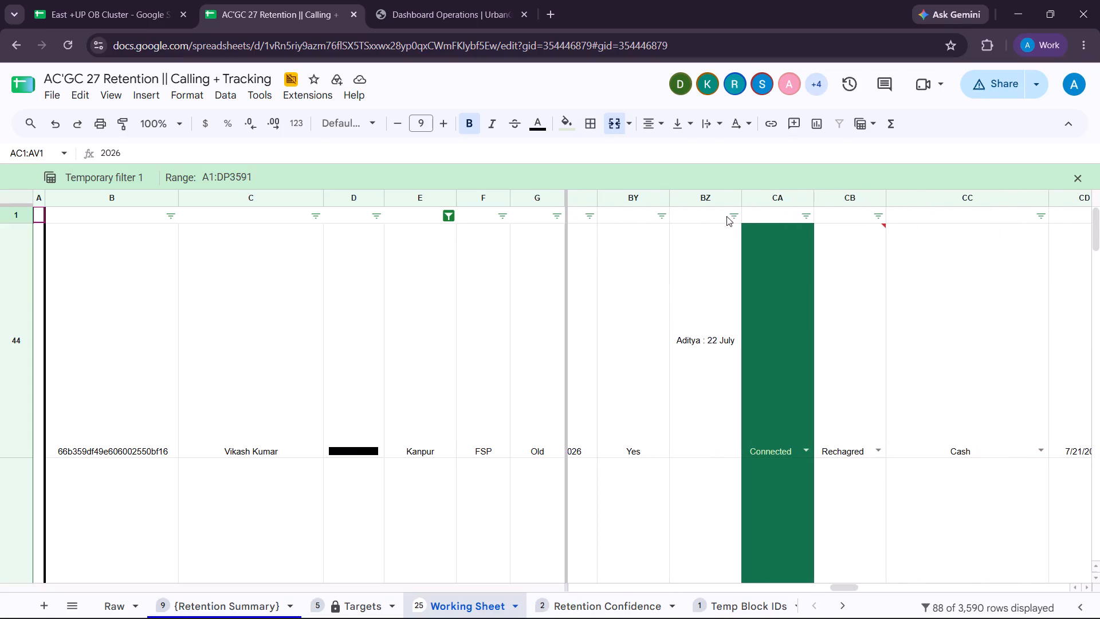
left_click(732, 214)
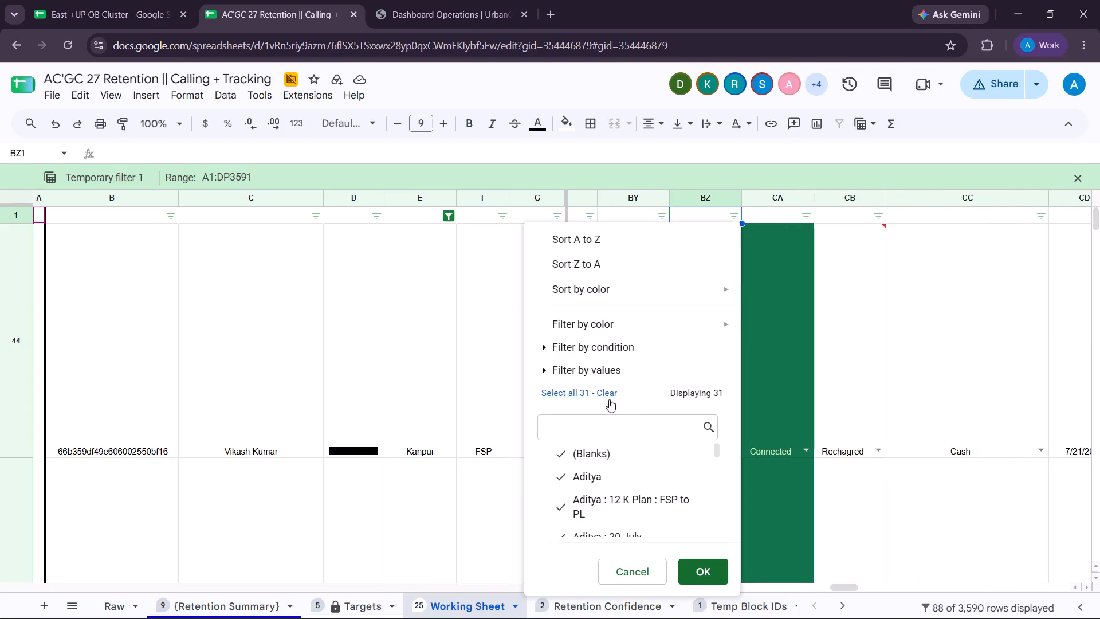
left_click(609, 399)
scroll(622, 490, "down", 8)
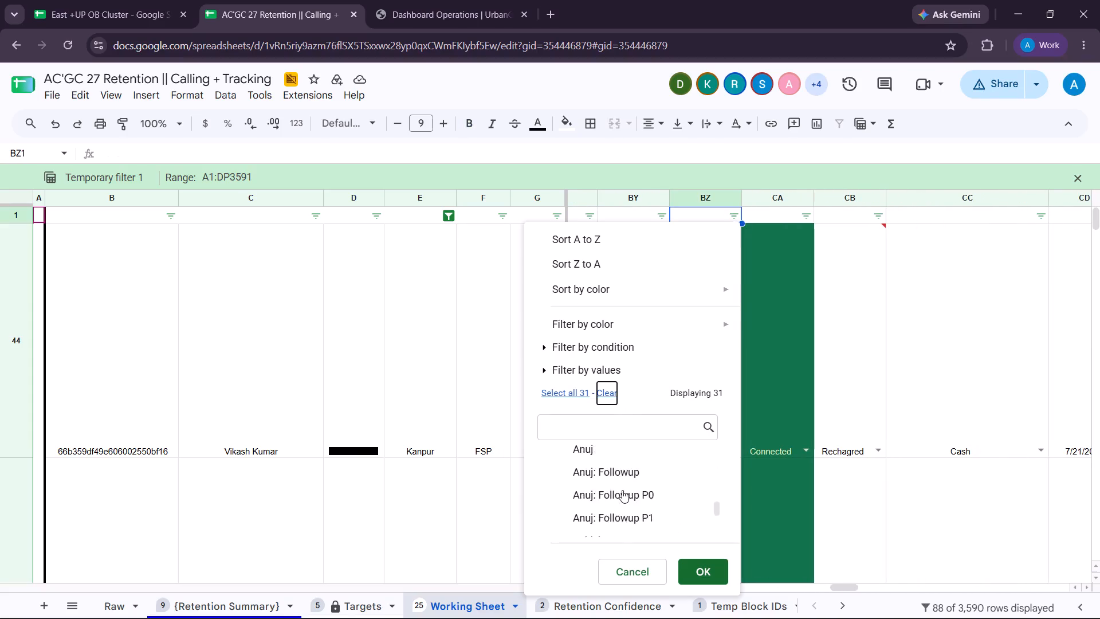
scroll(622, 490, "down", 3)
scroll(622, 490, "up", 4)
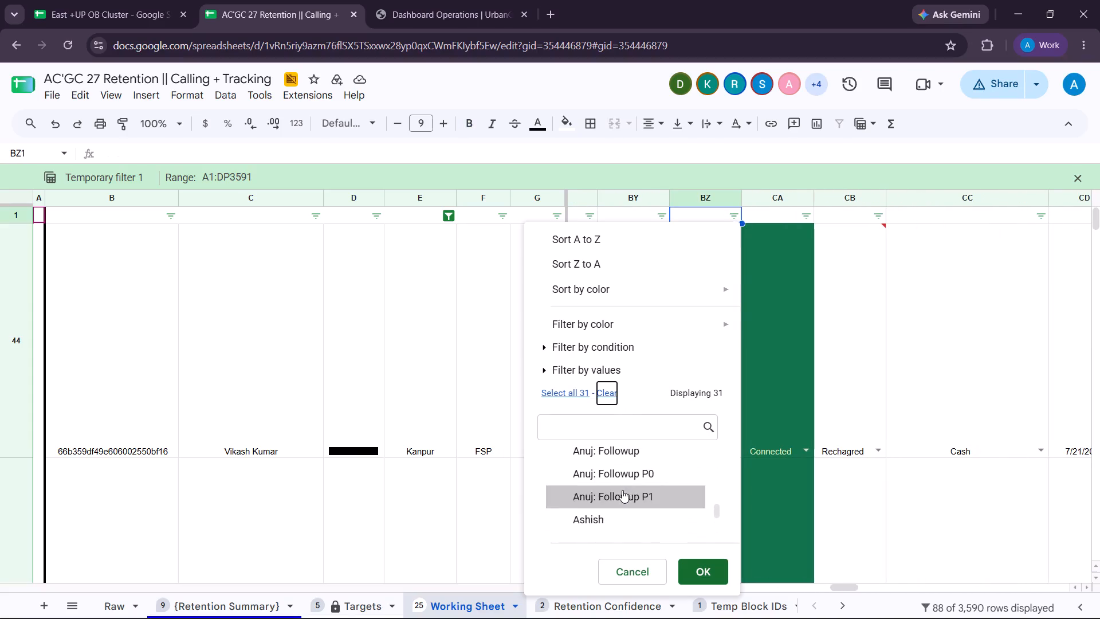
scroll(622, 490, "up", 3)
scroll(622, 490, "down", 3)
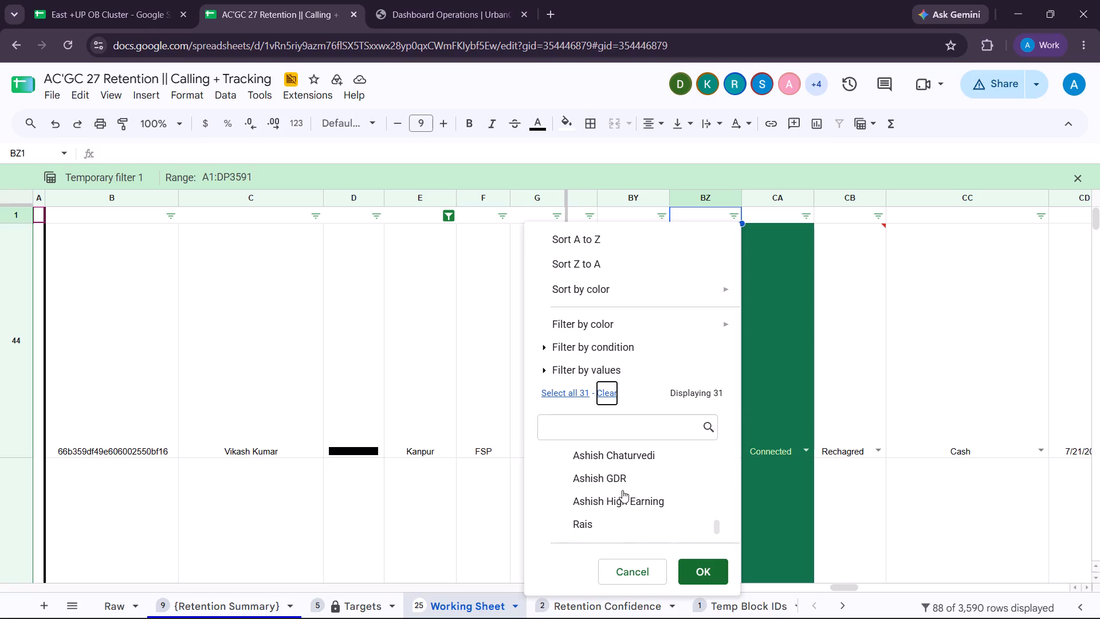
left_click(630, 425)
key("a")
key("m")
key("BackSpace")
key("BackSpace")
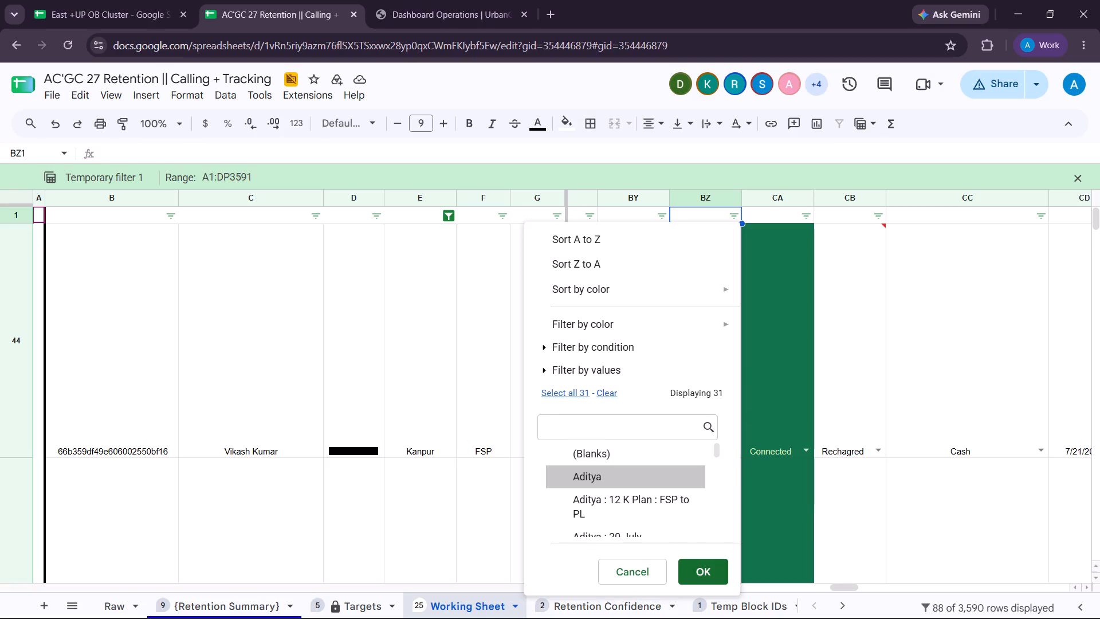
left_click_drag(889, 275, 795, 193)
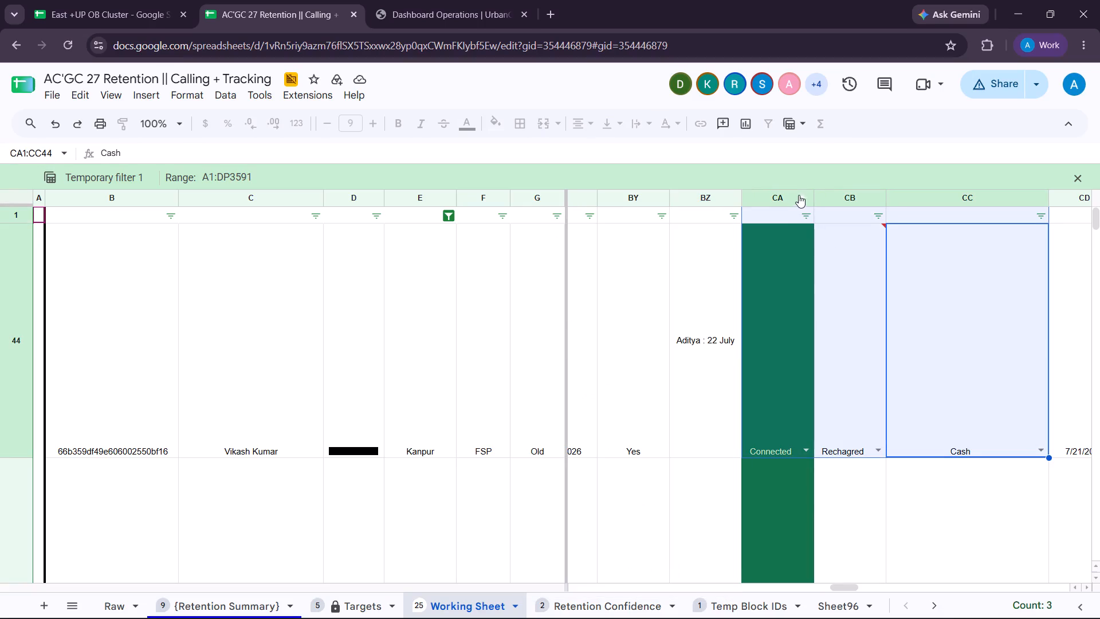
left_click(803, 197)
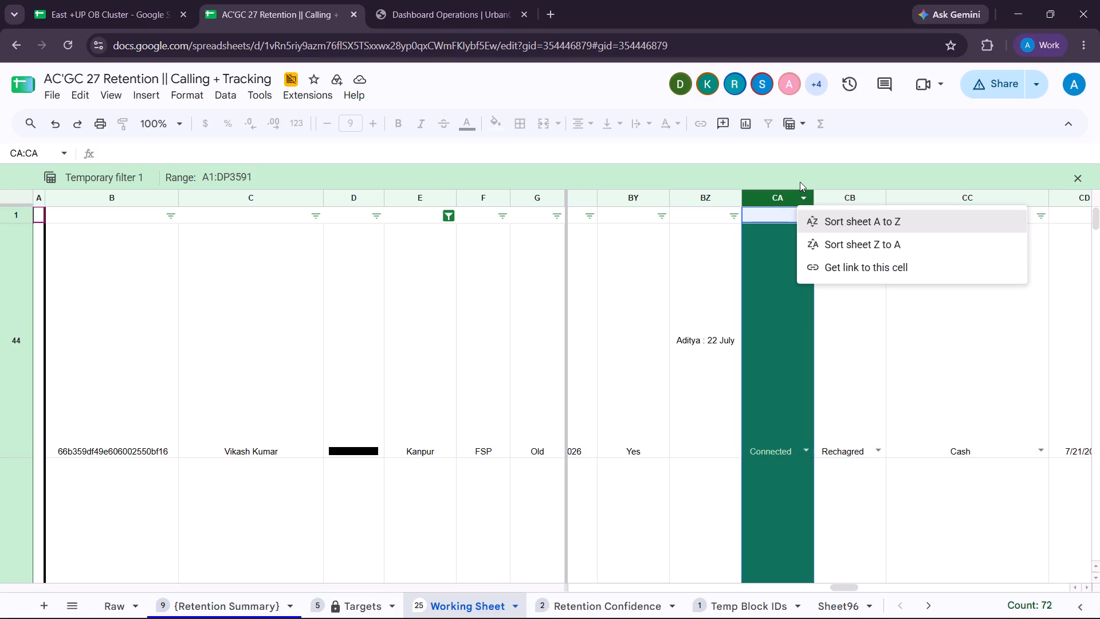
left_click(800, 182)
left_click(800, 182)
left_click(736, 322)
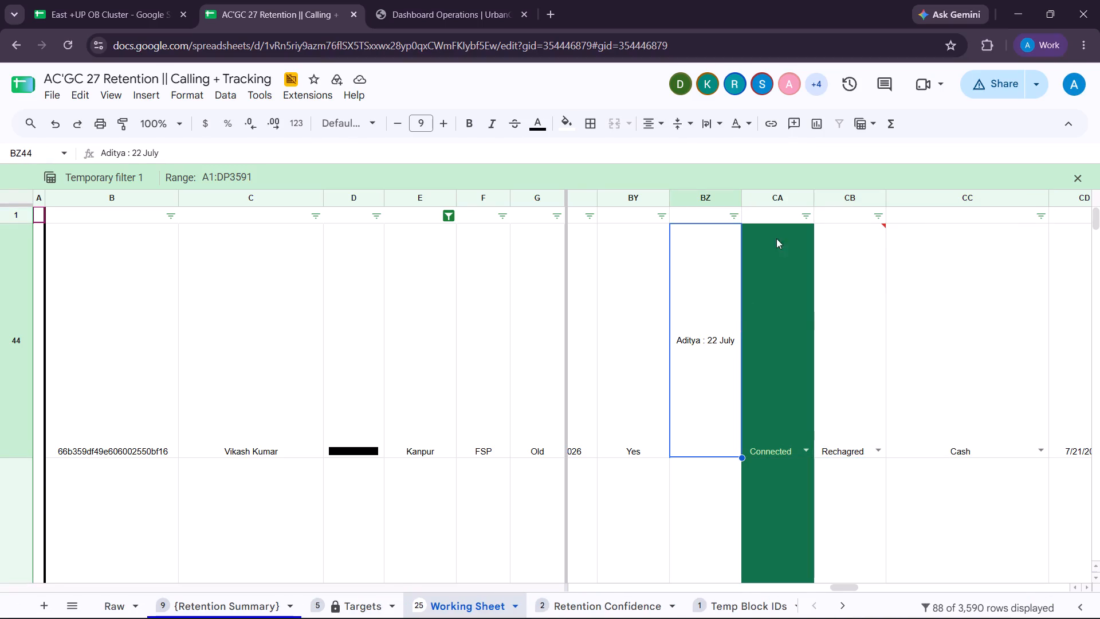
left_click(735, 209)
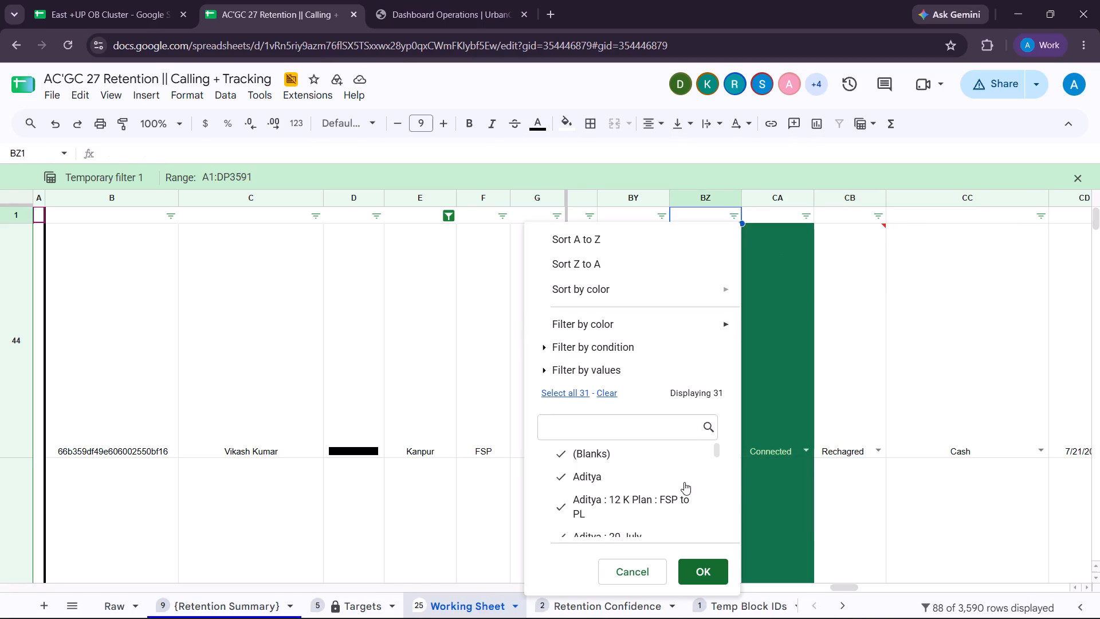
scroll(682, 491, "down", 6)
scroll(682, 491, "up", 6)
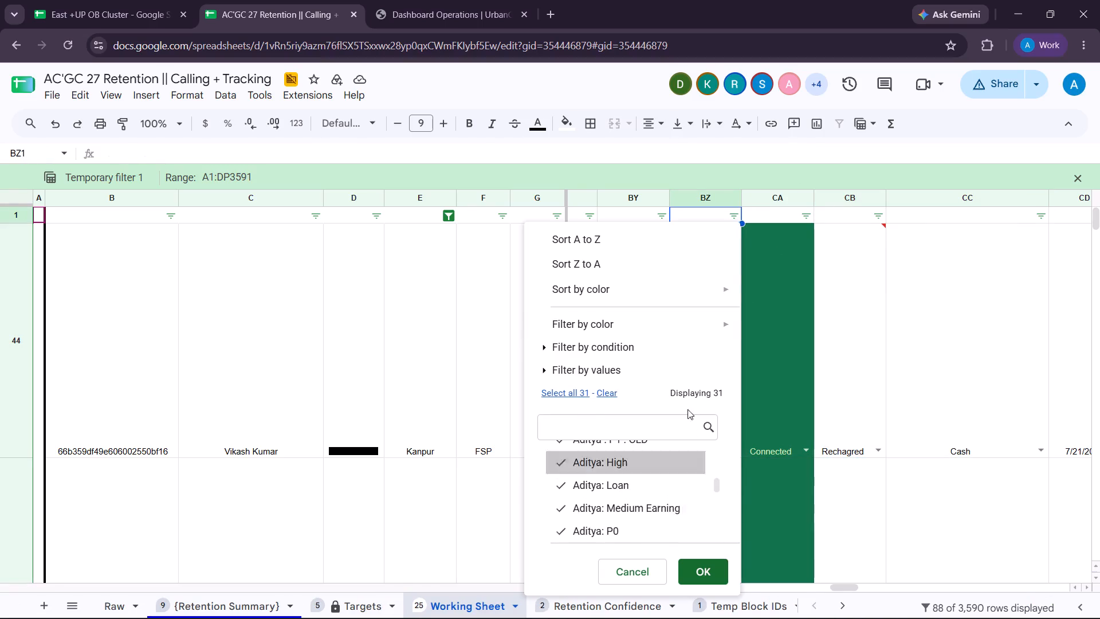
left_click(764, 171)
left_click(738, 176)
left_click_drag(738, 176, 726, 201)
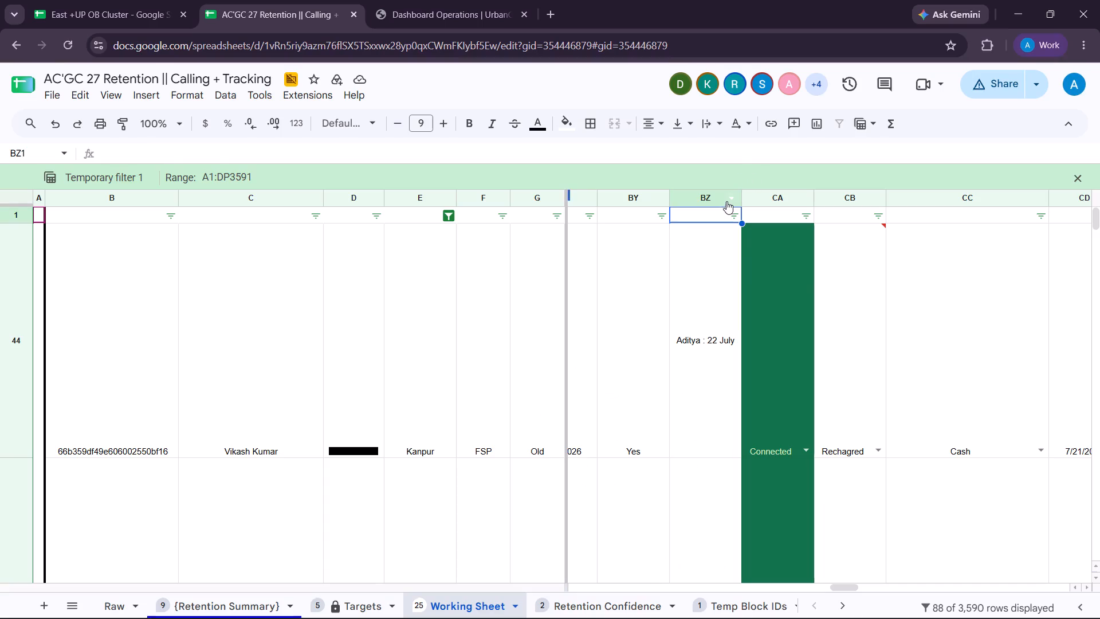
Create a new filter view covering only column BZ.
left_click_drag(726, 201, 726, 202)
left_click(726, 202)
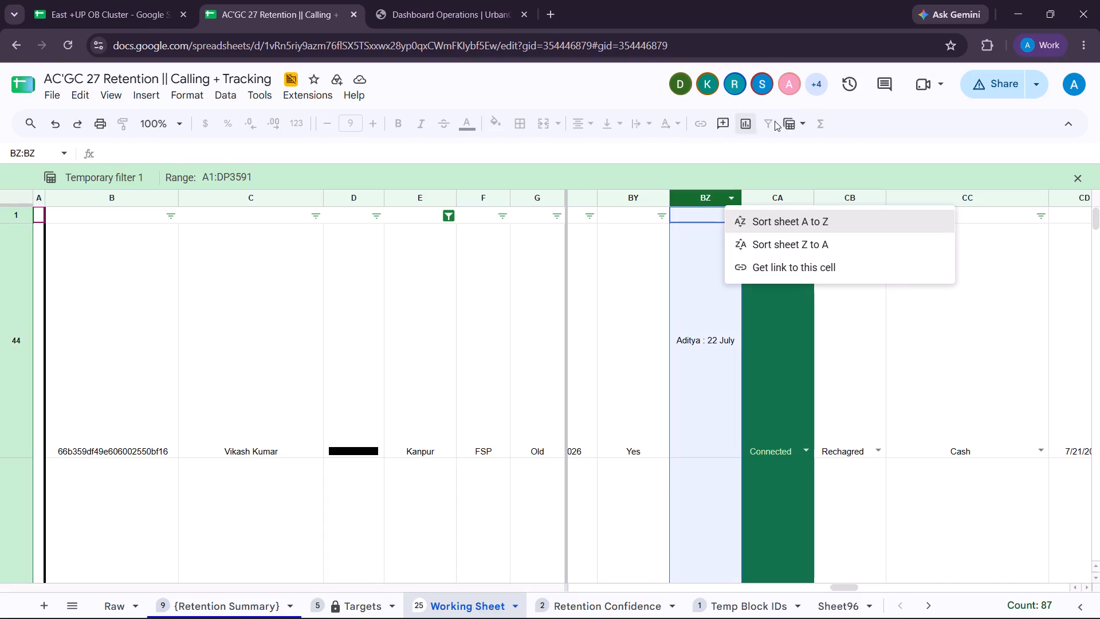
left_click(792, 122)
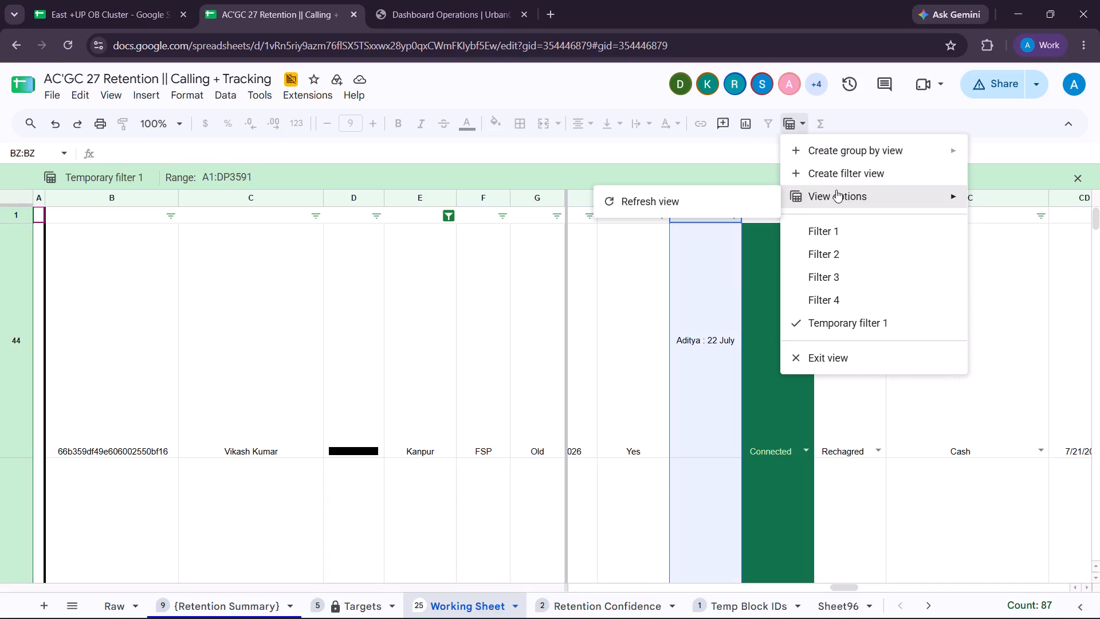
left_click(844, 162)
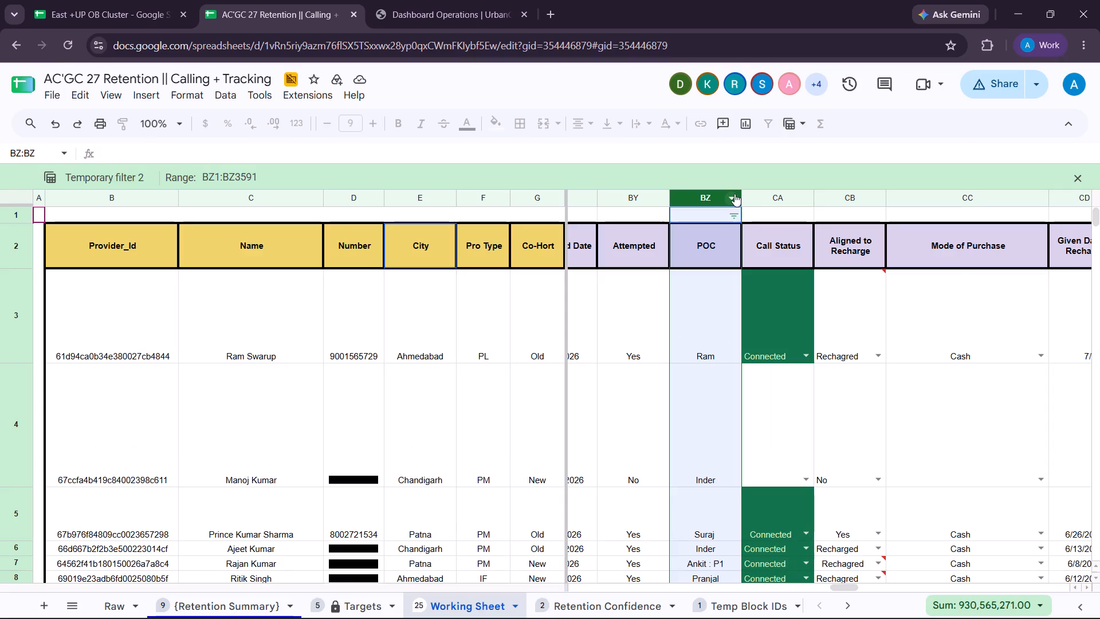
Look through the list of POC values in the column BZ filter, leaving the selection as it is.
left_click(734, 194)
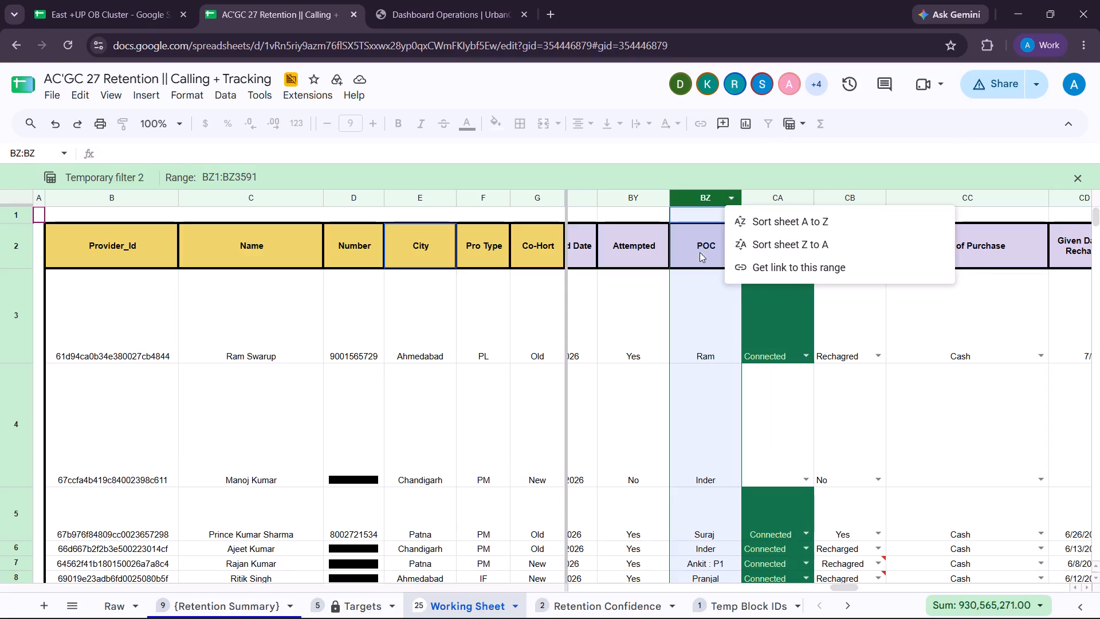
left_click(677, 160)
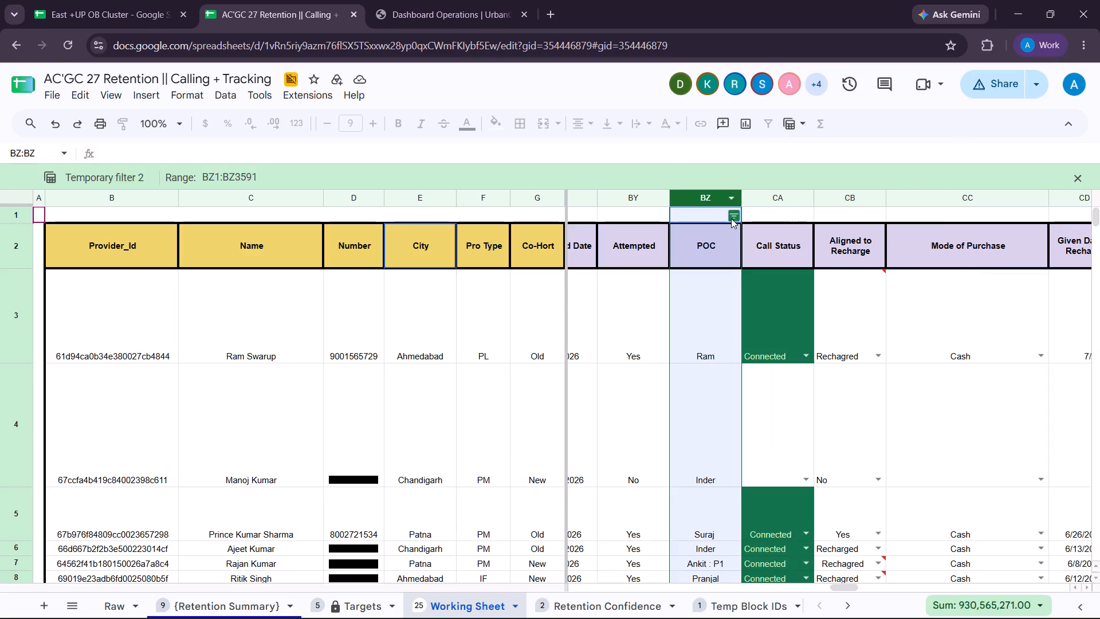
left_click(732, 215)
scroll(643, 450, "down", 5)
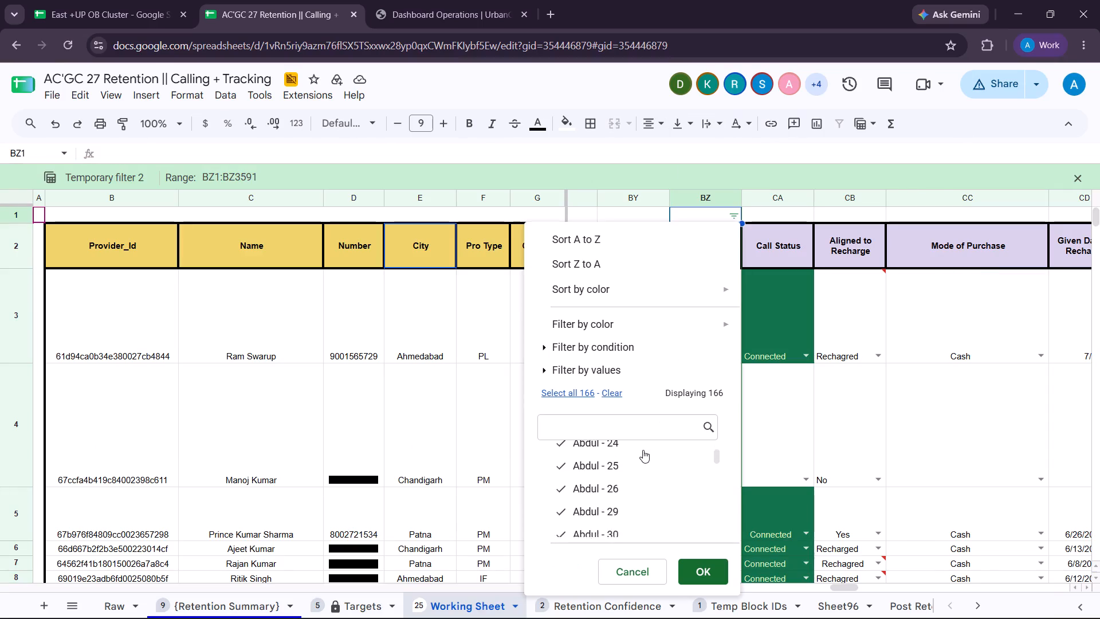
scroll(643, 450, "down", 11)
scroll(643, 450, "up", 2)
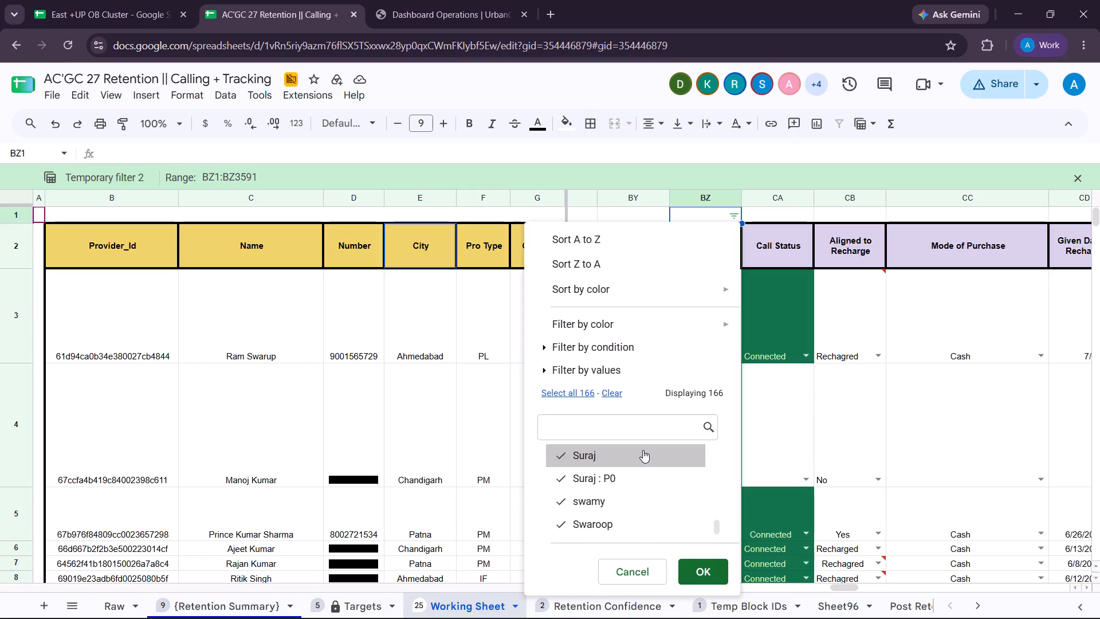
scroll(643, 450, "up", 6)
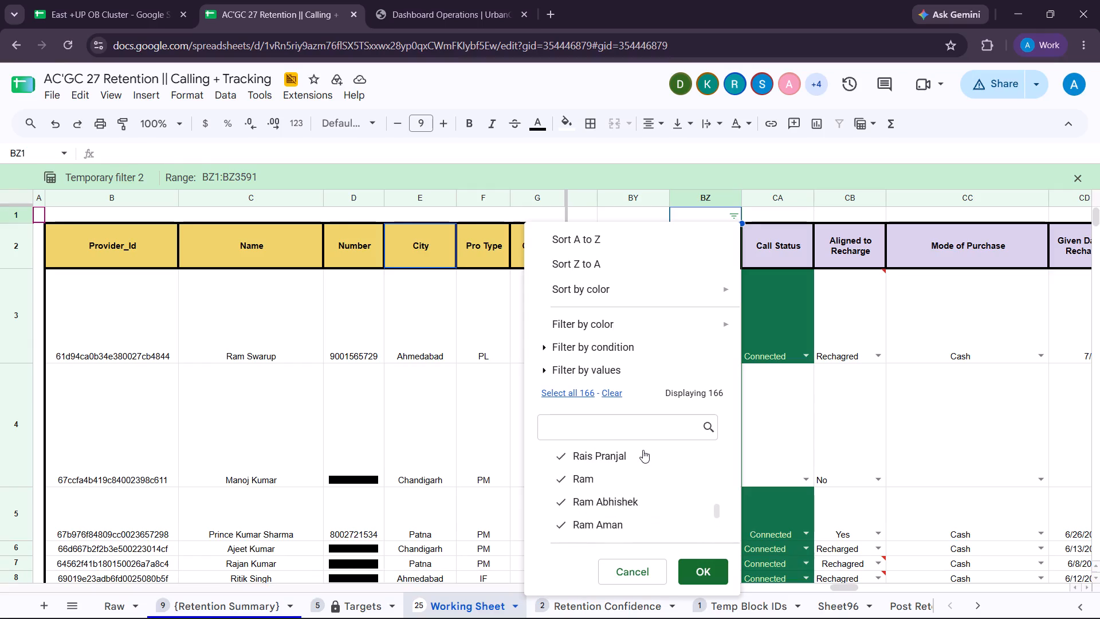
scroll(643, 450, "up", 9)
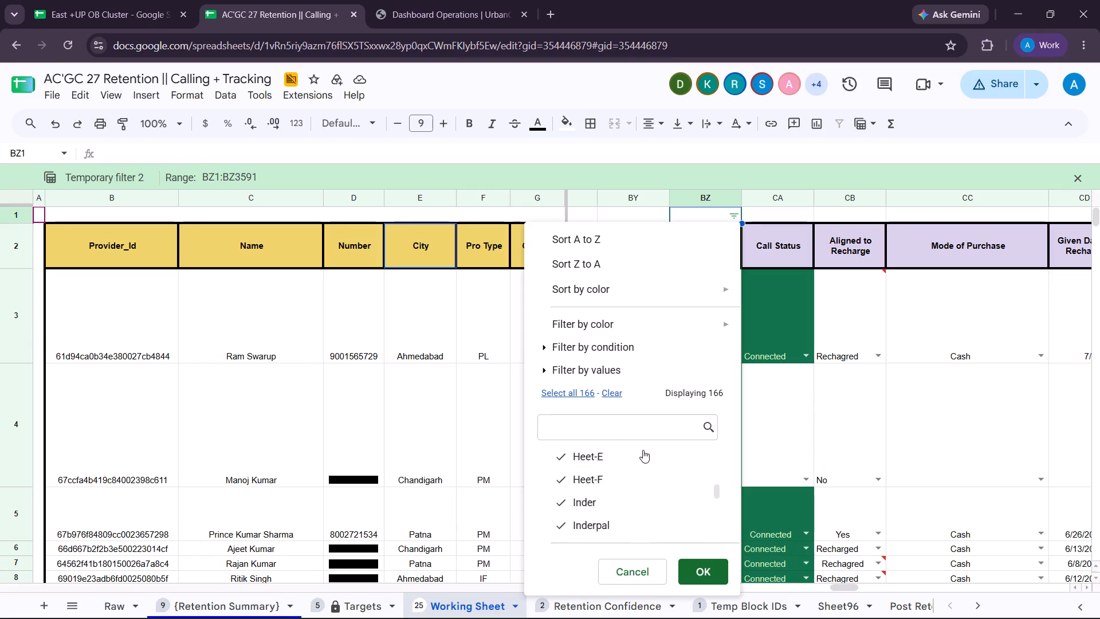
scroll(643, 450, "up", 1)
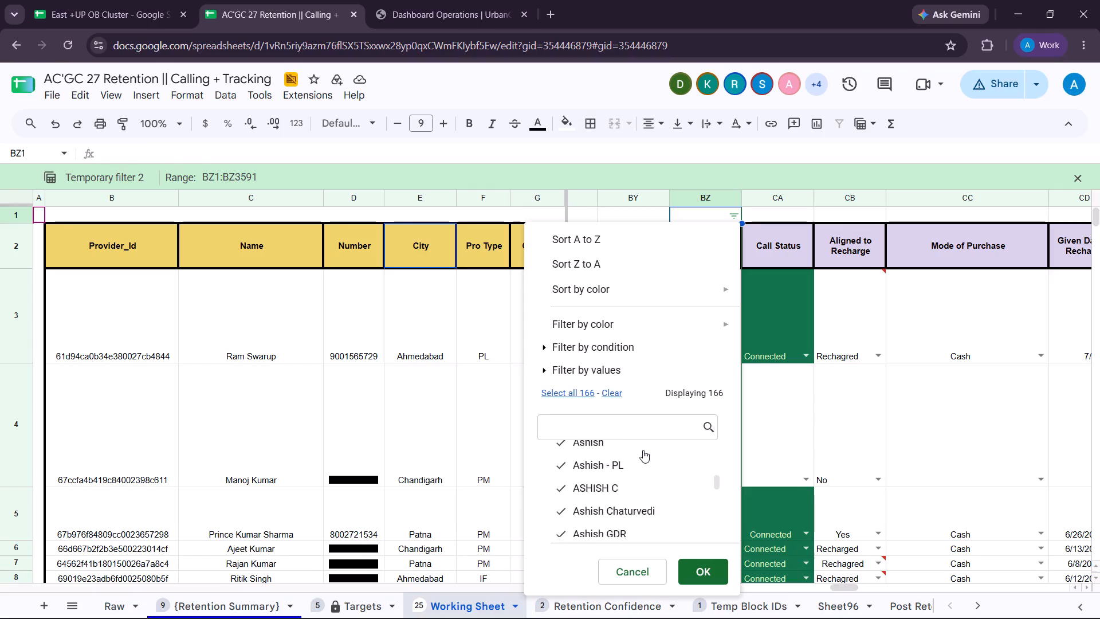
scroll(643, 450, "up", 1)
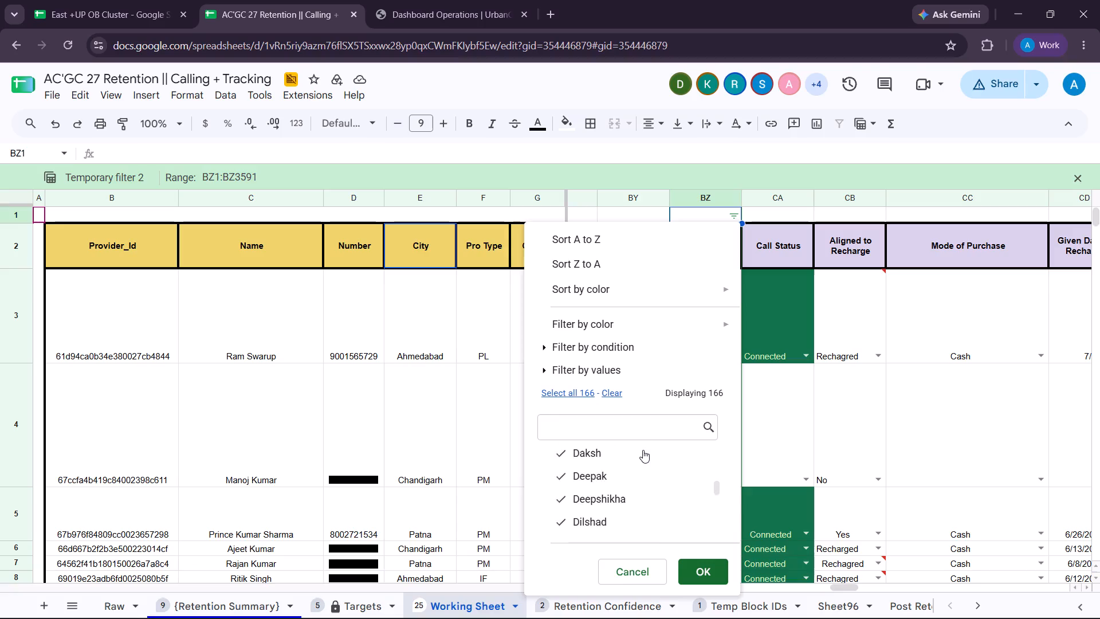
scroll(643, 450, "up", 1)
left_click(766, 144)
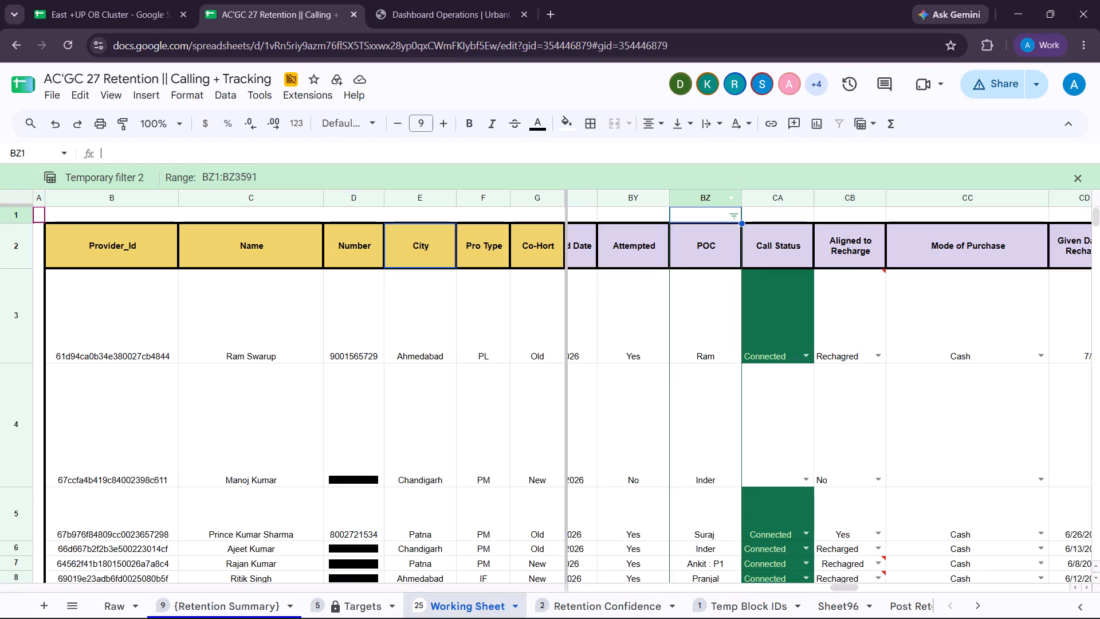
left_click(687, 207)
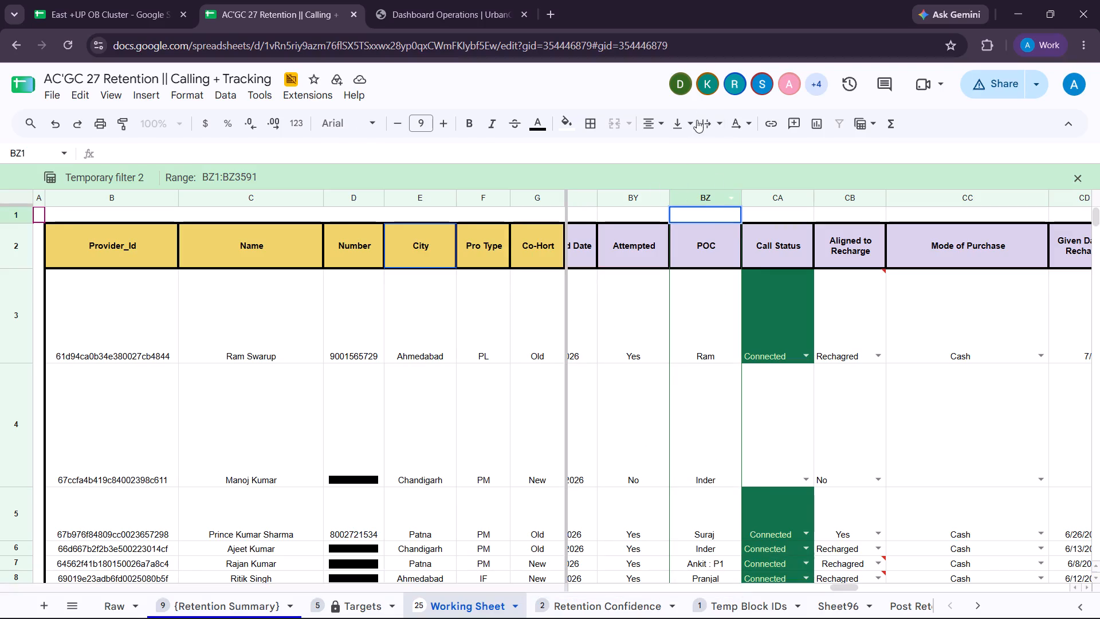
Reload the spreadsheet, discarding the temporary filter view on column BZ.
left_click(63, 40)
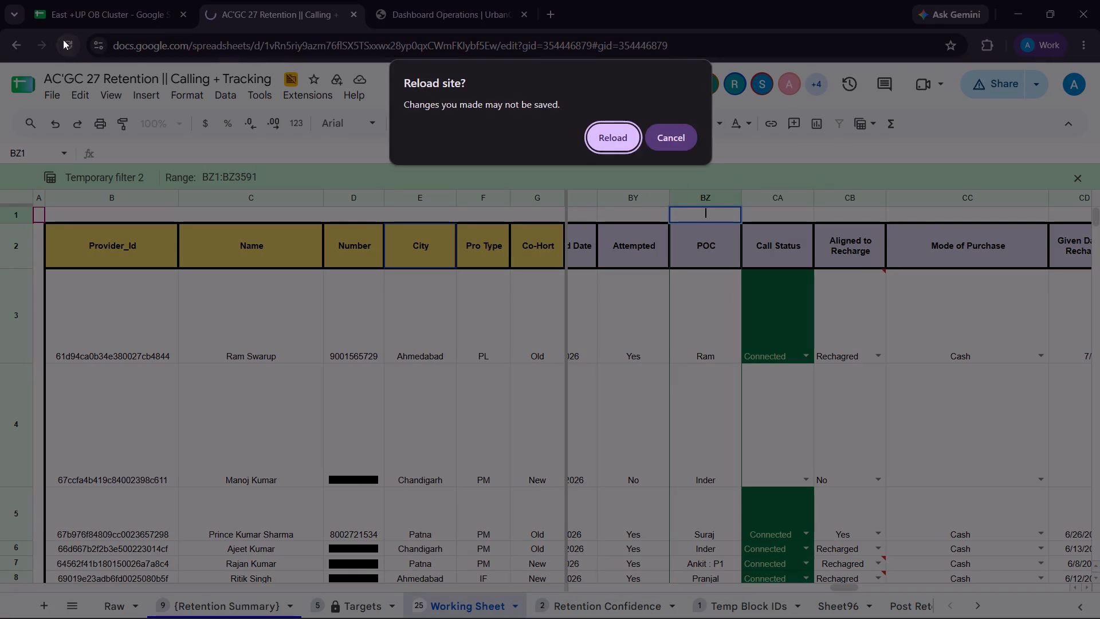
left_click(596, 127)
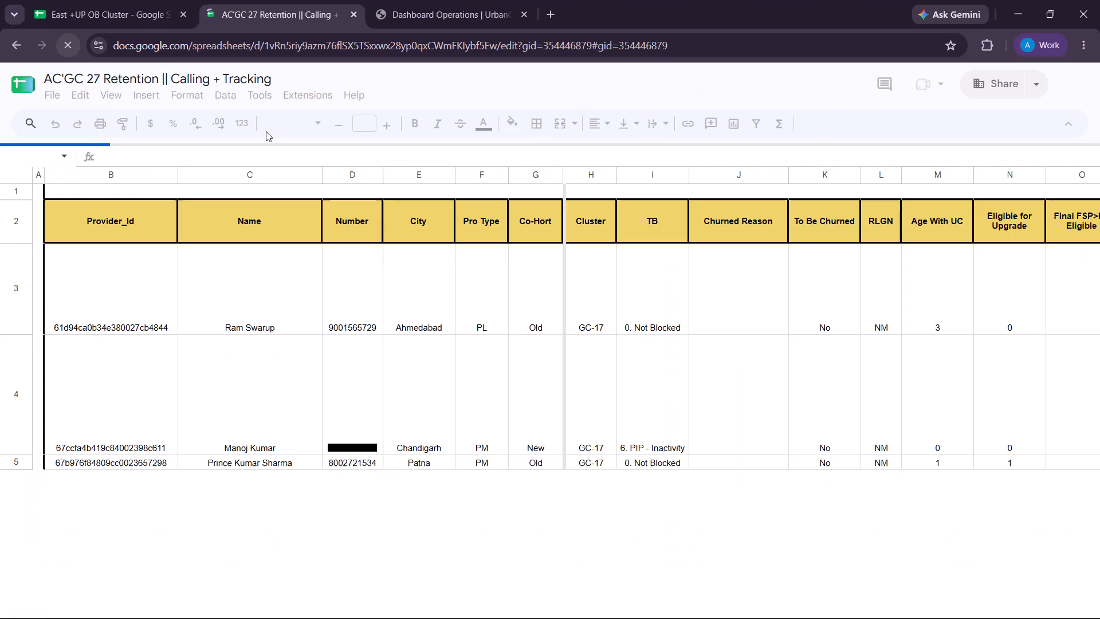
Create a temporary filter view from header row 2, covering all columns of the Working Sheet.
left_click(17, 213)
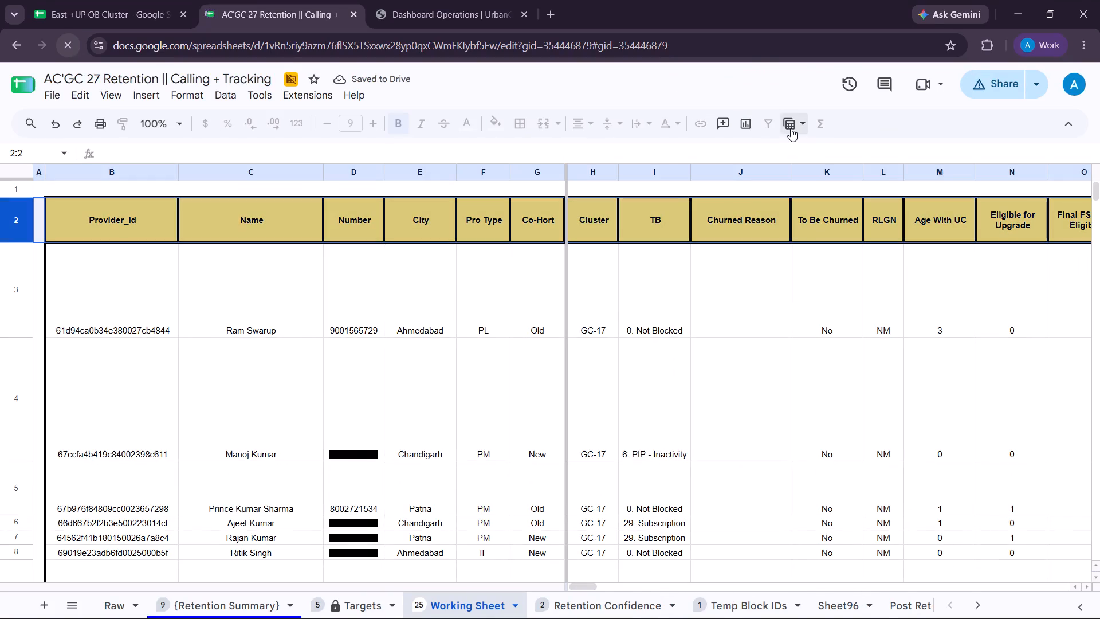
left_click(791, 128)
left_click(825, 173)
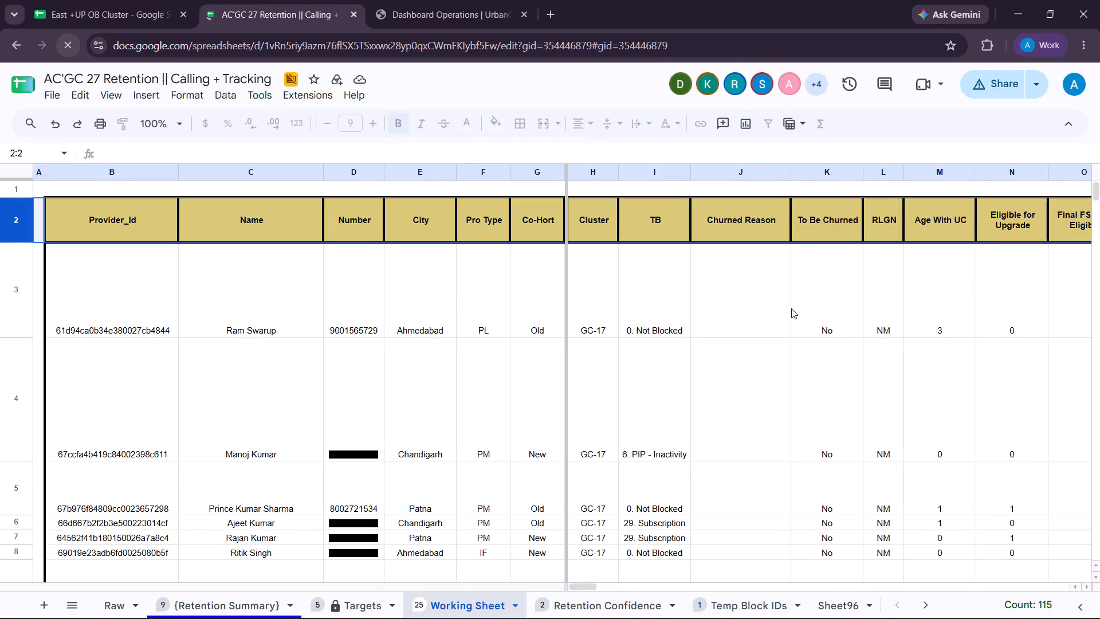
left_click(789, 123)
left_click(810, 123)
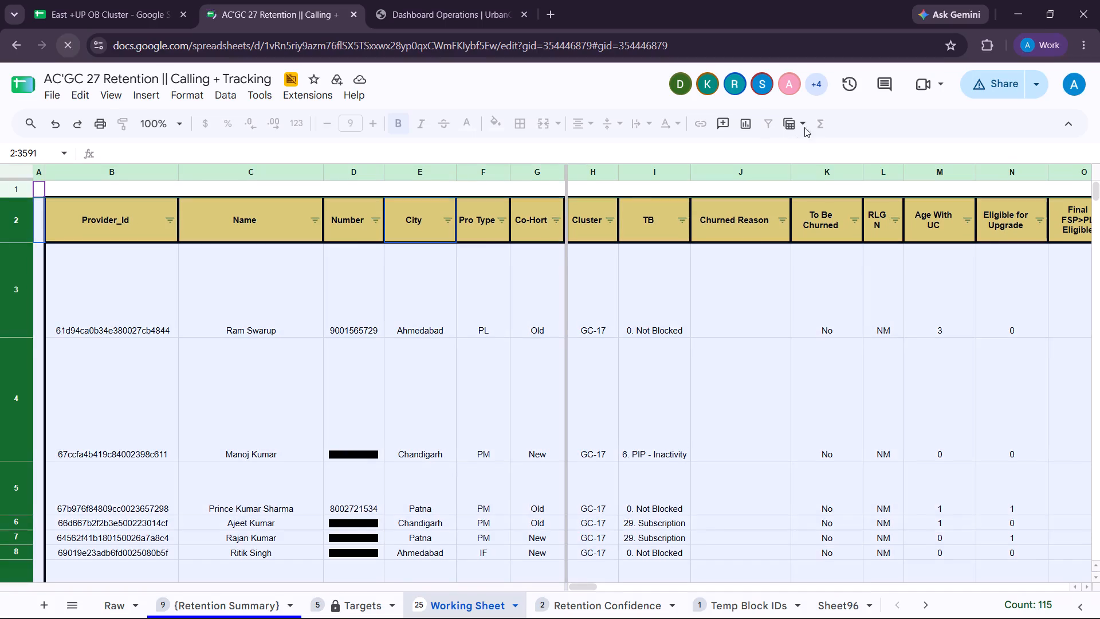
left_click(782, 245)
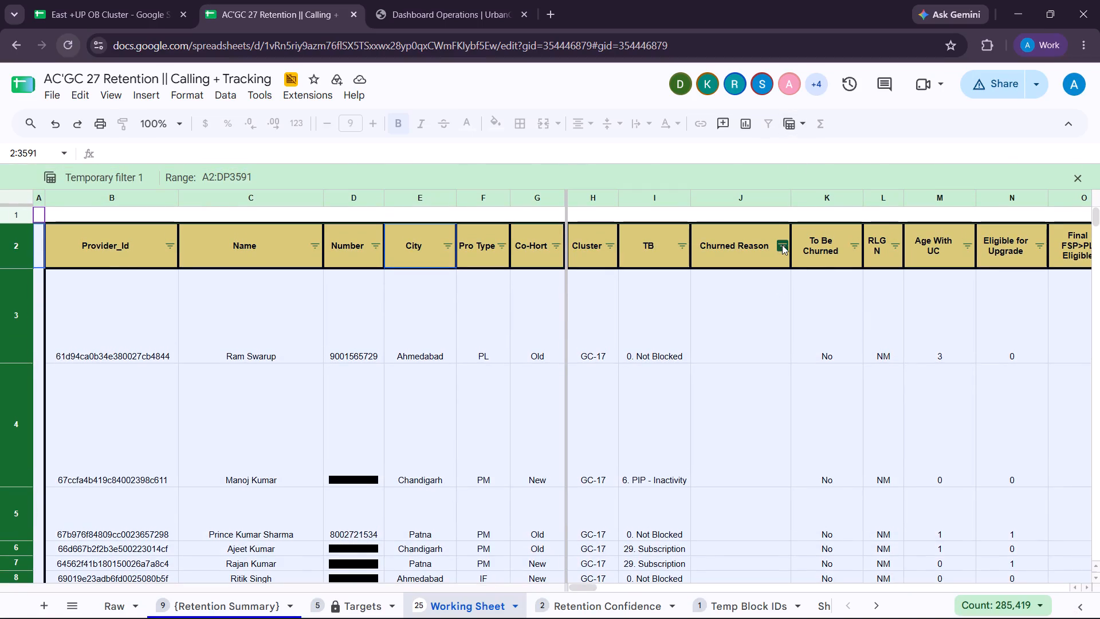
left_click(846, 232)
Filter the City column to show only Kanpur.
scroll(846, 232, "left", 4)
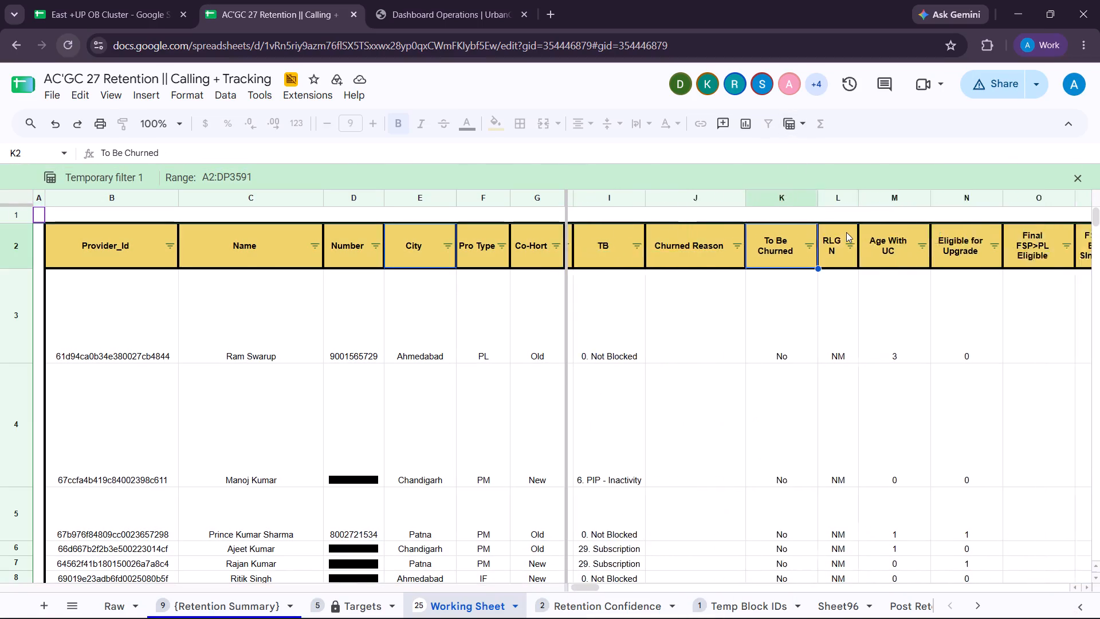
scroll(846, 232, "left", 4)
left_click(449, 245)
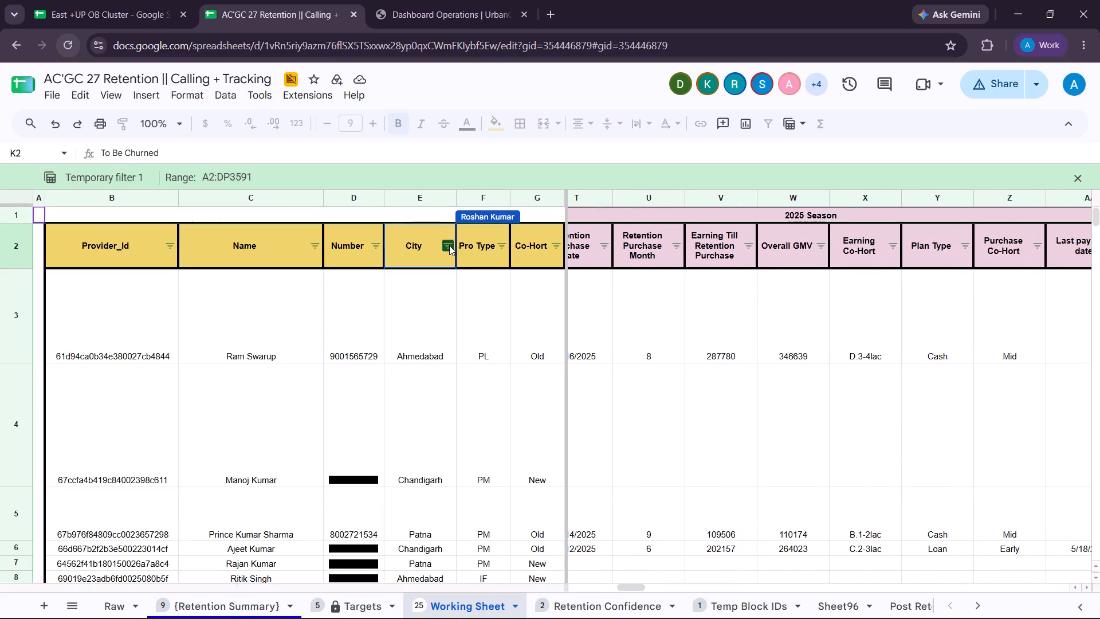
left_click(321, 422)
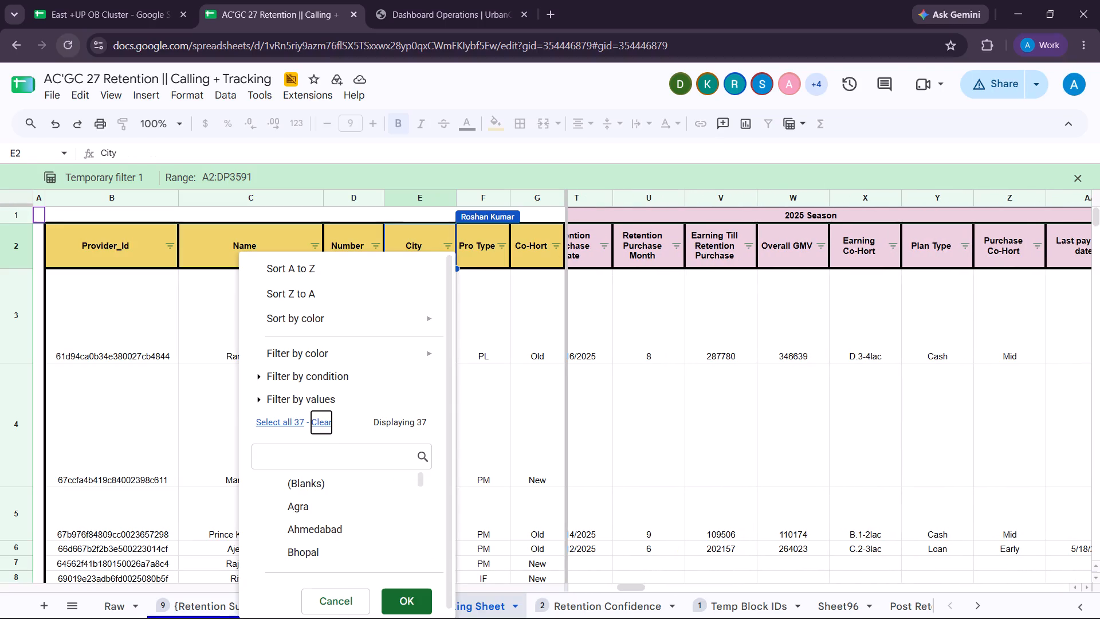
left_click(328, 446)
key("k")
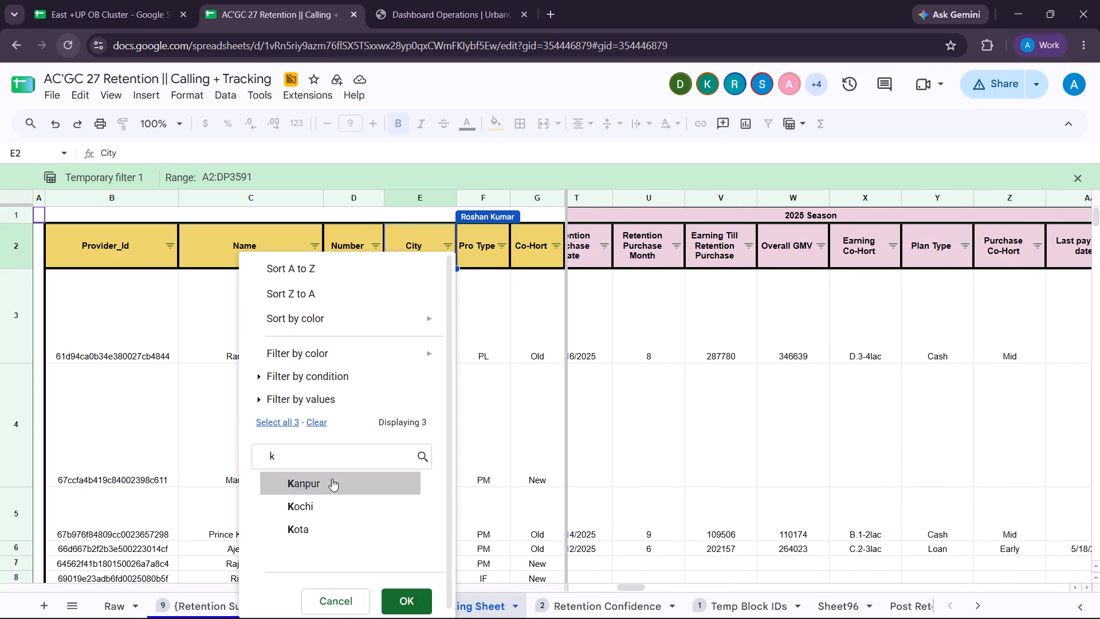
left_click(332, 485)
left_click(412, 599)
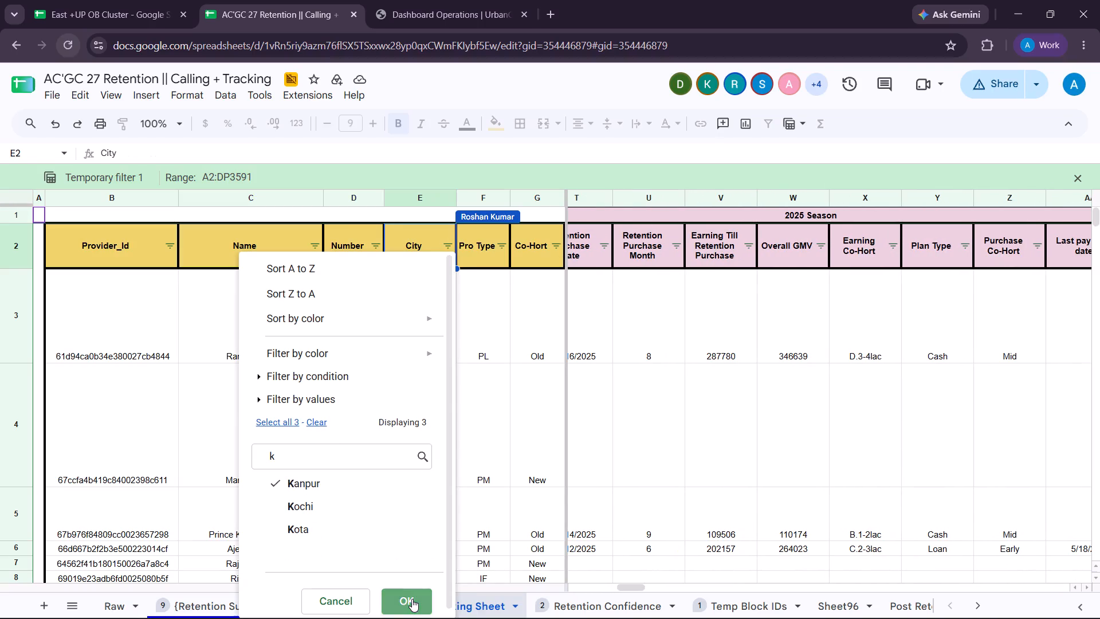
Filter the Churned Reason column to show only blank entries.
scroll(696, 413, "down", 3)
scroll(696, 413, "up", 2)
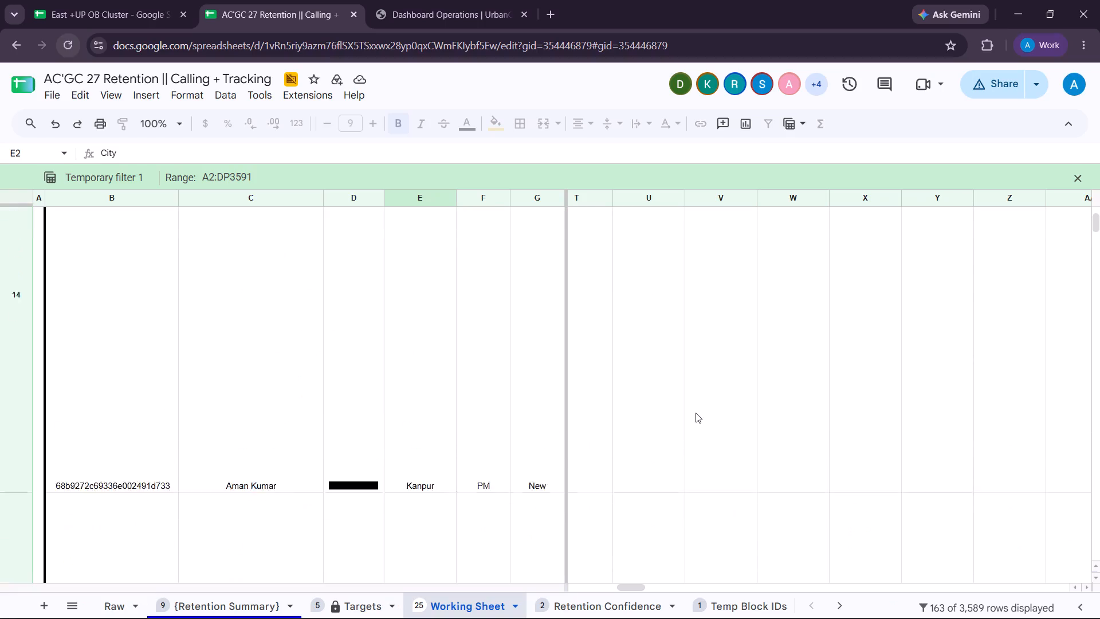
scroll(696, 413, "up", 2)
scroll(696, 413, "left", 5)
scroll(696, 413, "right", 2)
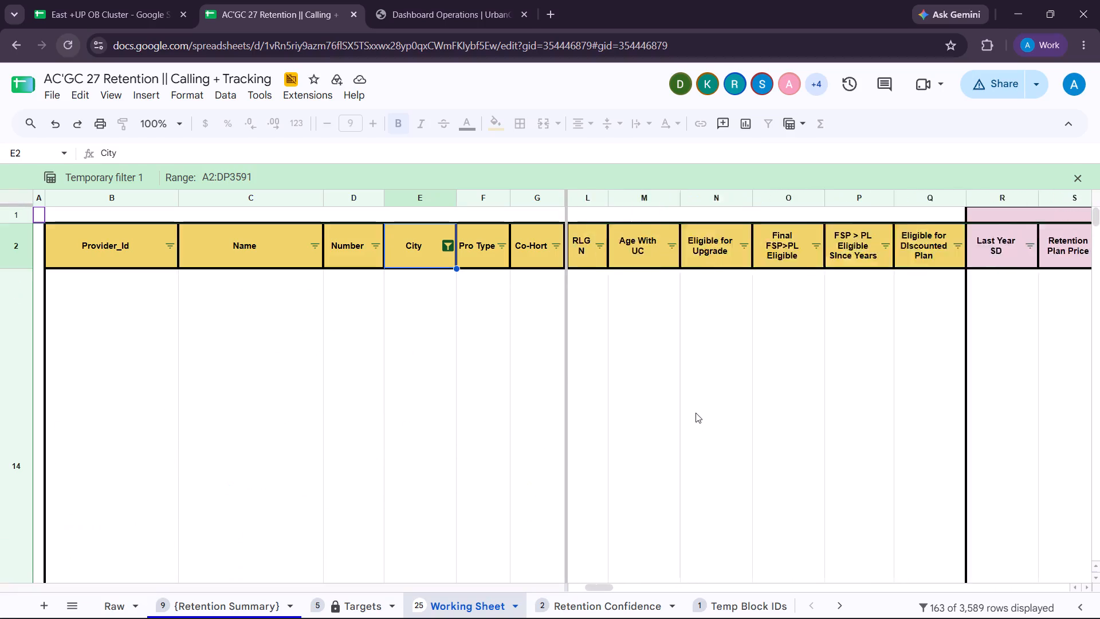
scroll(696, 413, "right", 2)
left_click(783, 252)
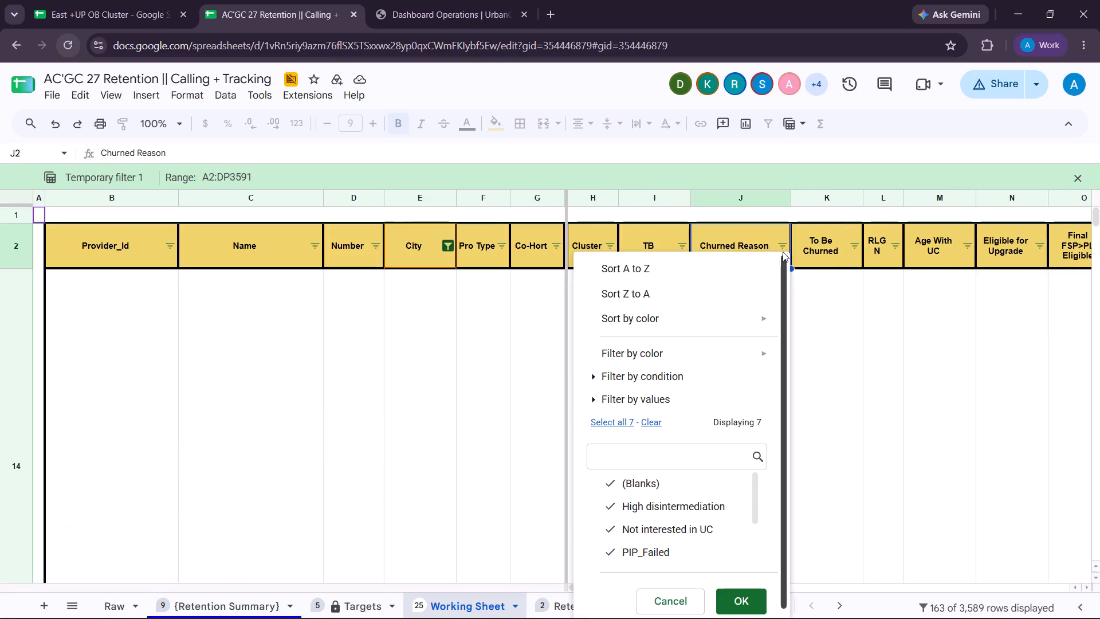
left_click(653, 430)
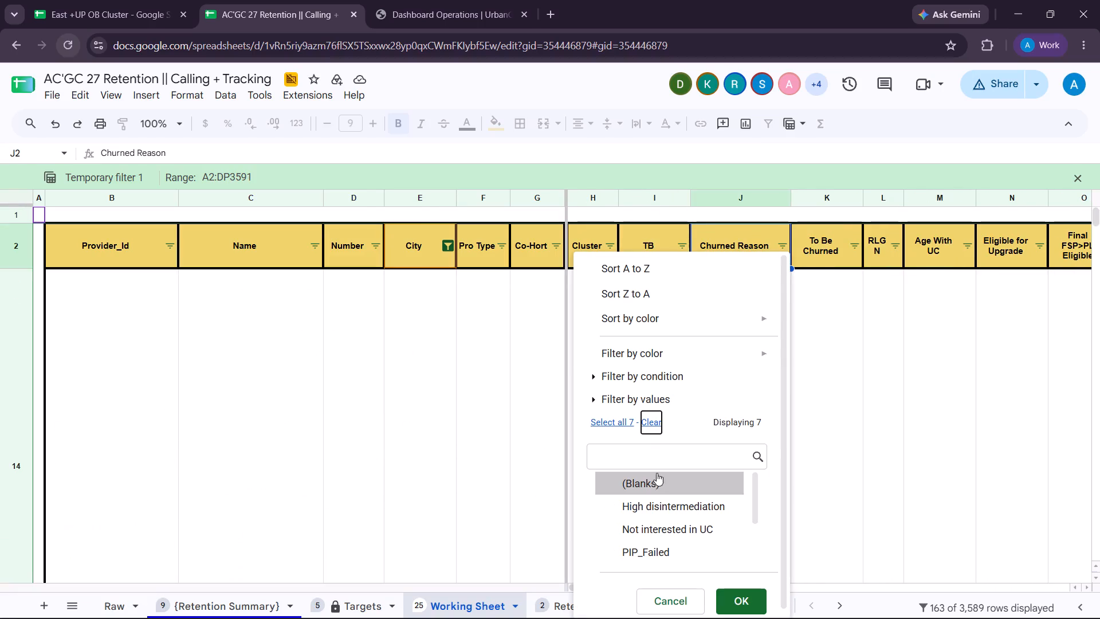
left_click_drag(657, 480, 679, 476)
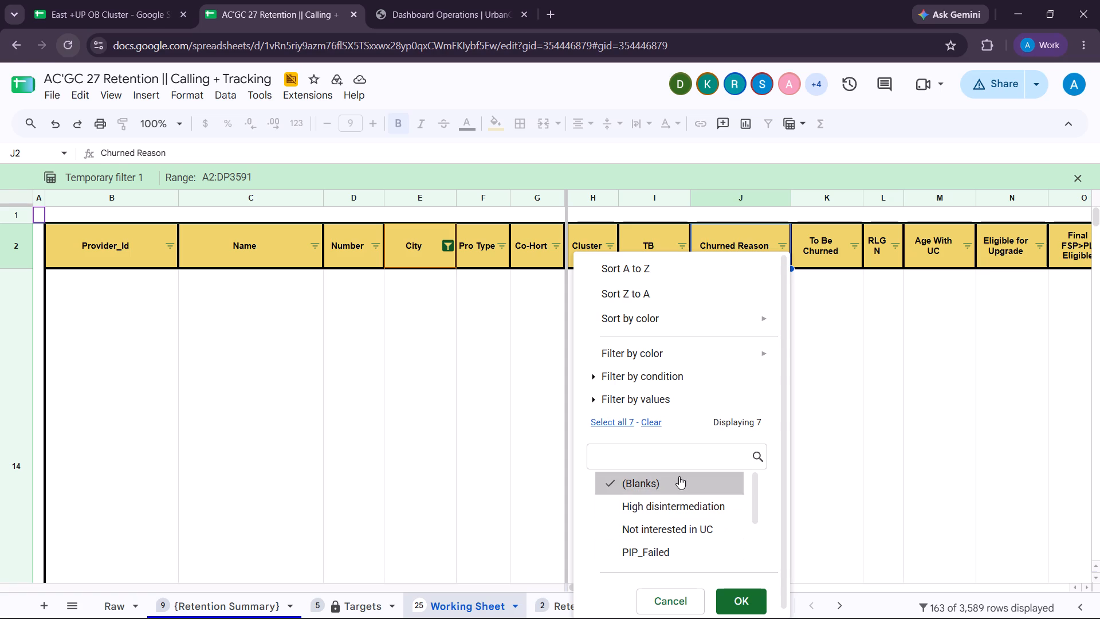
left_click(679, 476)
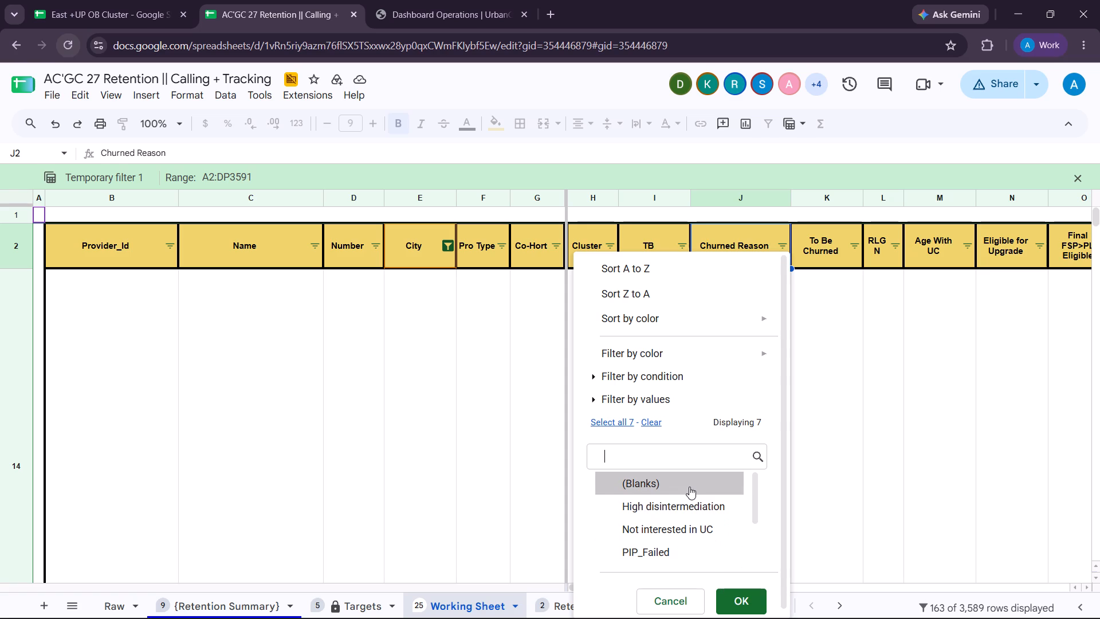
left_click(689, 487)
left_click(737, 598)
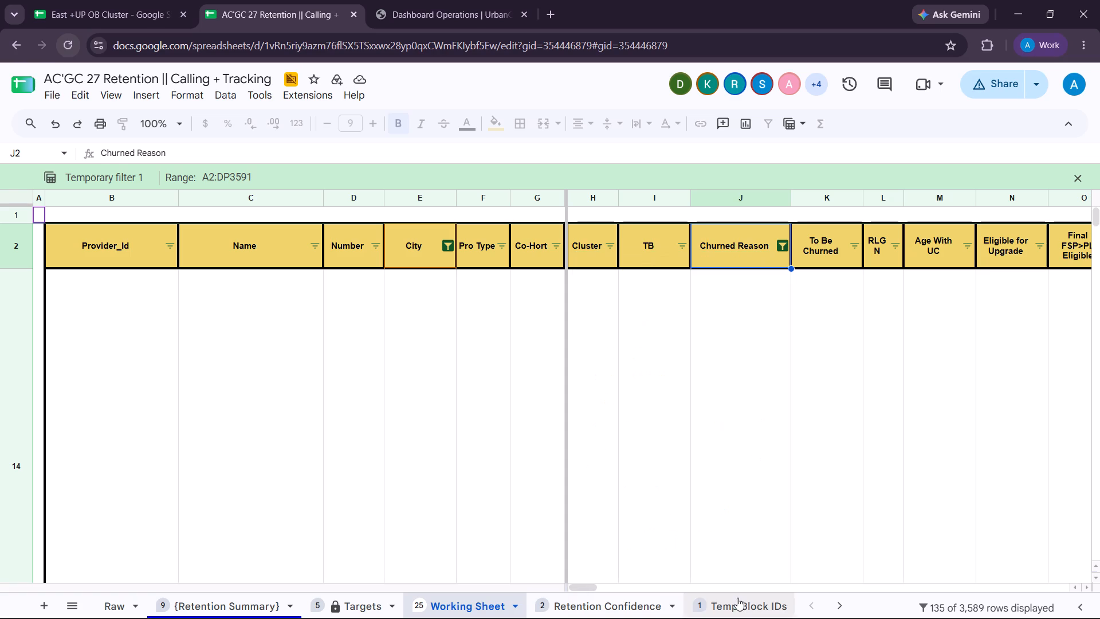
Filter the POC column BZ to show only Amrendra.
scroll(740, 425, "left", 1)
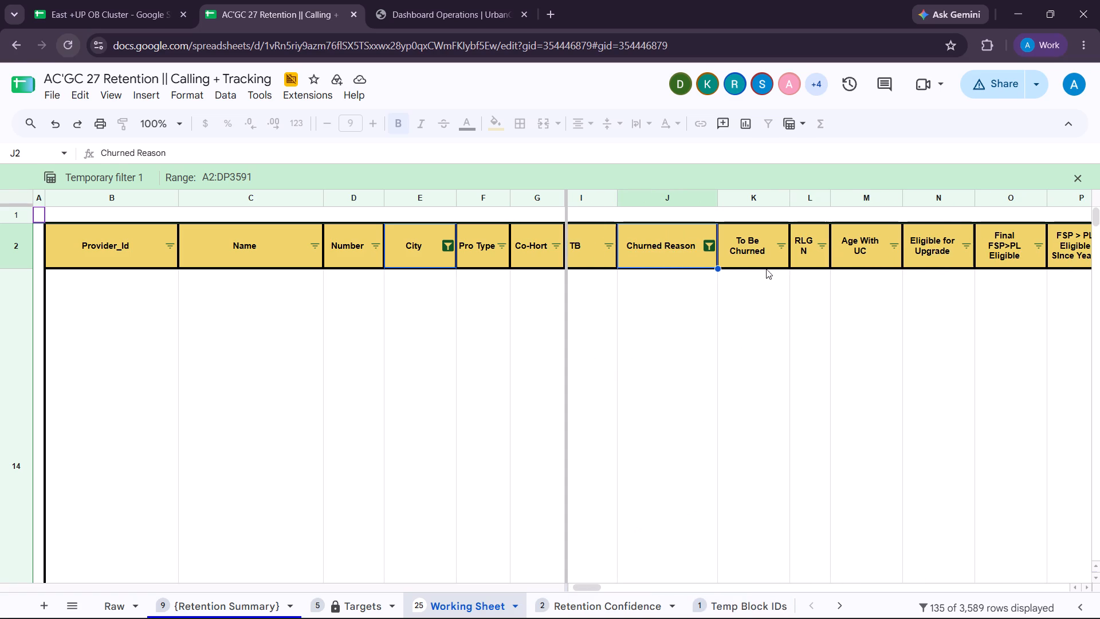
scroll(805, 346, "left", 2)
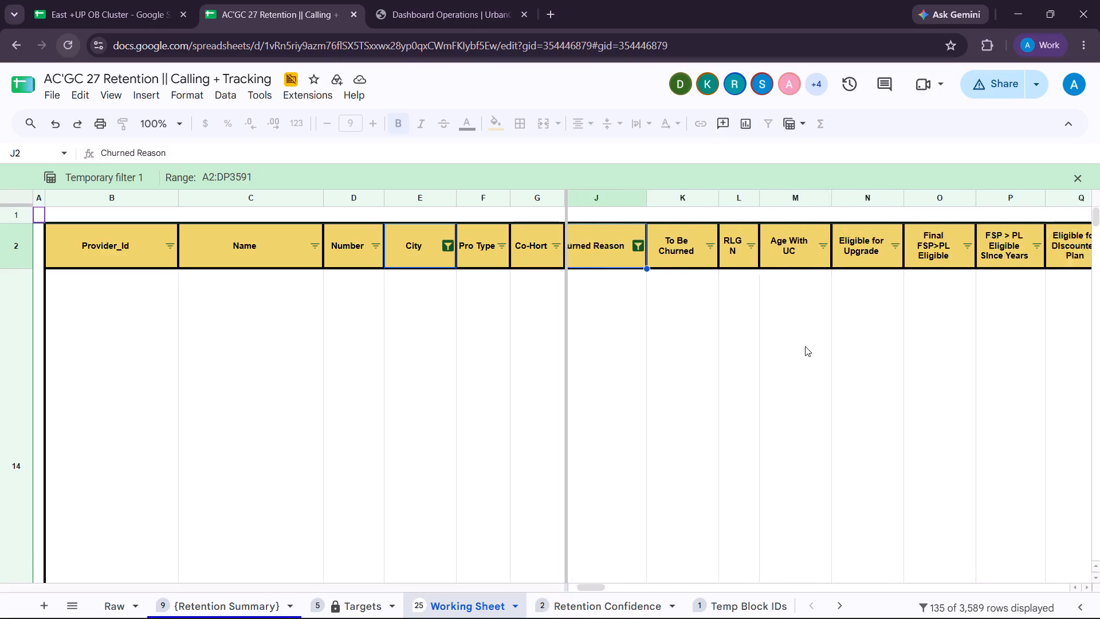
scroll(805, 346, "left", 5)
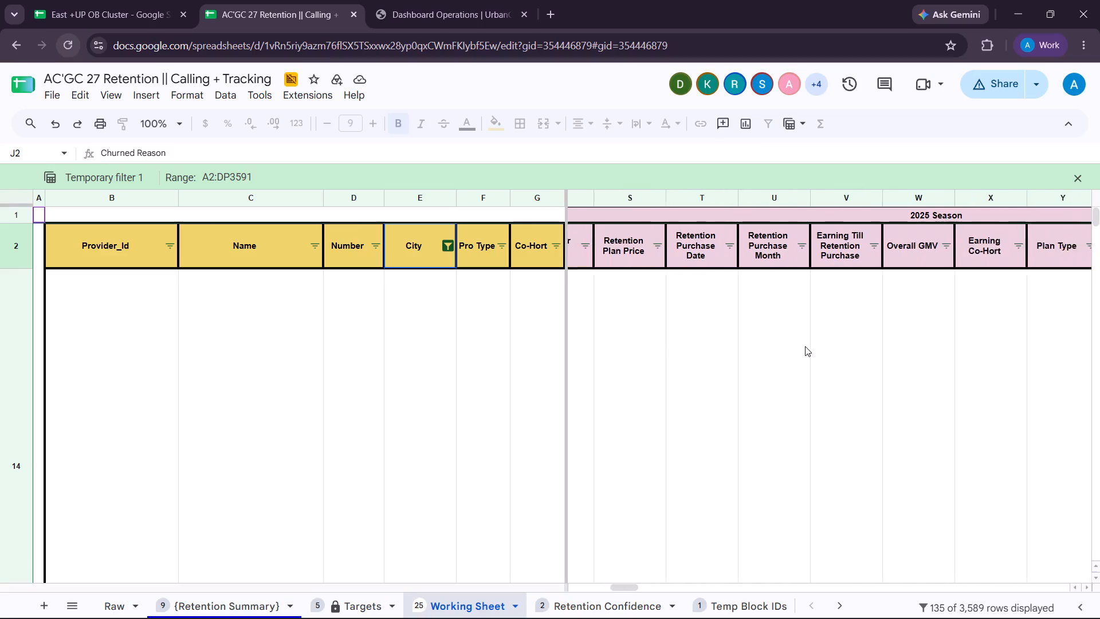
scroll(805, 346, "left", 1)
scroll(805, 346, "down", 2)
scroll(805, 346, "up", 4)
scroll(805, 346, "left", 1)
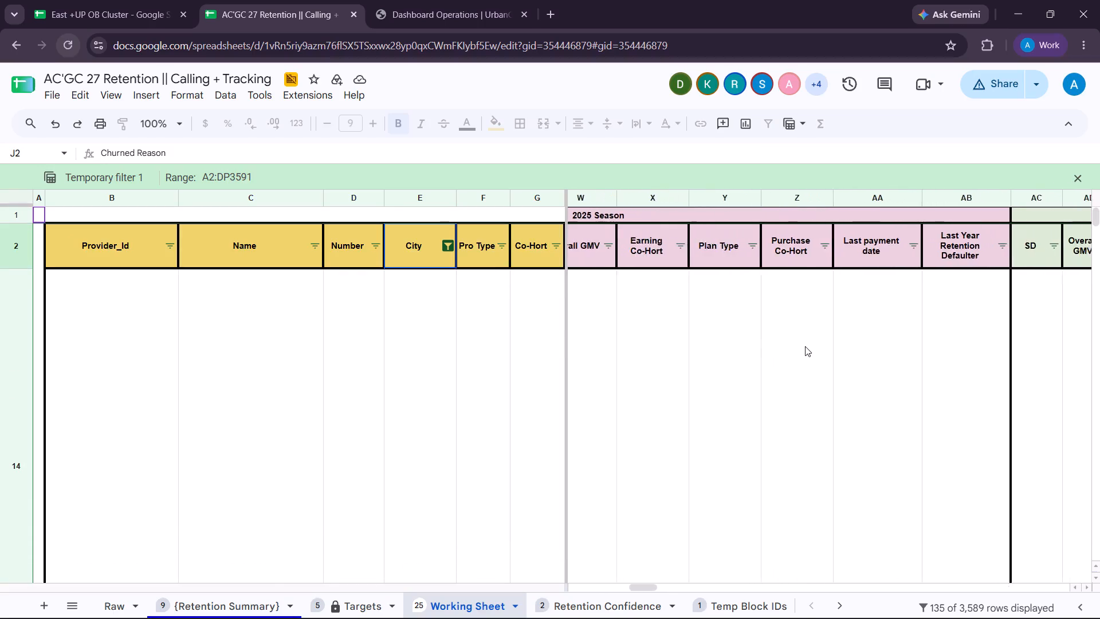
scroll(805, 346, "left", 6)
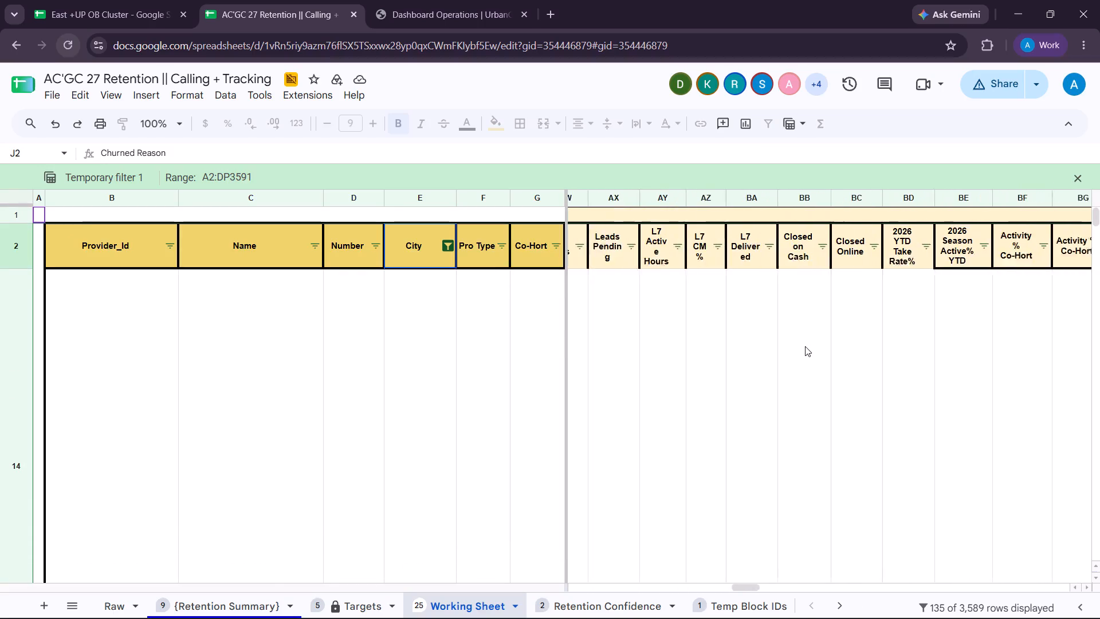
scroll(805, 346, "left", 5)
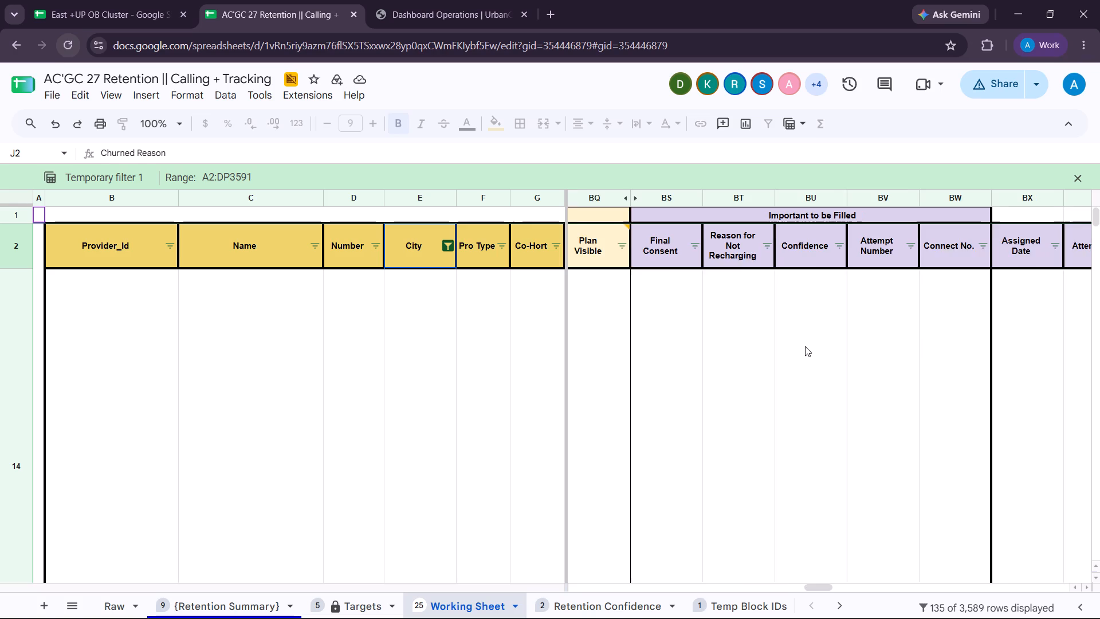
scroll(805, 346, "left", 4)
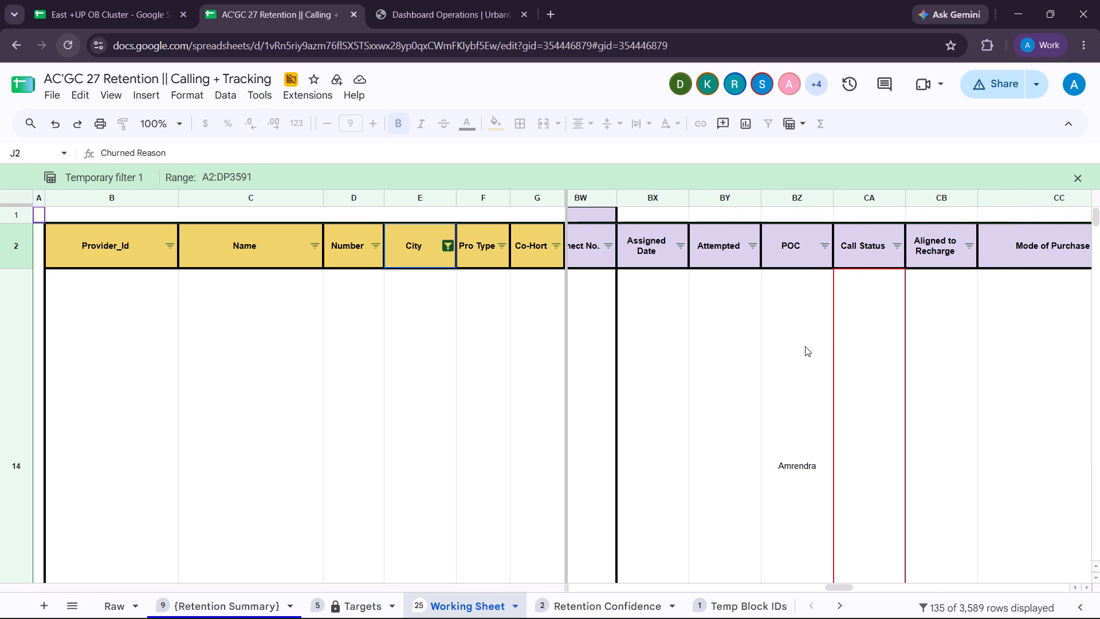
left_click(822, 249)
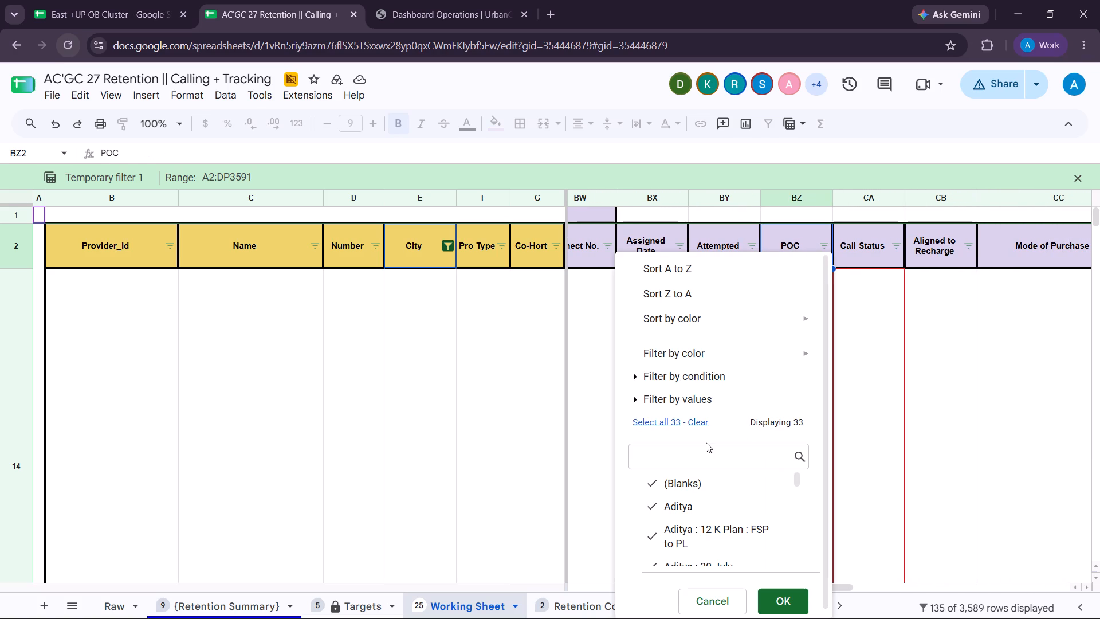
left_click(694, 425)
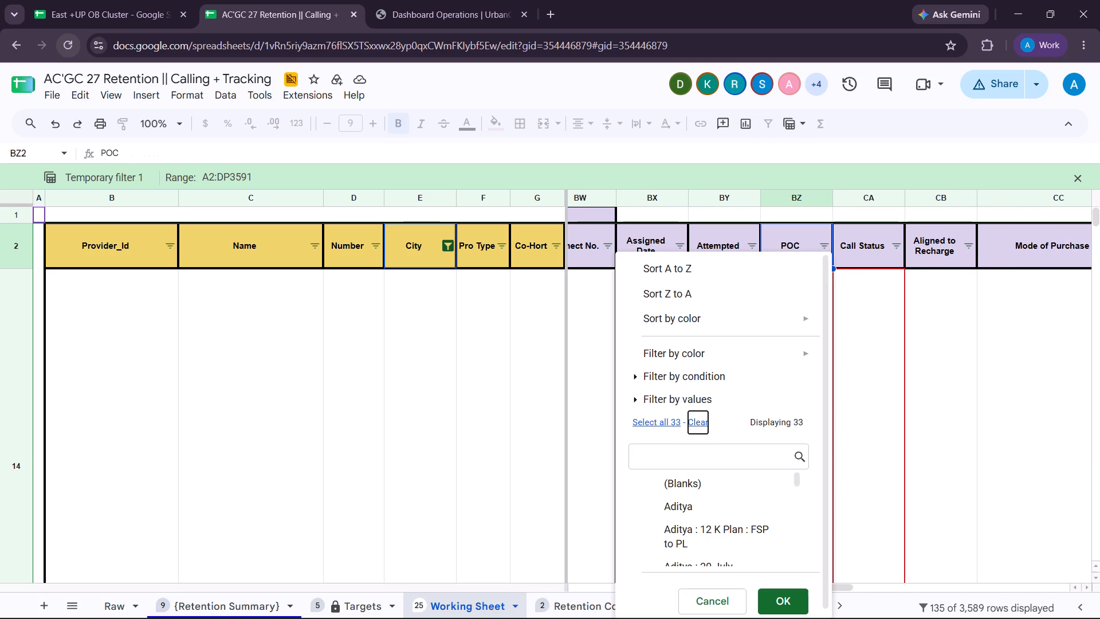
left_click(692, 446)
type("am")
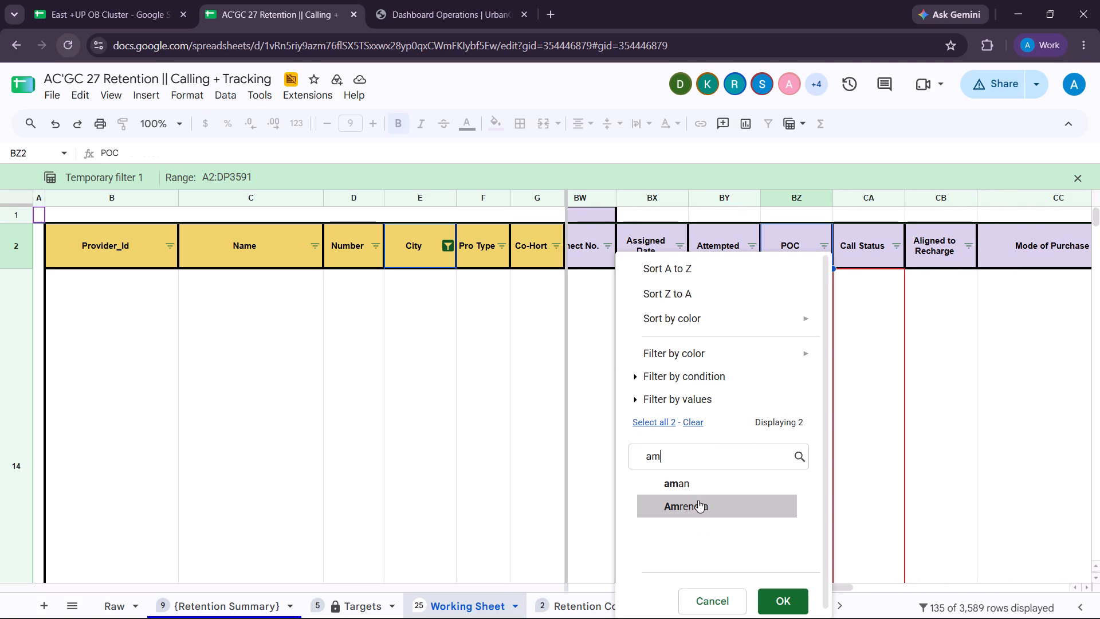
left_click(698, 500)
left_click(783, 596)
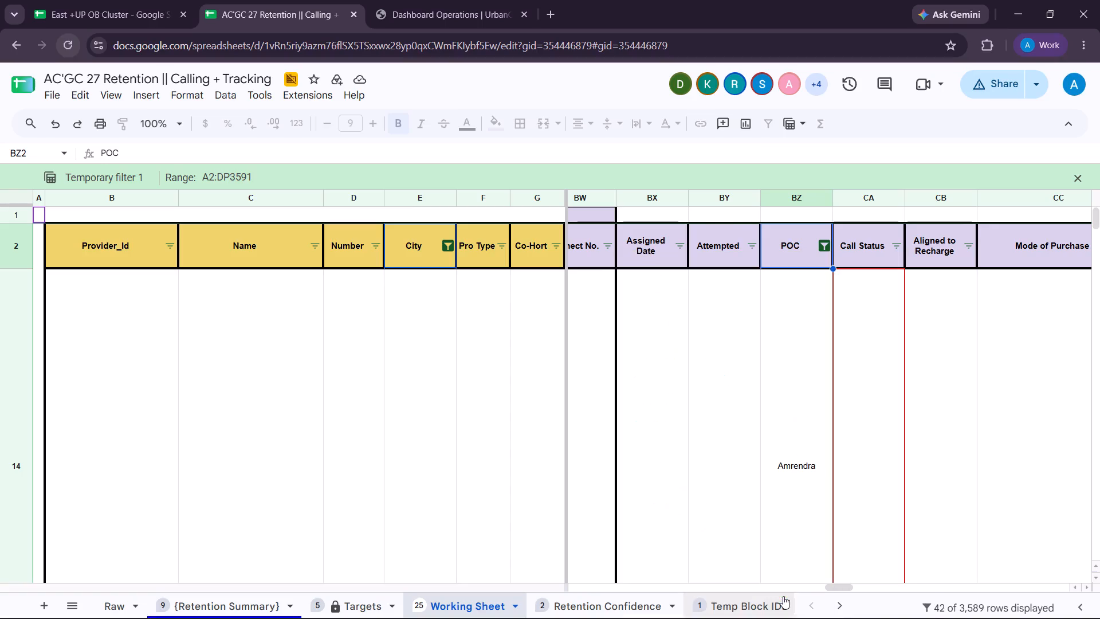
Examine the filtered Kanpur rows across the call and Recovery Calling columns, from POC to Added for Plan Archival.
scroll(768, 422, "down", 8)
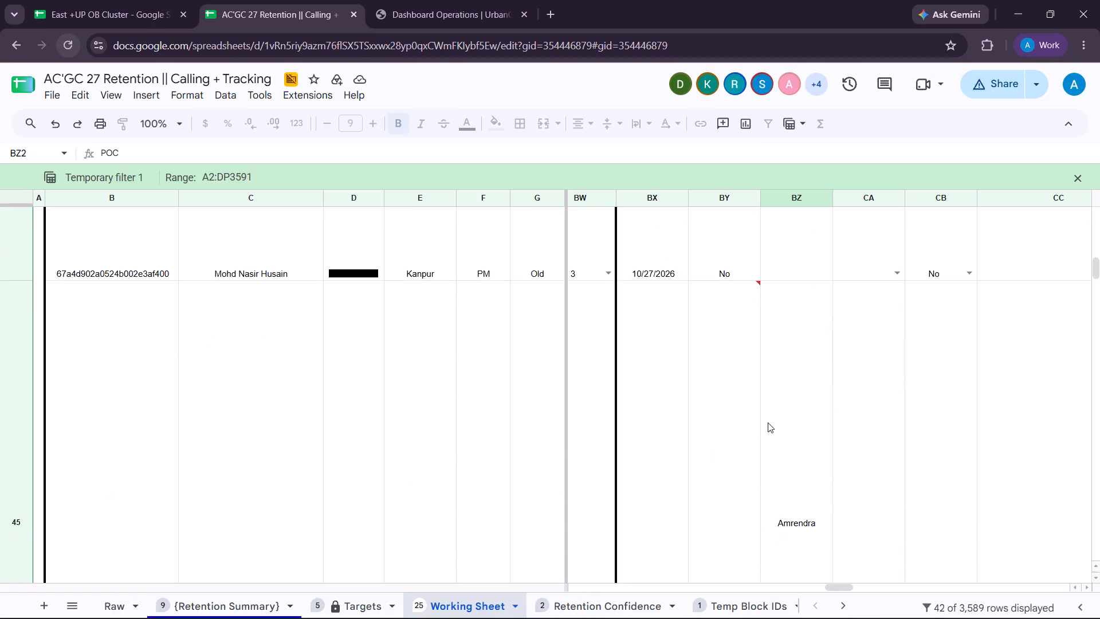
scroll(768, 422, "up", 8)
scroll(768, 422, "left", 2)
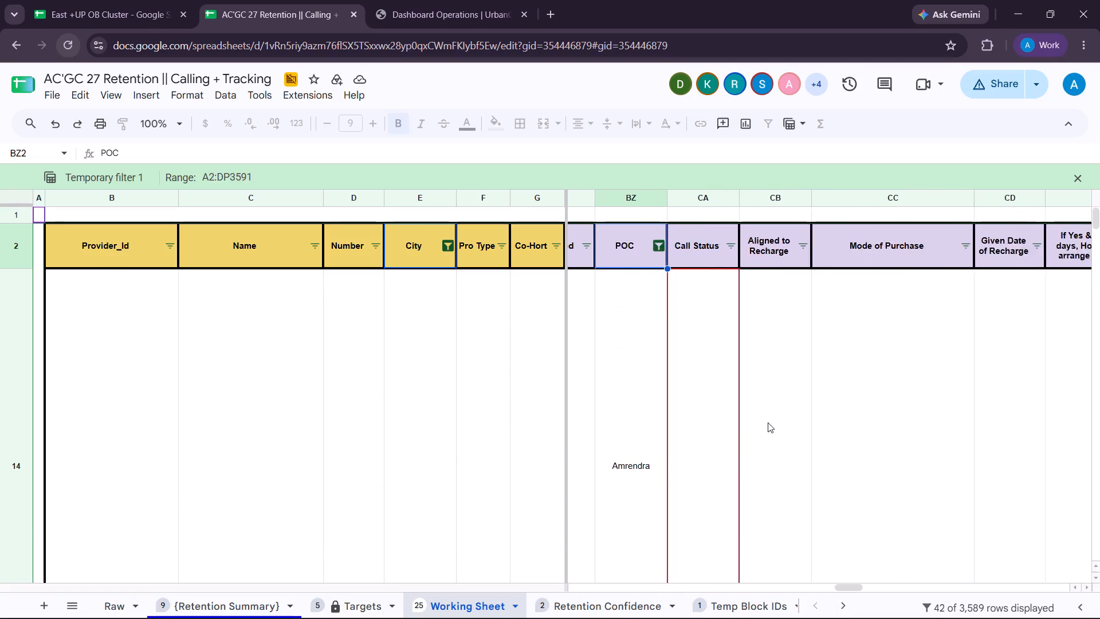
scroll(768, 422, "left", 5)
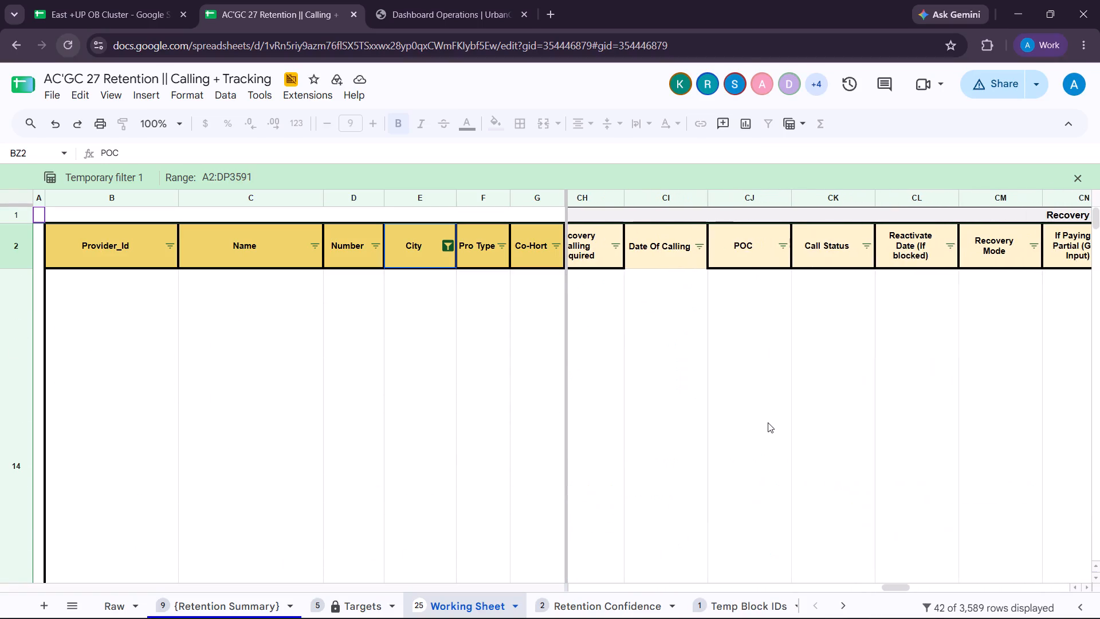
scroll(768, 422, "left", 5)
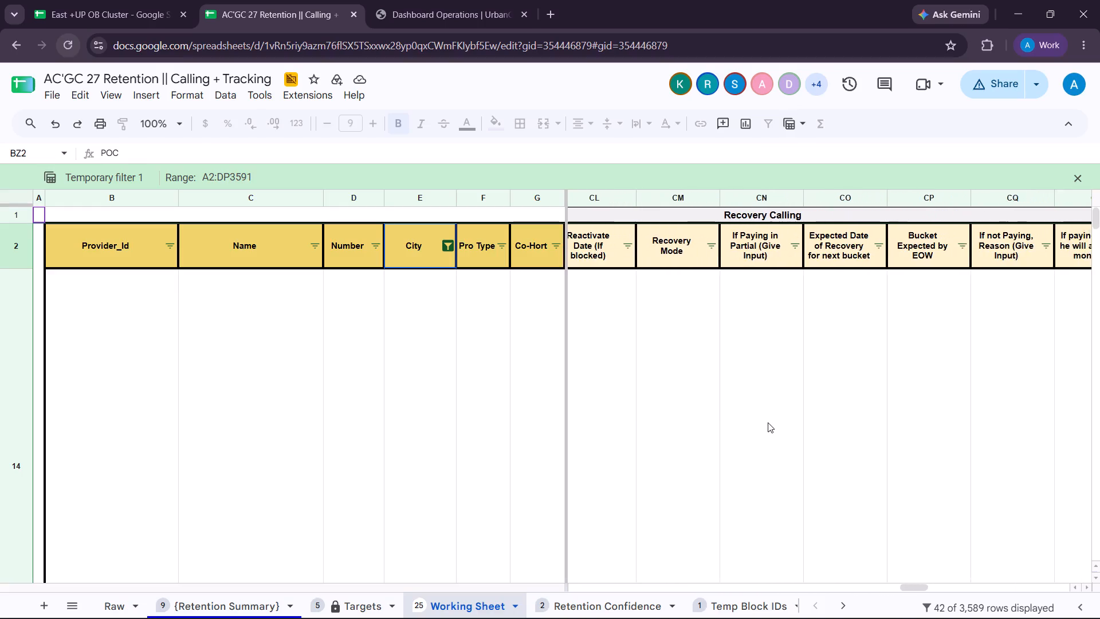
scroll(768, 422, "left", 2)
scroll(768, 422, "right", 1)
scroll(768, 422, "up", 2)
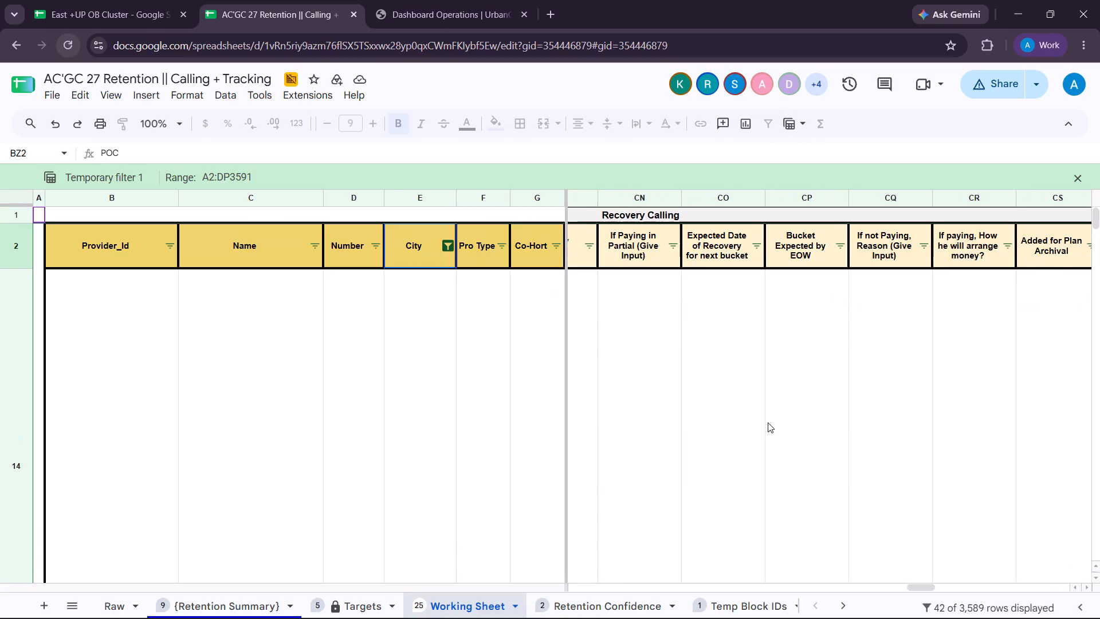
scroll(768, 422, "right", 1)
scroll(768, 422, "down", 6)
scroll(768, 422, "up", 2)
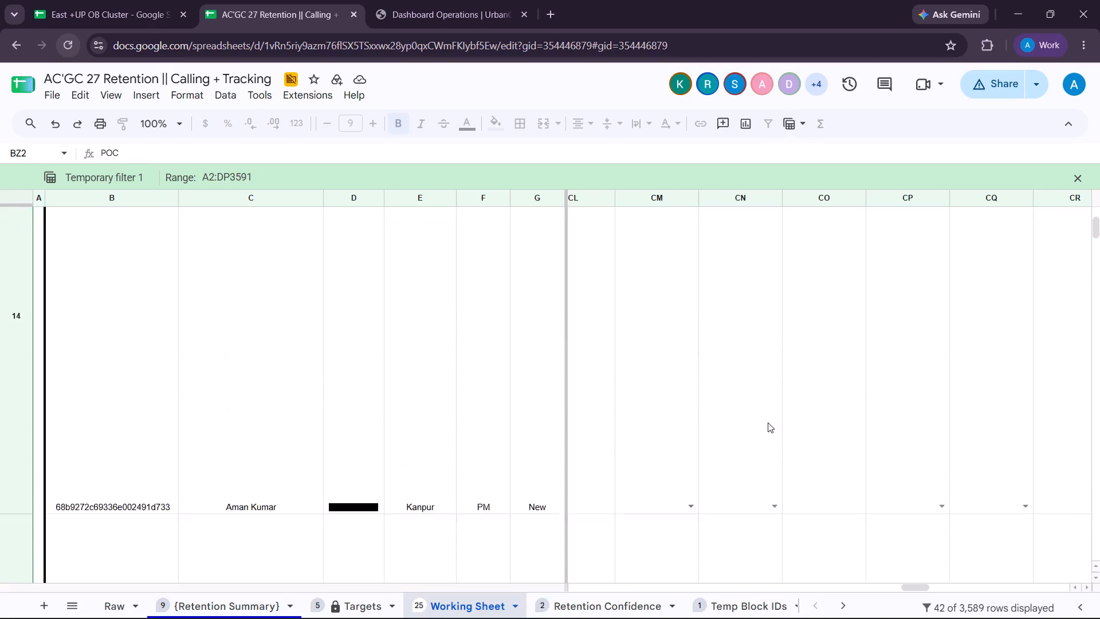
scroll(768, 422, "up", 3)
scroll(768, 422, "right", 2)
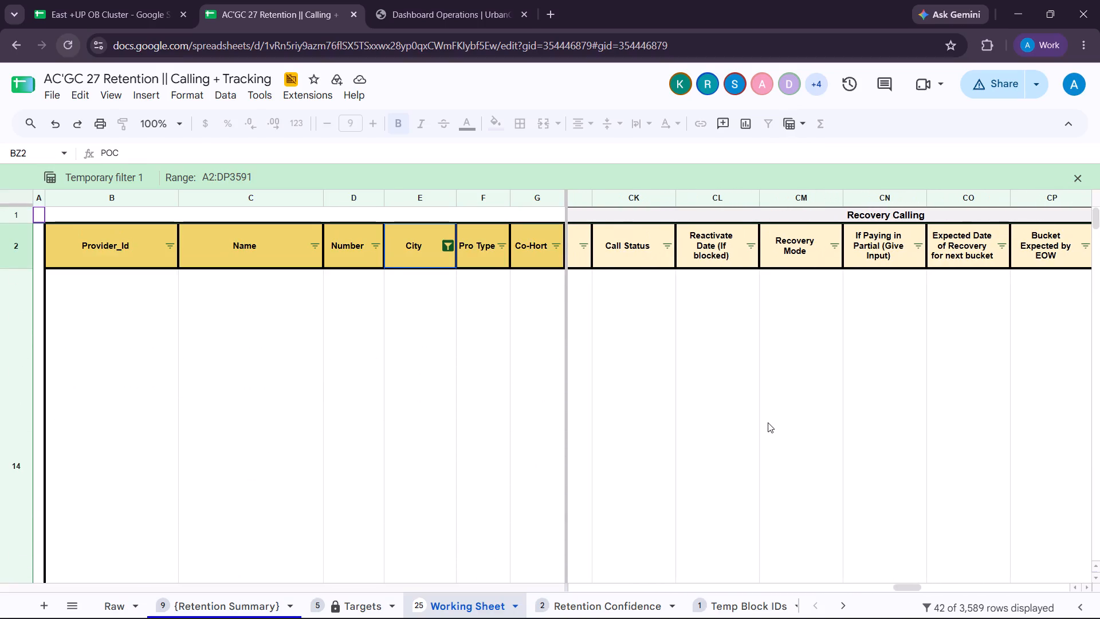
scroll(768, 422, "right", 2)
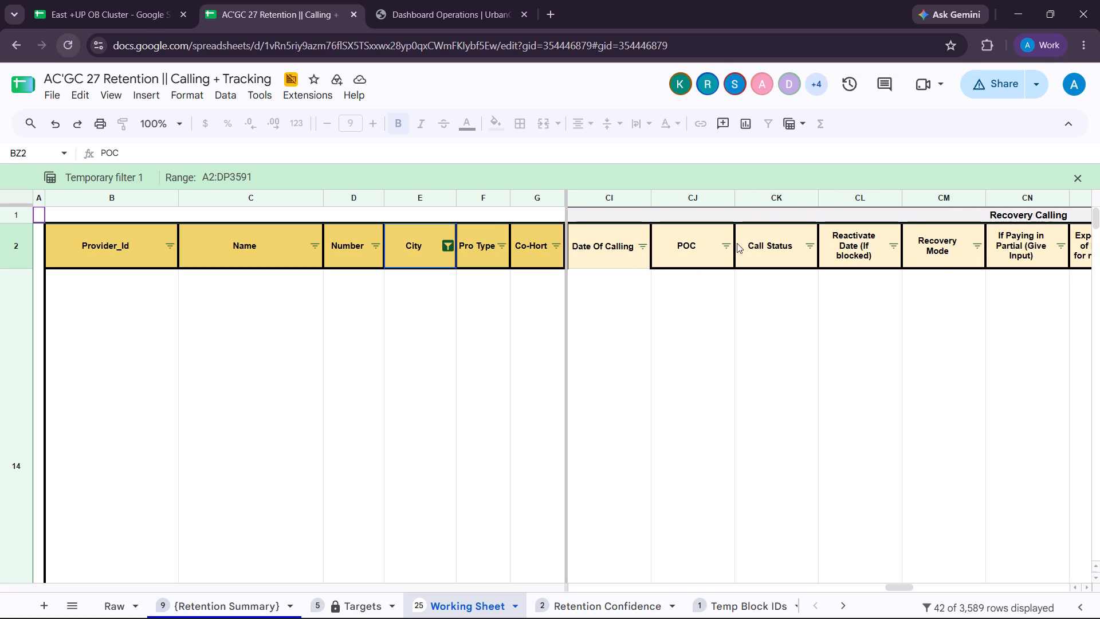
Check which POC values are available in the Recovery Calling POC filter in column CJ, leaving Amrendra selected.
left_click(728, 244)
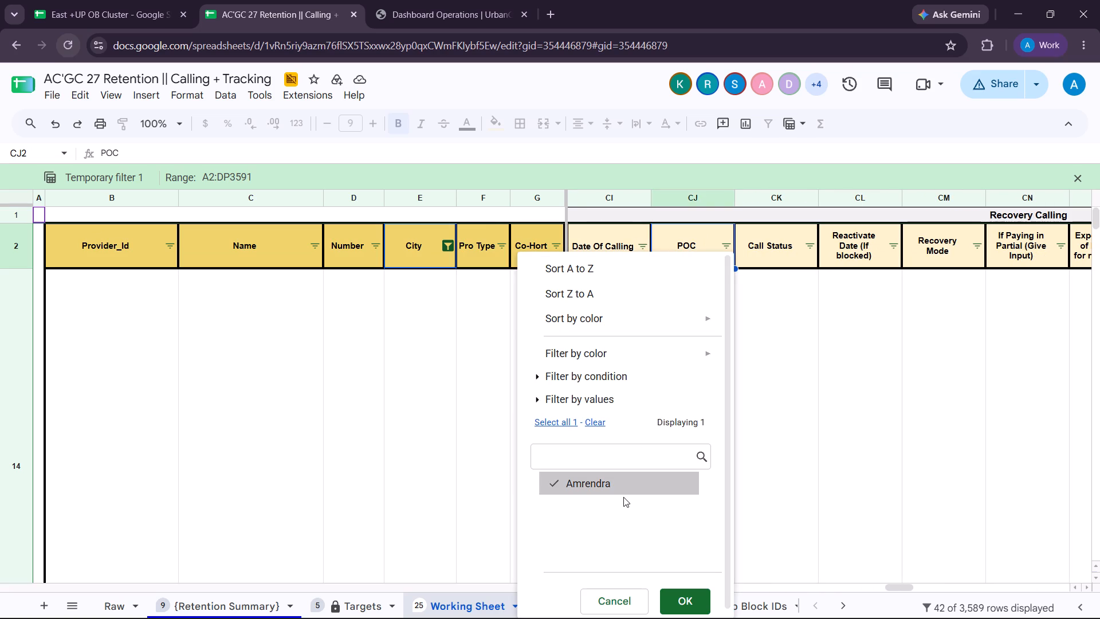
left_click(645, 477)
left_click(645, 477)
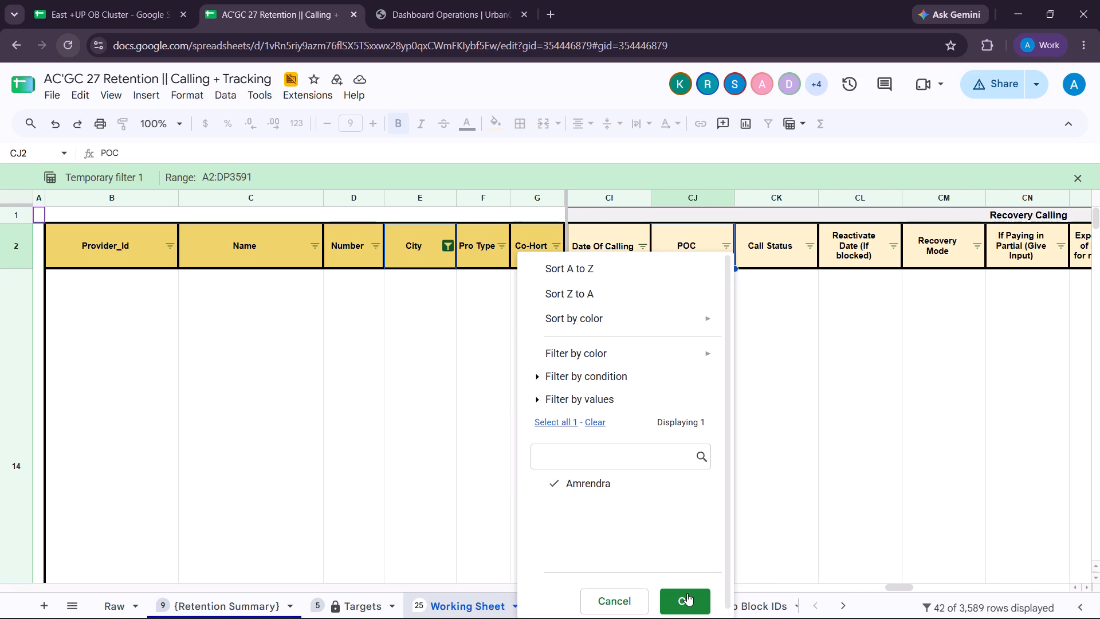
left_click(687, 596)
Examine the Recovery Calling POC and Call Status entries for the first filtered Kanpur rows.
scroll(691, 460, "right", 1)
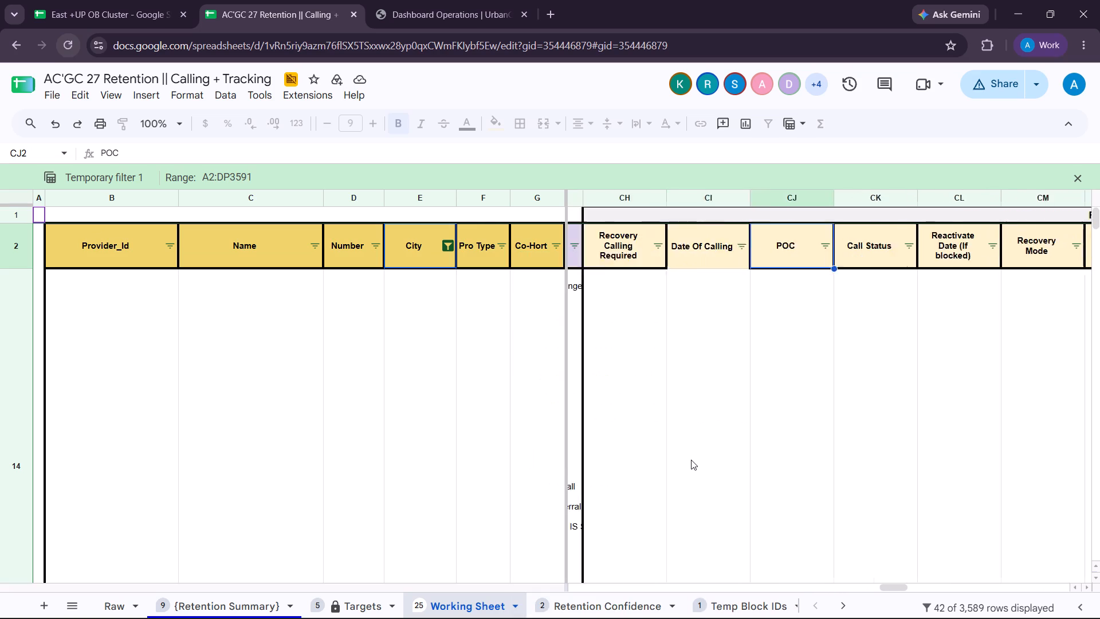
scroll(691, 460, "right", 1)
scroll(691, 460, "left", 4)
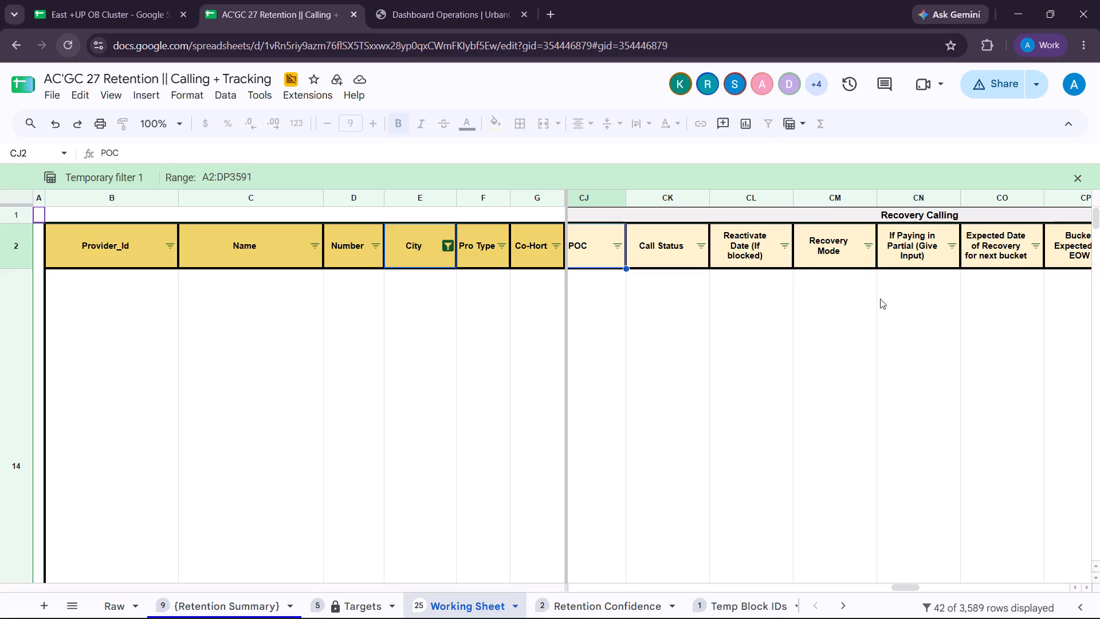
scroll(844, 436, "down", 5)
scroll(844, 436, "up", 2)
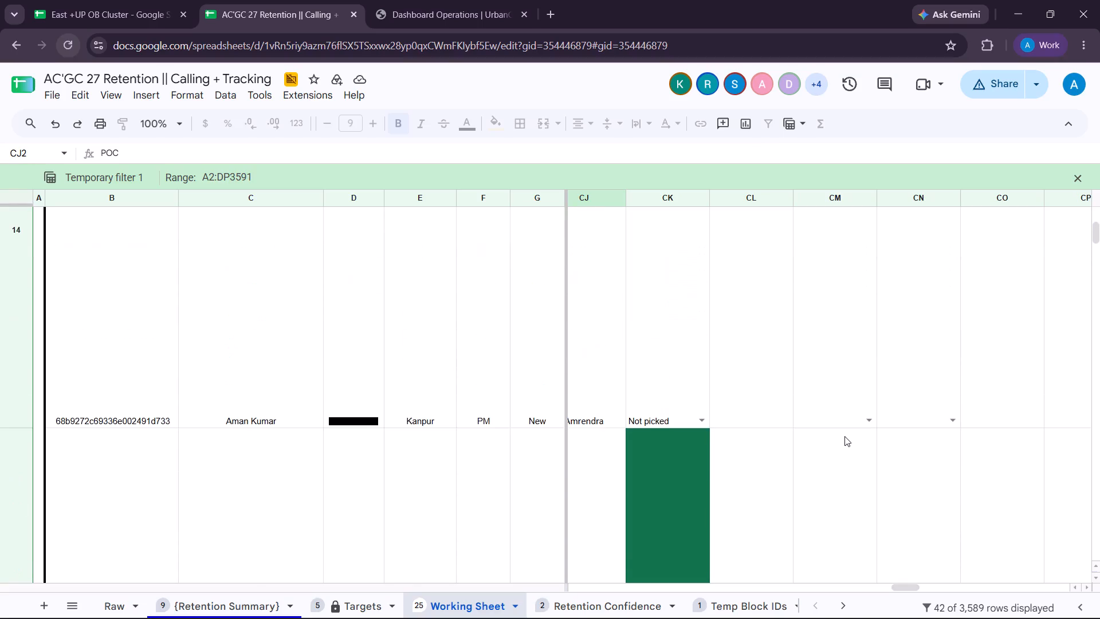
scroll(844, 436, "up", 3)
scroll(844, 436, "down", 8)
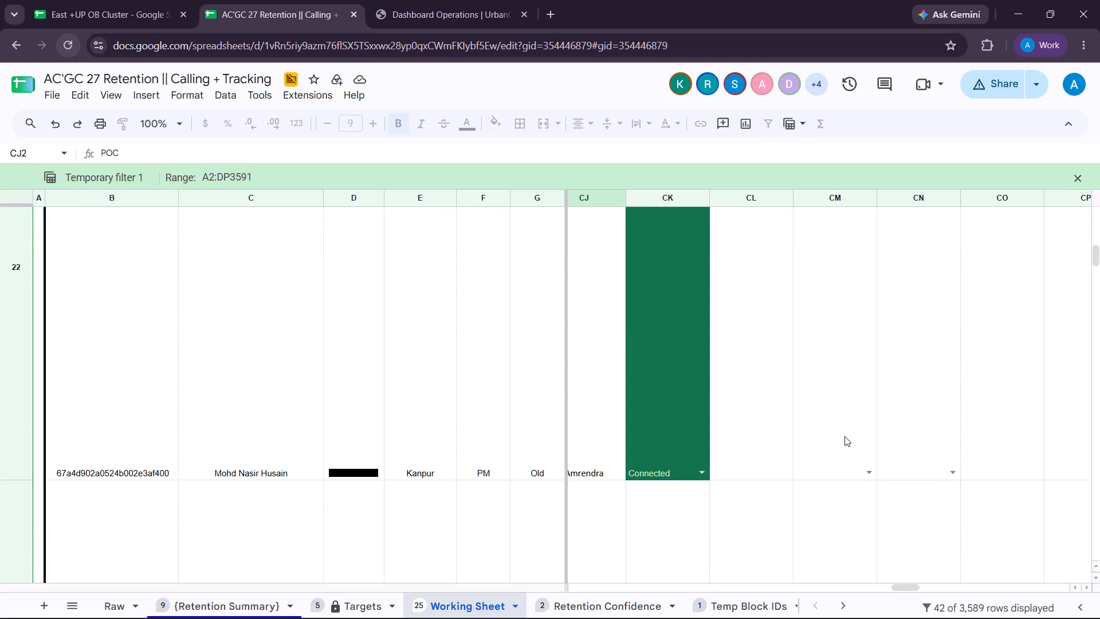
Read the recovery calling notes in column CT for rows 22 and 224.
scroll(844, 436, "left", 4)
scroll(844, 436, "up", 2)
scroll(844, 436, "down", 3)
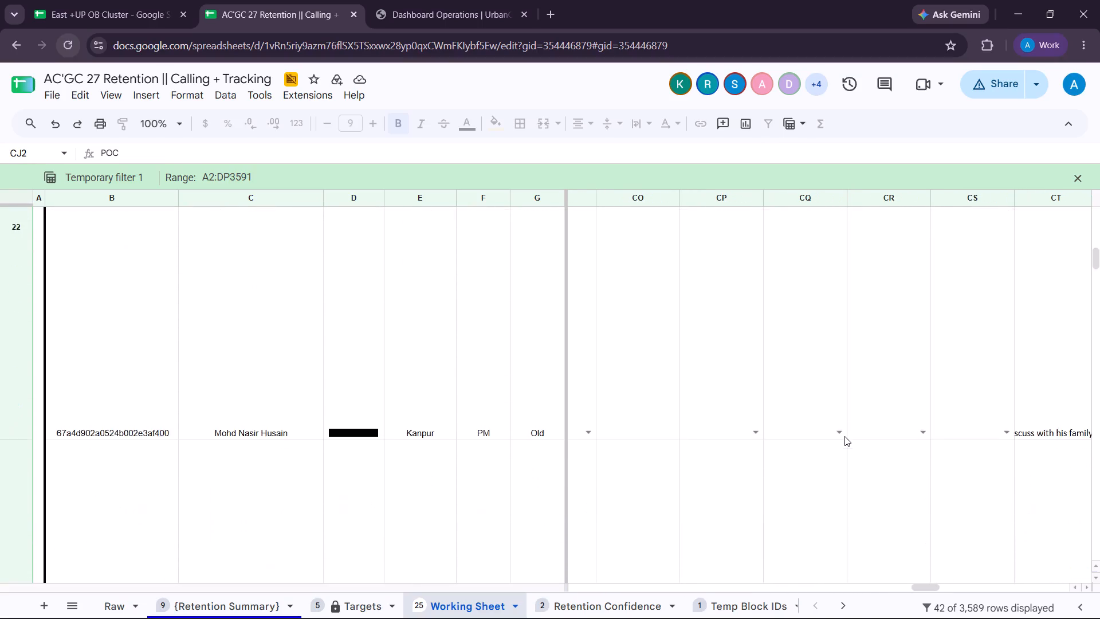
scroll(844, 436, "left", 3)
left_click(844, 436)
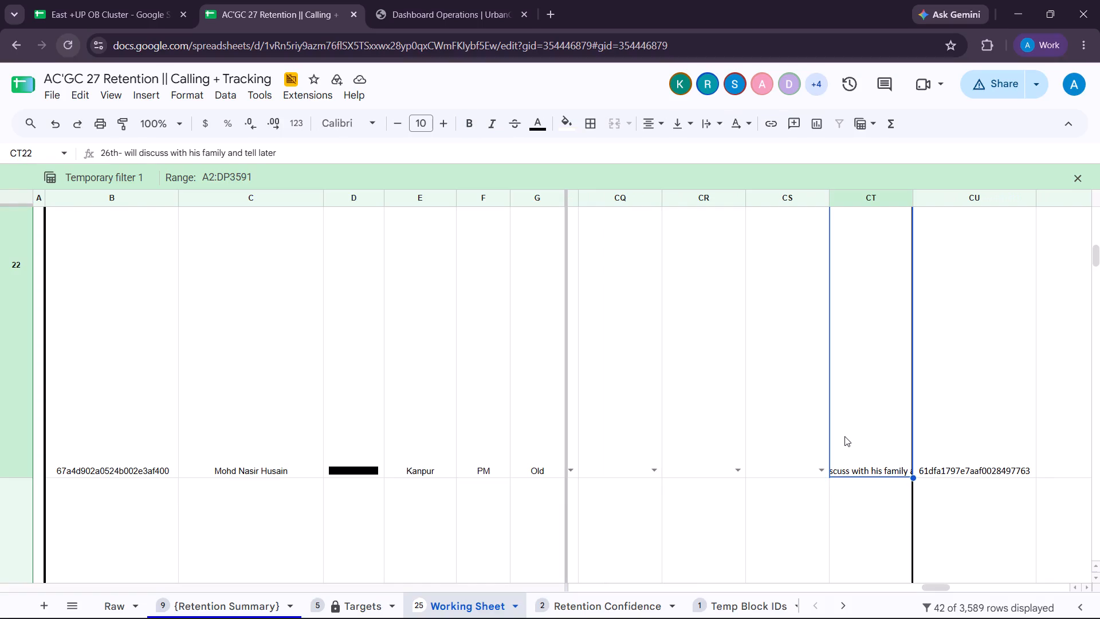
scroll(844, 436, "up", 6)
scroll(844, 436, "down", 6)
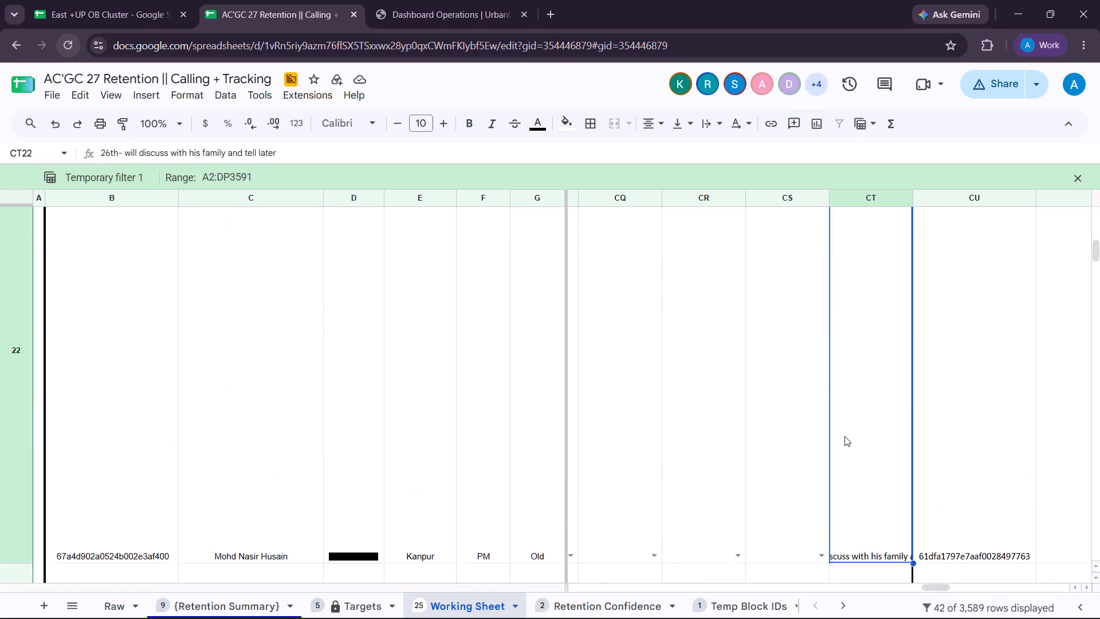
scroll(844, 436, "down", 10)
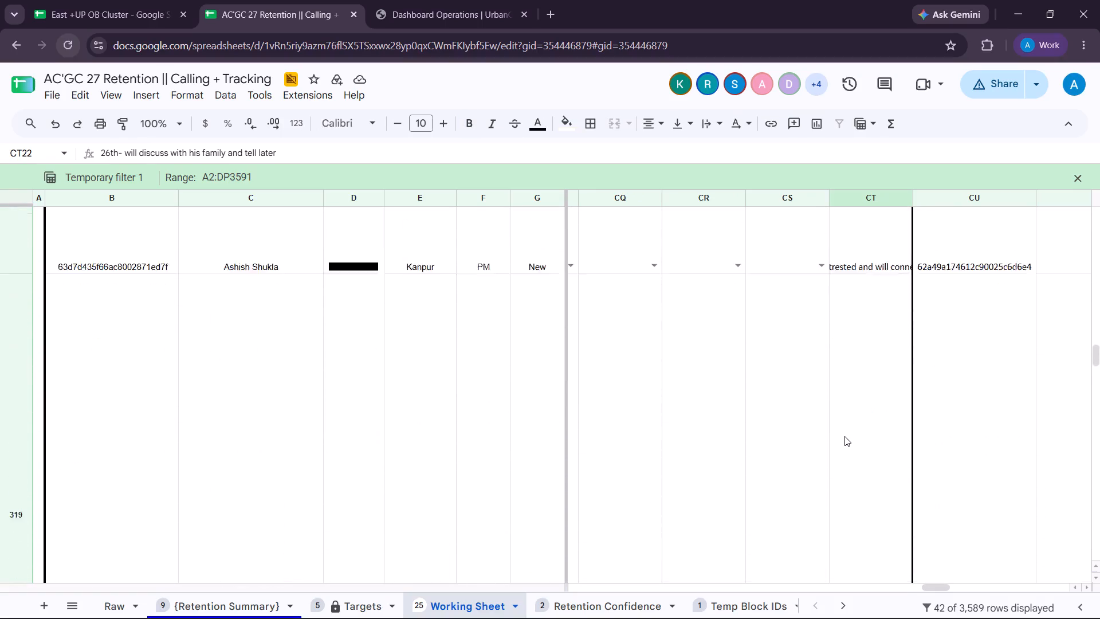
scroll(844, 436, "down", 2)
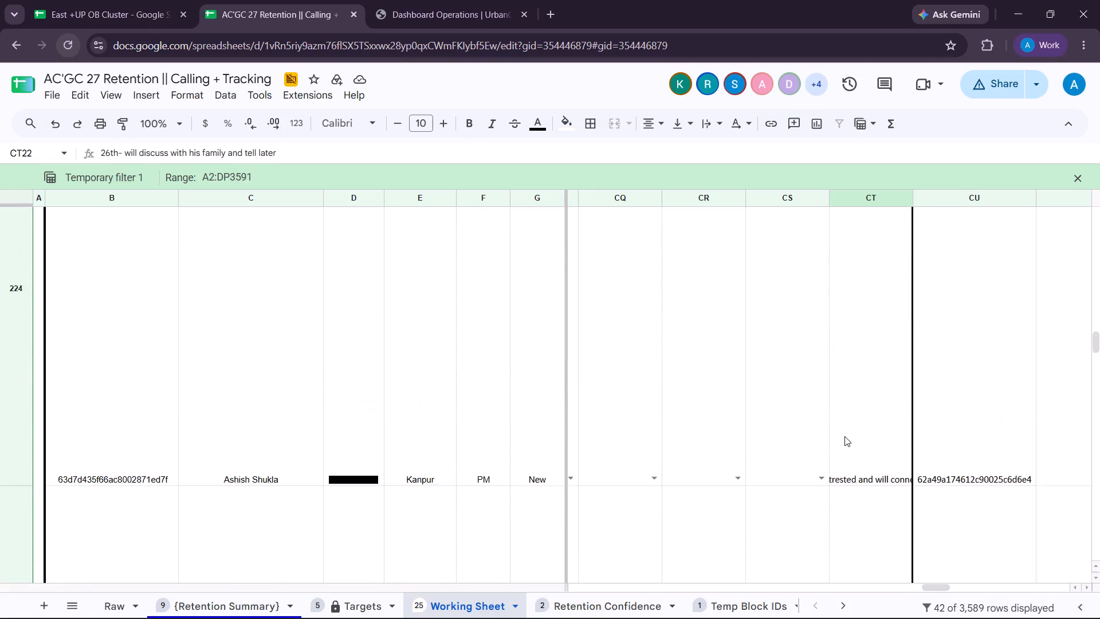
scroll(844, 436, "down", 3)
left_click(844, 436)
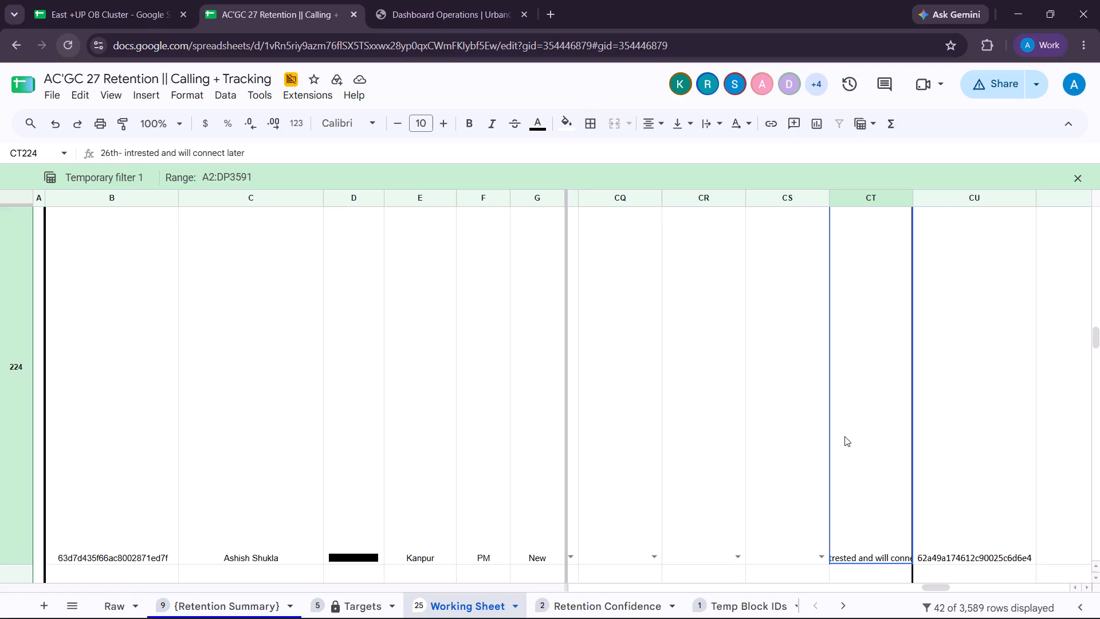
double_click(844, 436)
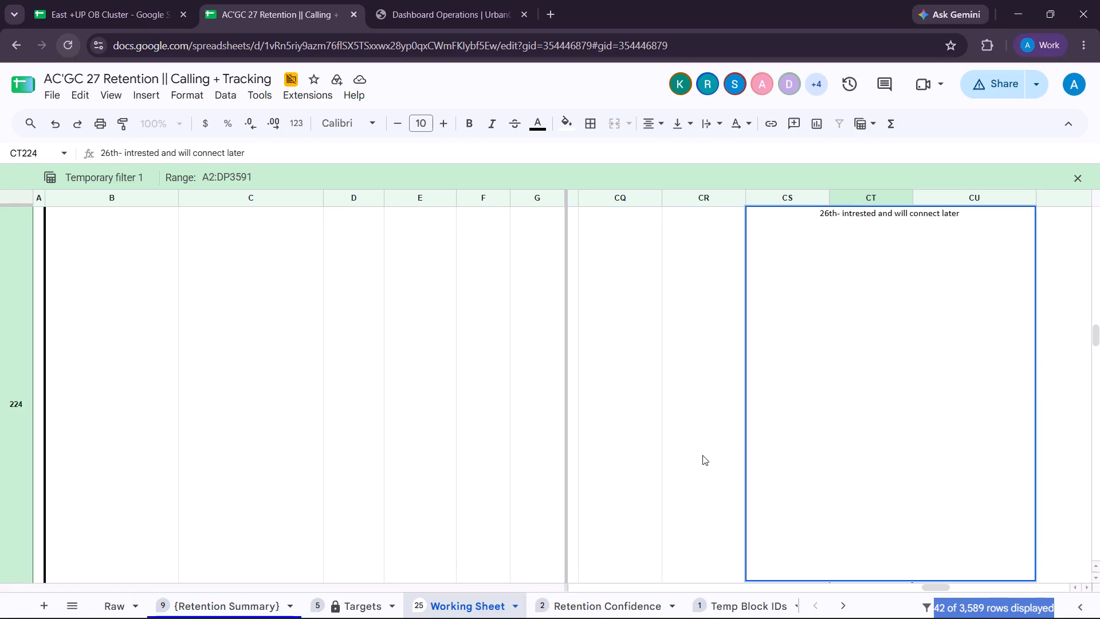
left_click(702, 455)
Examine the recovery calling notes in column CT and the neighbouring call columns for the filtered Kanpur rows from 224 down to 1491.
scroll(702, 455, "down", 4)
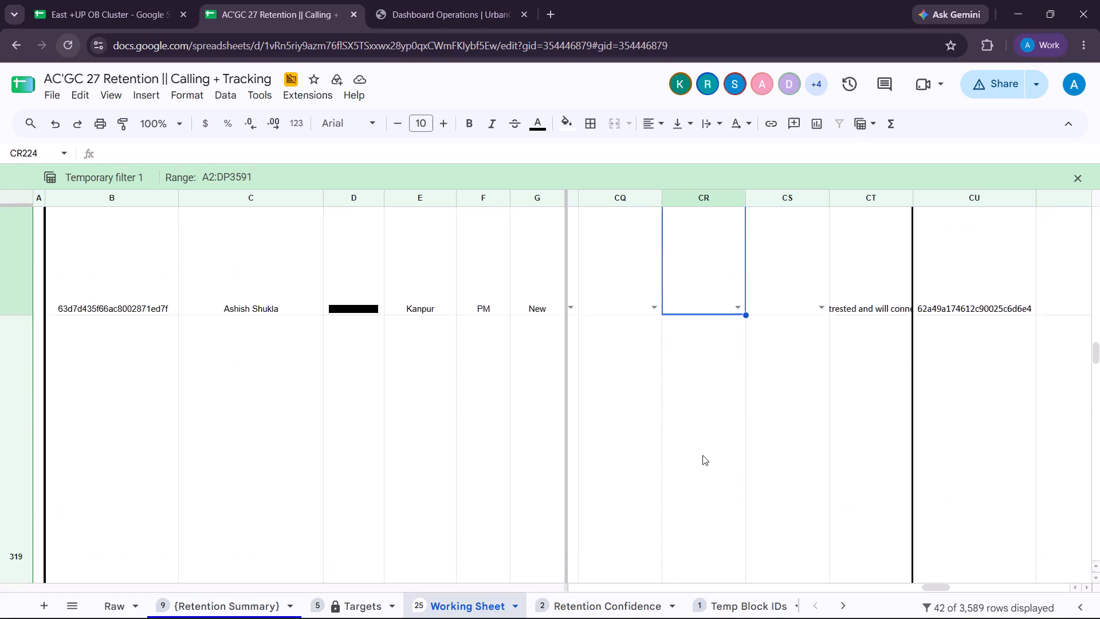
scroll(702, 455, "down", 10)
scroll(702, 455, "right", 1)
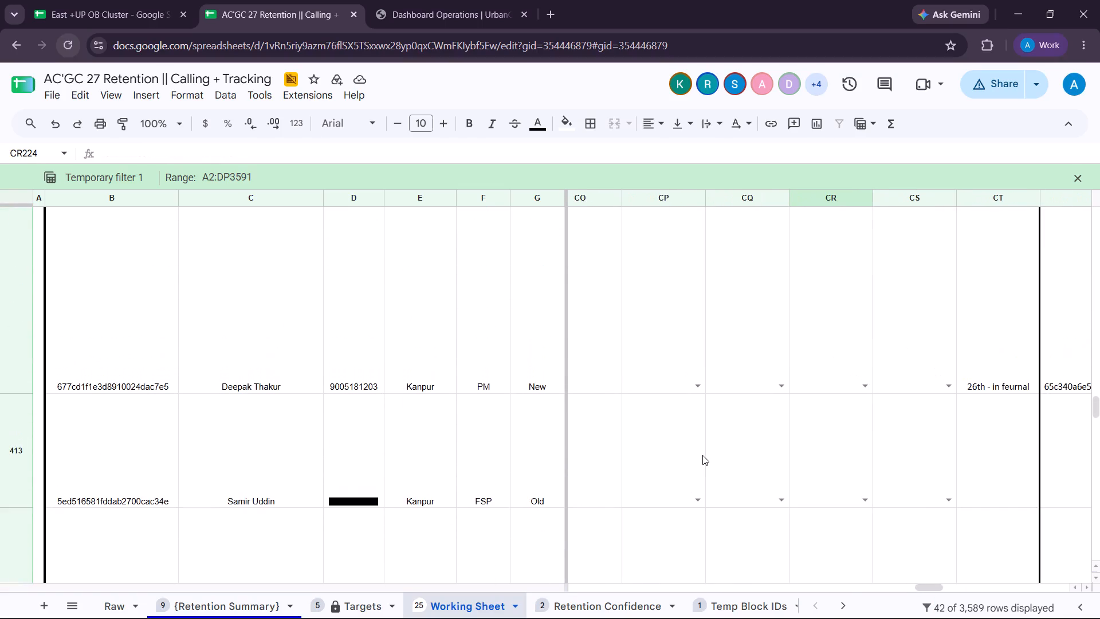
scroll(702, 455, "right", 1)
scroll(702, 455, "down", 2)
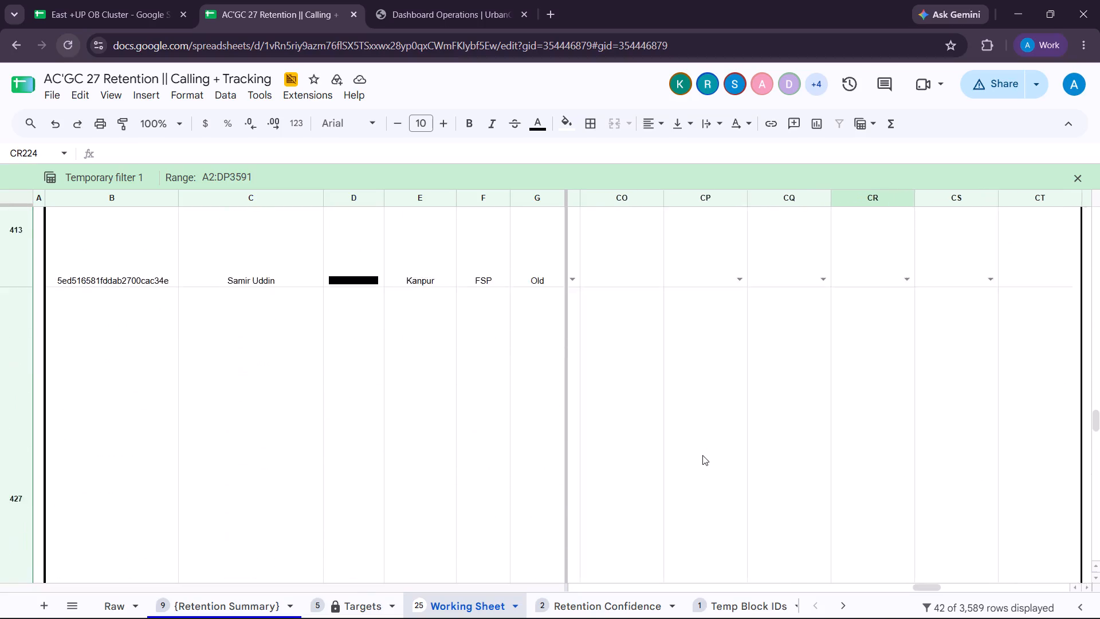
scroll(702, 455, "down", 2)
scroll(702, 455, "left", 1)
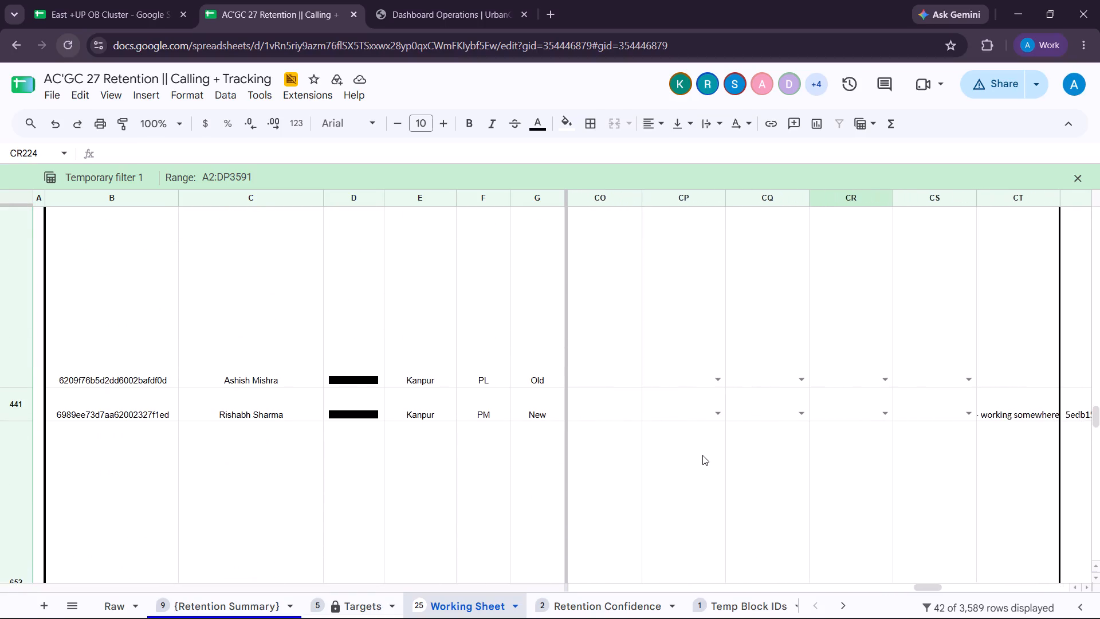
scroll(702, 455, "left", 1)
scroll(702, 455, "down", 5)
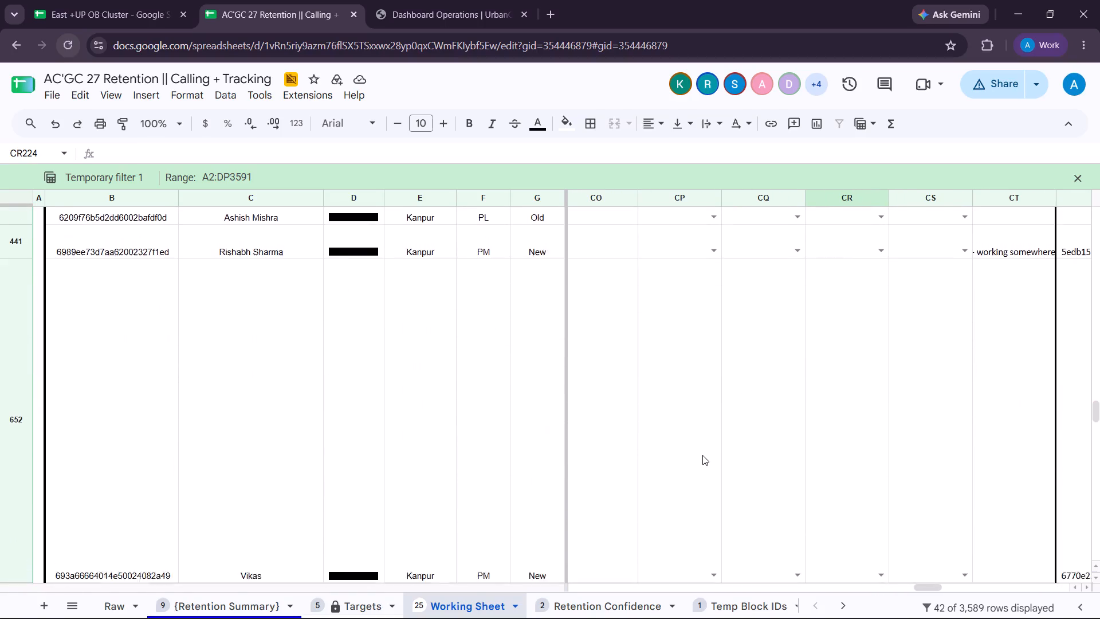
scroll(702, 455, "down", 7)
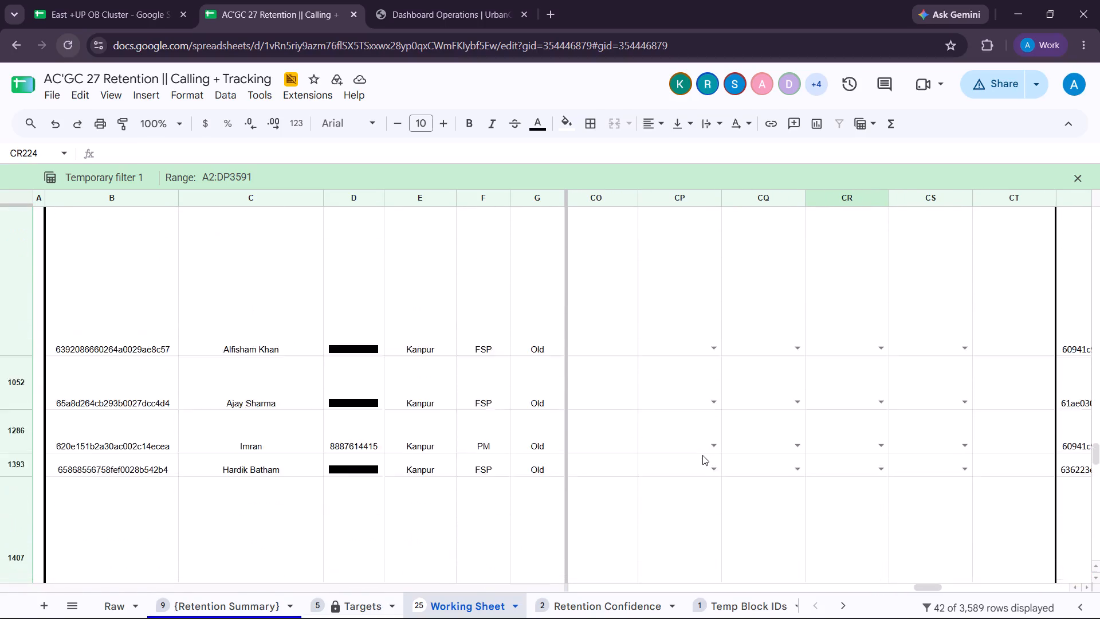
scroll(702, 455, "down", 2)
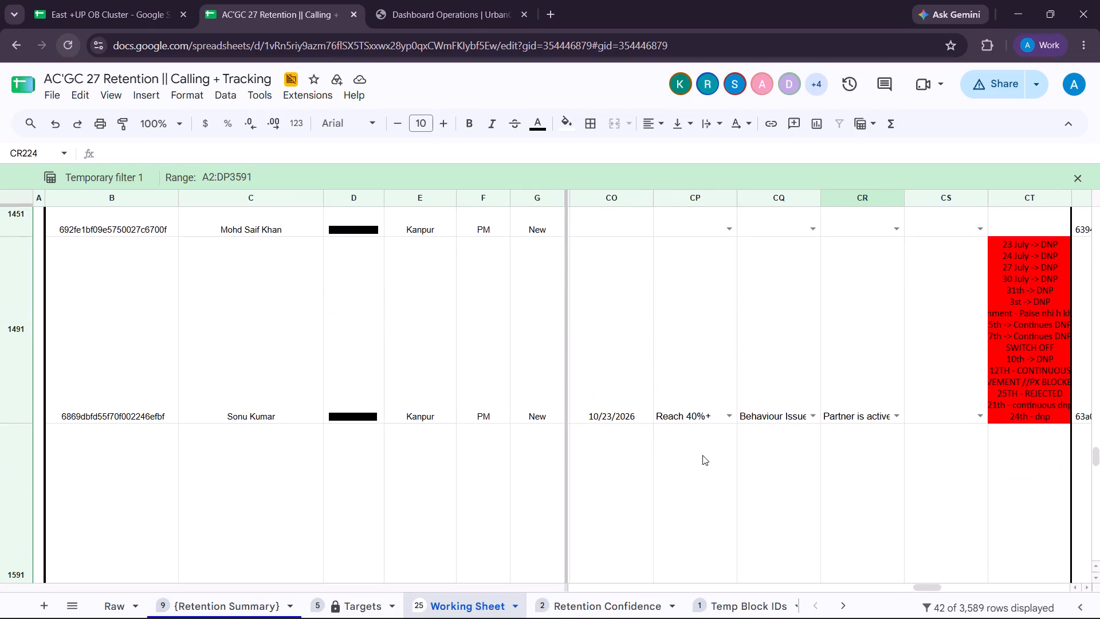
Review row 1491's recovery calling entries across columns CH to CT, including its POC, payment response and calling notes.
scroll(702, 455, "right", 3)
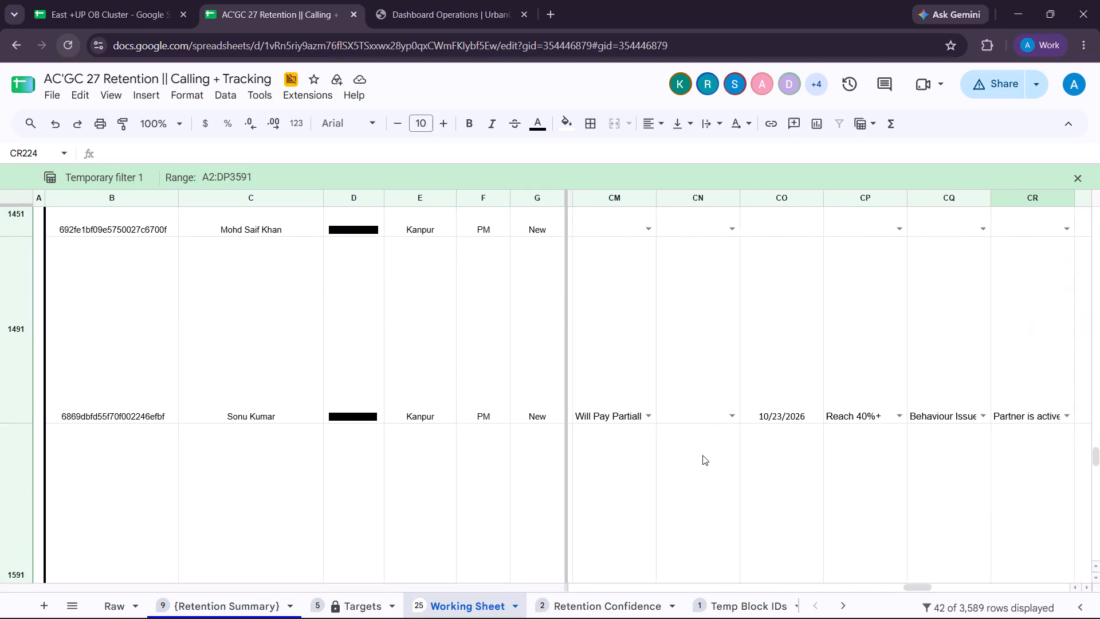
scroll(702, 455, "right", 4)
scroll(702, 455, "left", 1)
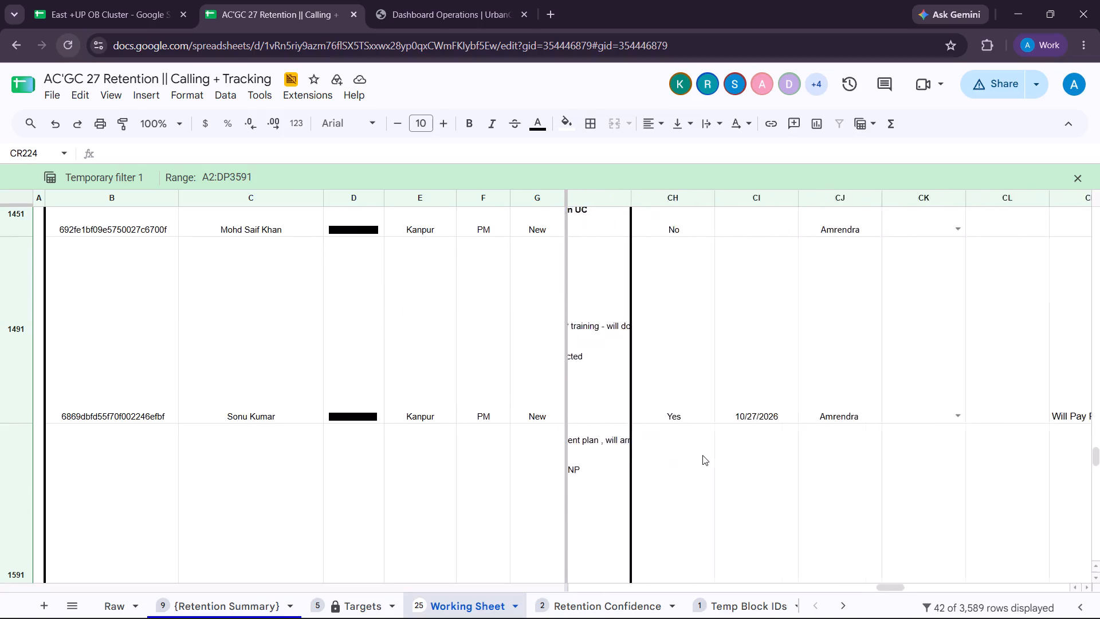
scroll(702, 455, "left", 3)
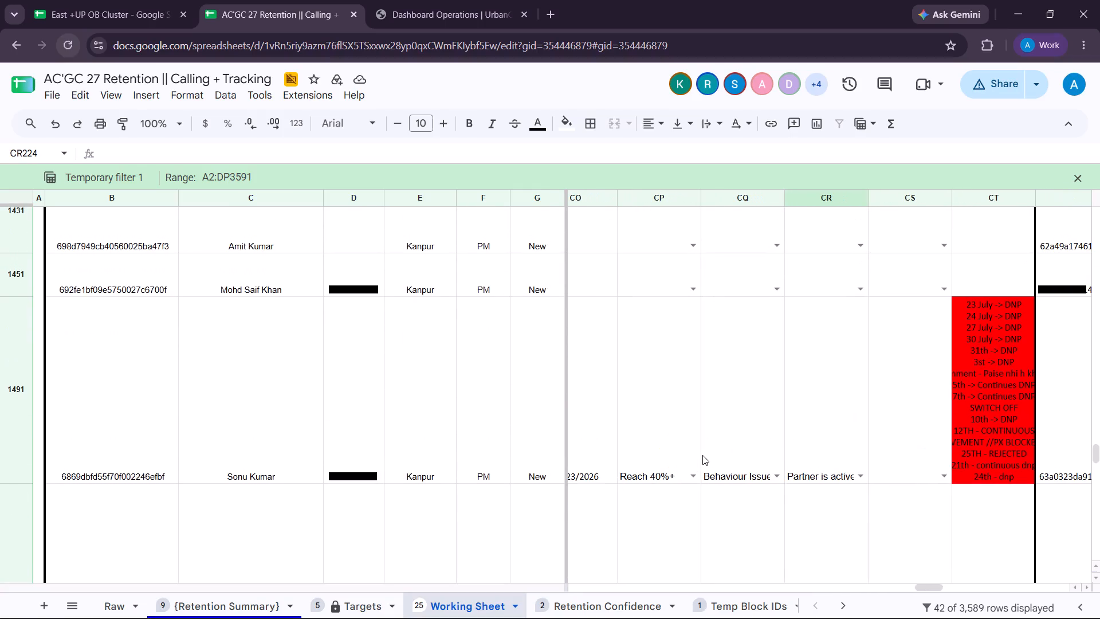
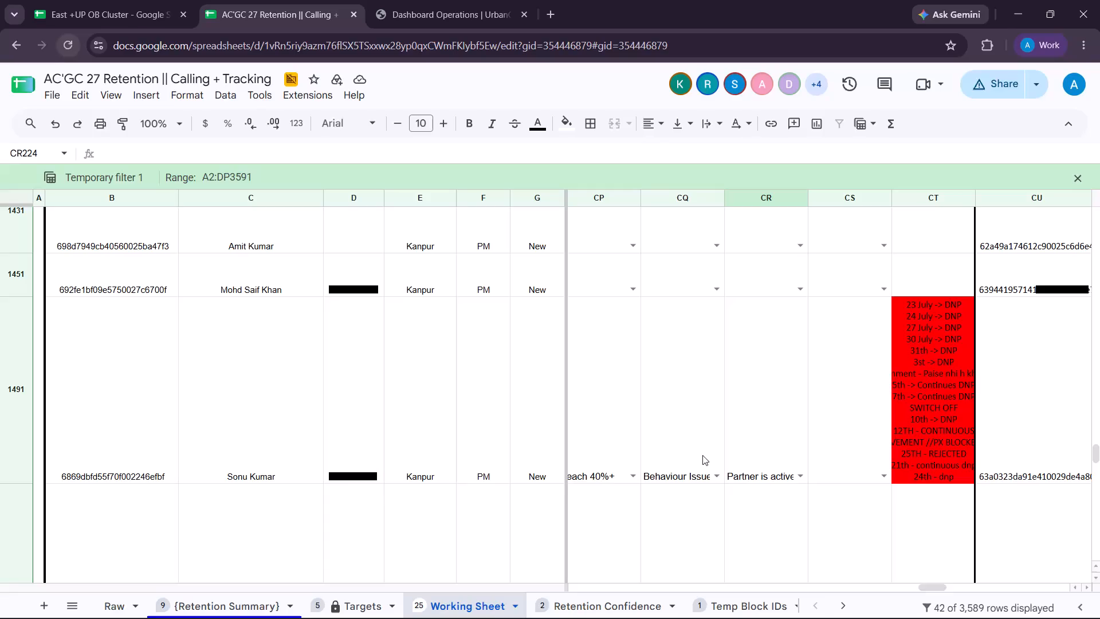
Examine the recovery calling columns CM to CT for the filtered Kanpur rows from 1491 down to 2387.
scroll(702, 455, "right", 3)
scroll(702, 455, "down", 3)
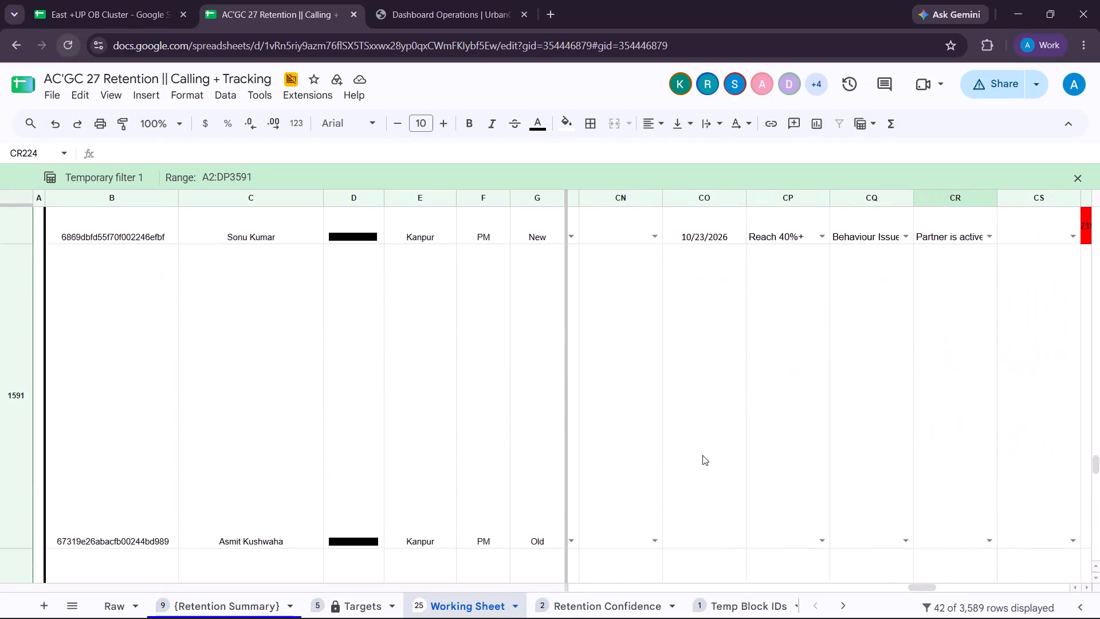
scroll(702, 455, "down", 3)
scroll(702, 455, "left", 2)
scroll(702, 455, "down", 2)
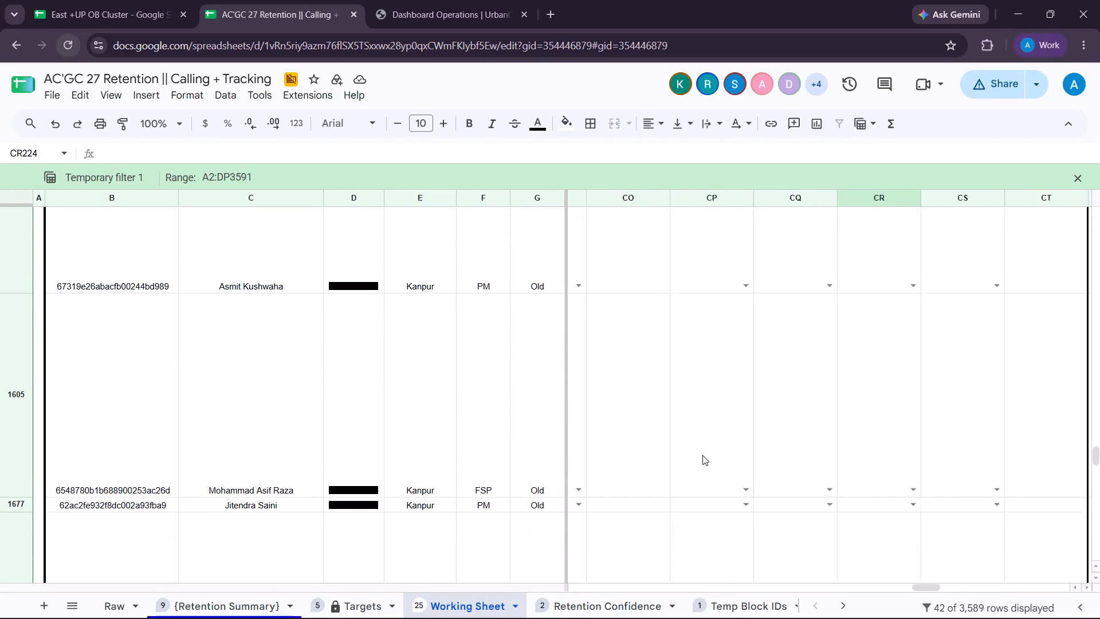
scroll(702, 455, "down", 1)
scroll(702, 455, "right", 1)
scroll(702, 455, "down", 5)
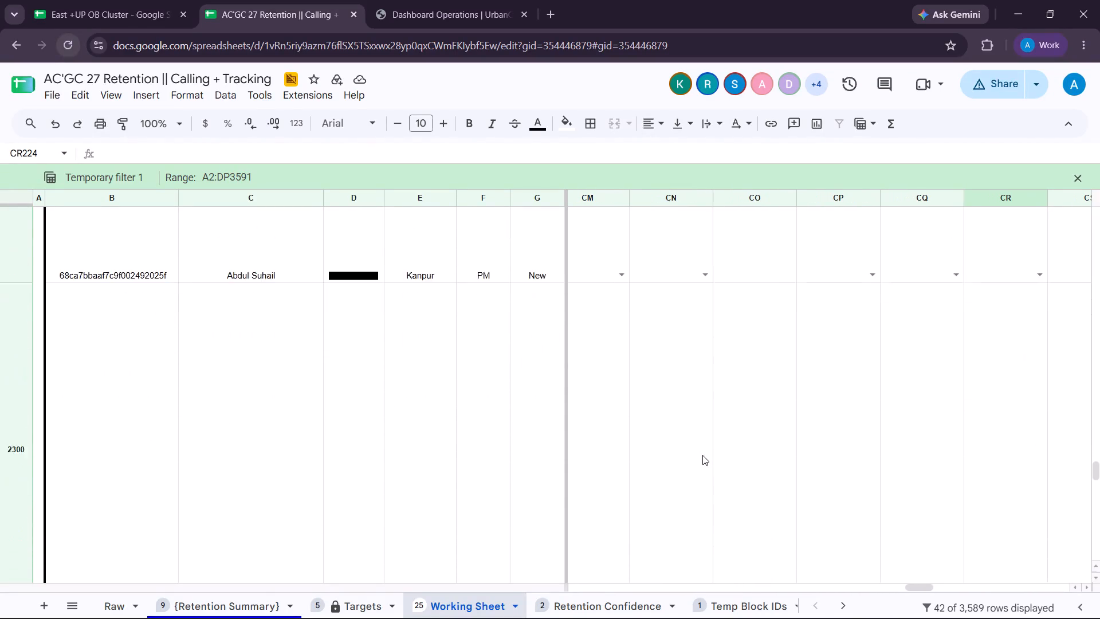
scroll(702, 455, "down", 2)
scroll(702, 455, "left", 2)
scroll(702, 455, "down", 4)
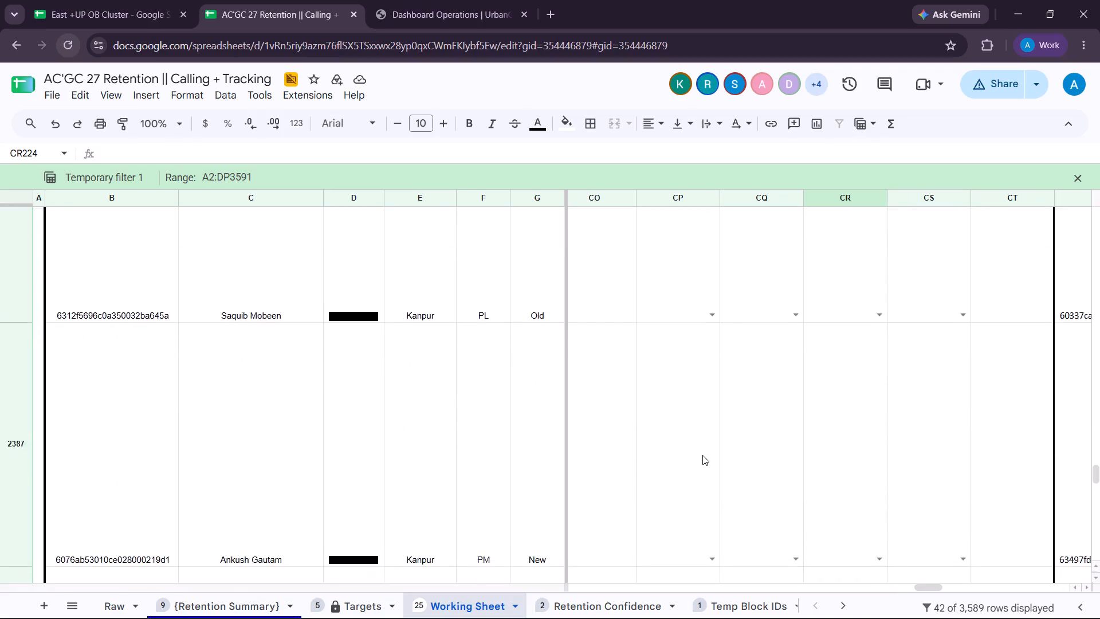
Check the Recovery Mode column's filter options in the Recovery Calling header row.
scroll(702, 455, "up", 20)
scroll(702, 455, "up", 9)
scroll(702, 455, "down", 5)
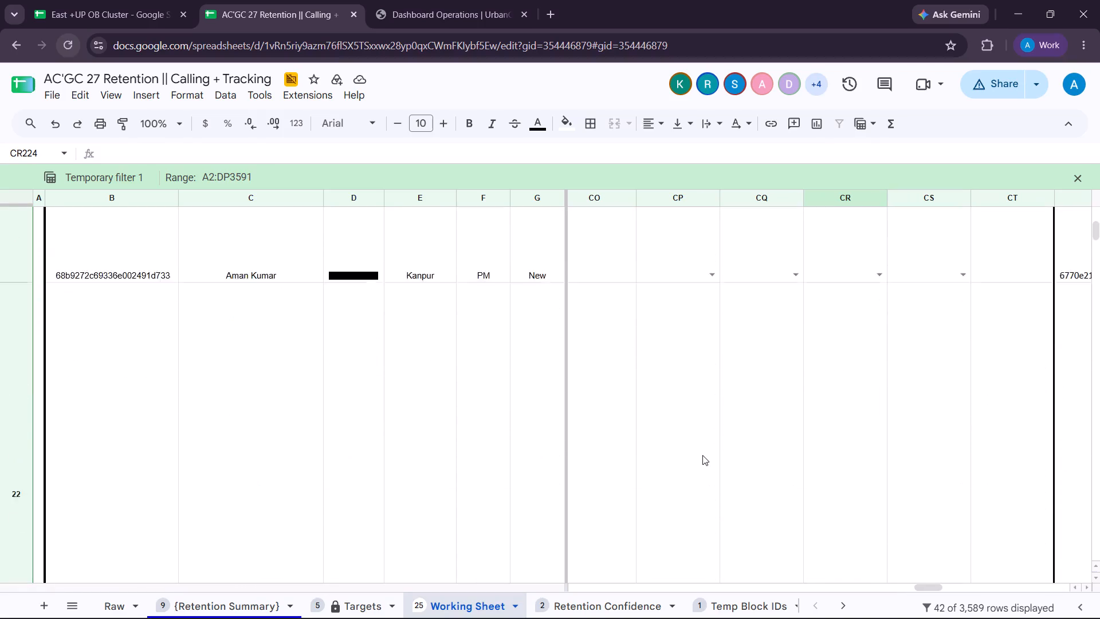
scroll(702, 455, "up", 6)
scroll(726, 303, "right", 1)
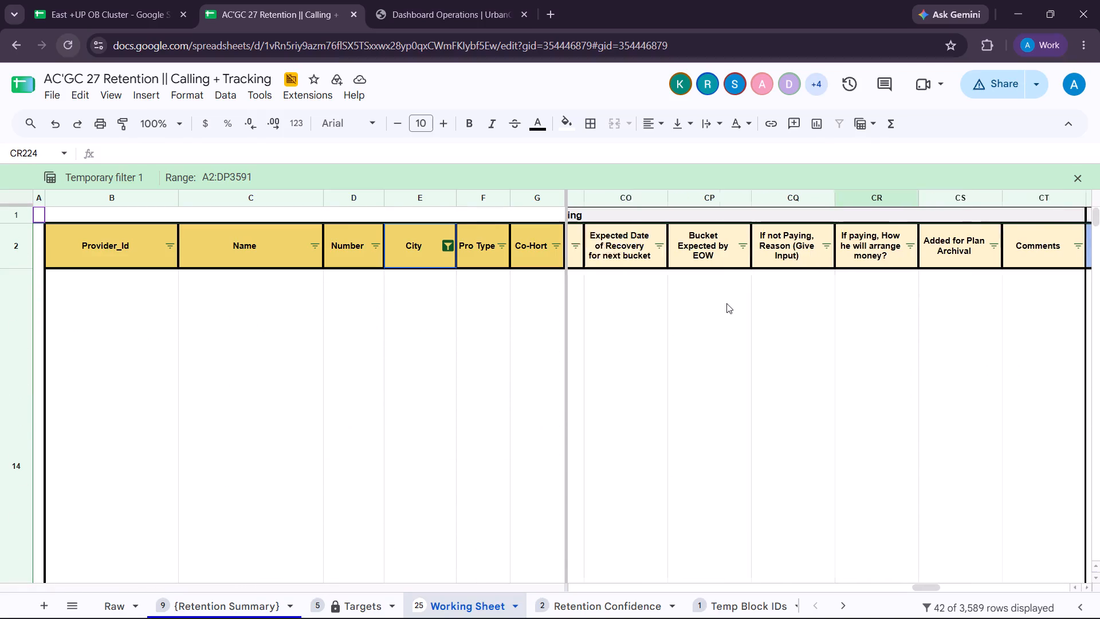
scroll(726, 303, "right", 3)
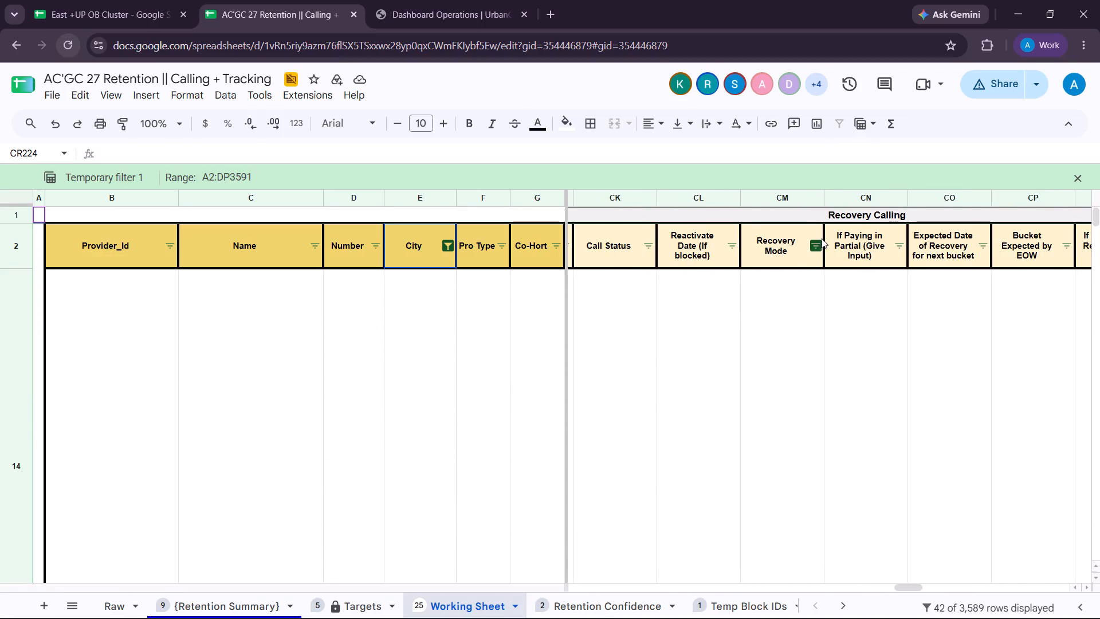
left_click(822, 238)
left_click(853, 460)
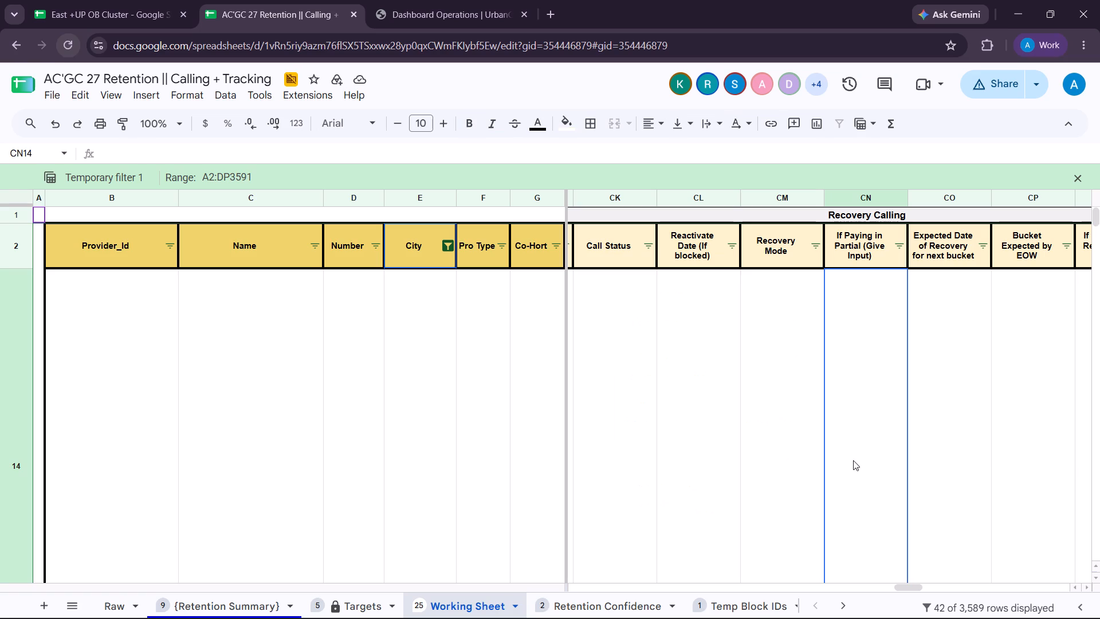
Examine the Recovery Calling headers through Comments and Source ID, and the earlier POC, Call Status and recharge headers with row 14's comments.
scroll(745, 265, "left", 3)
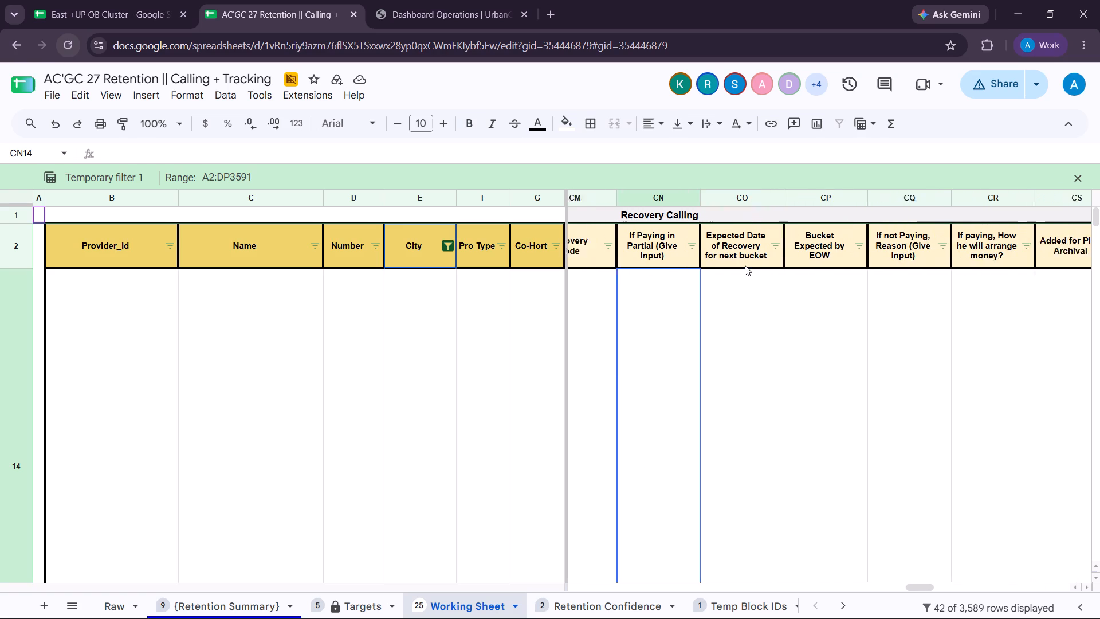
scroll(745, 265, "left", 1)
scroll(812, 239, "left", 3)
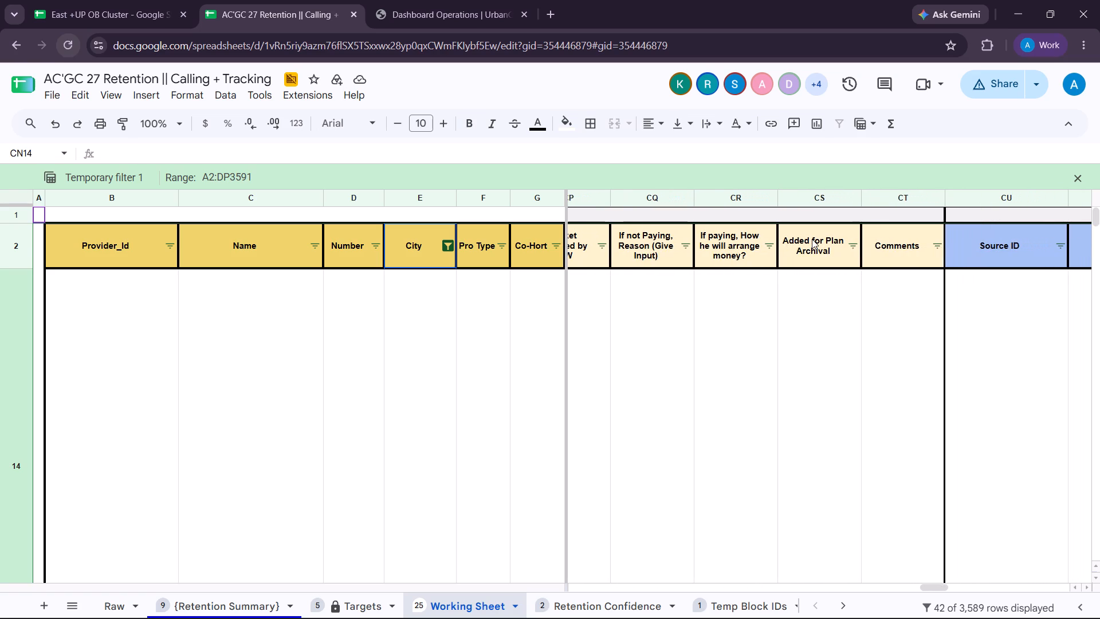
scroll(812, 239, "left", 3)
scroll(812, 239, "right", 7)
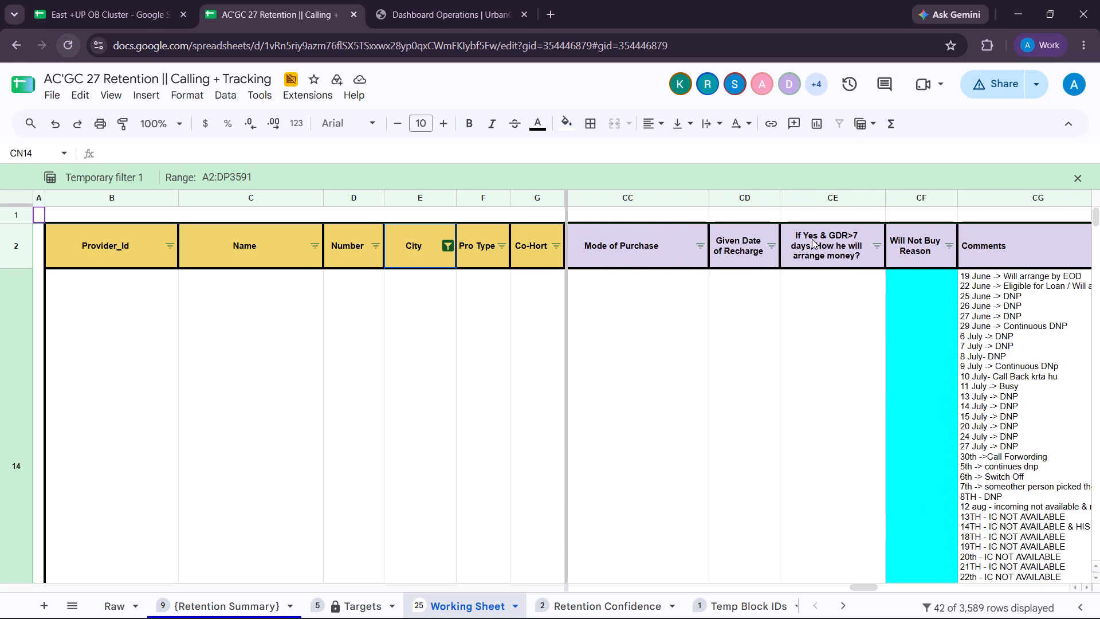
scroll(812, 239, "right", 3)
scroll(812, 239, "up", 1)
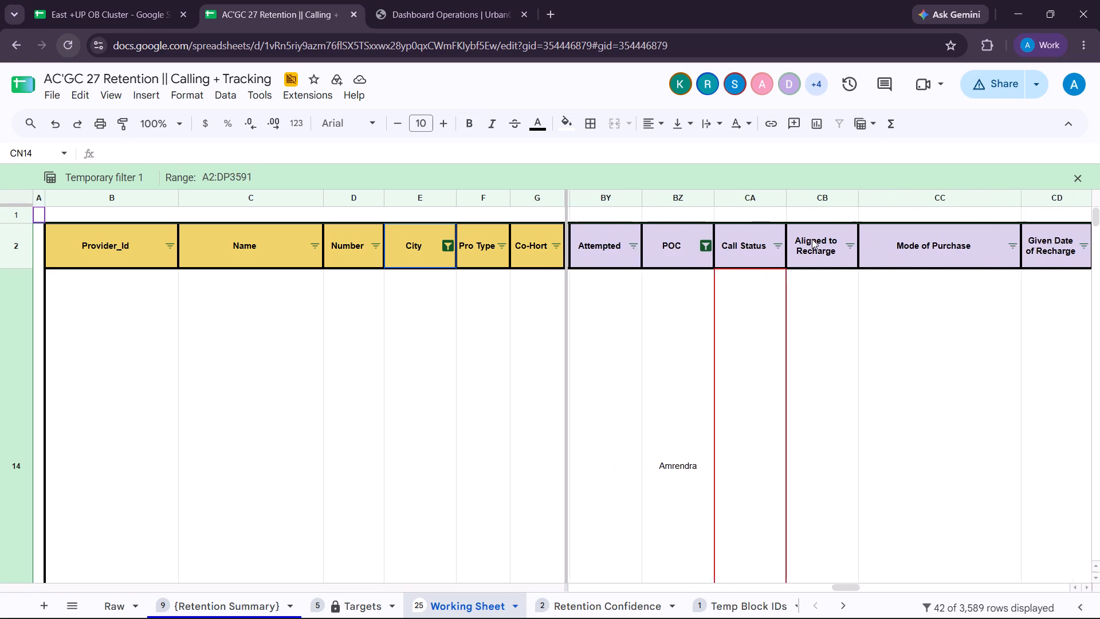
scroll(812, 239, "up", 1)
Review the column headers from Final Consent back through Season Activity 2026 to the Amount Recovery and Pending Loan columns.
scroll(812, 239, "right", 8)
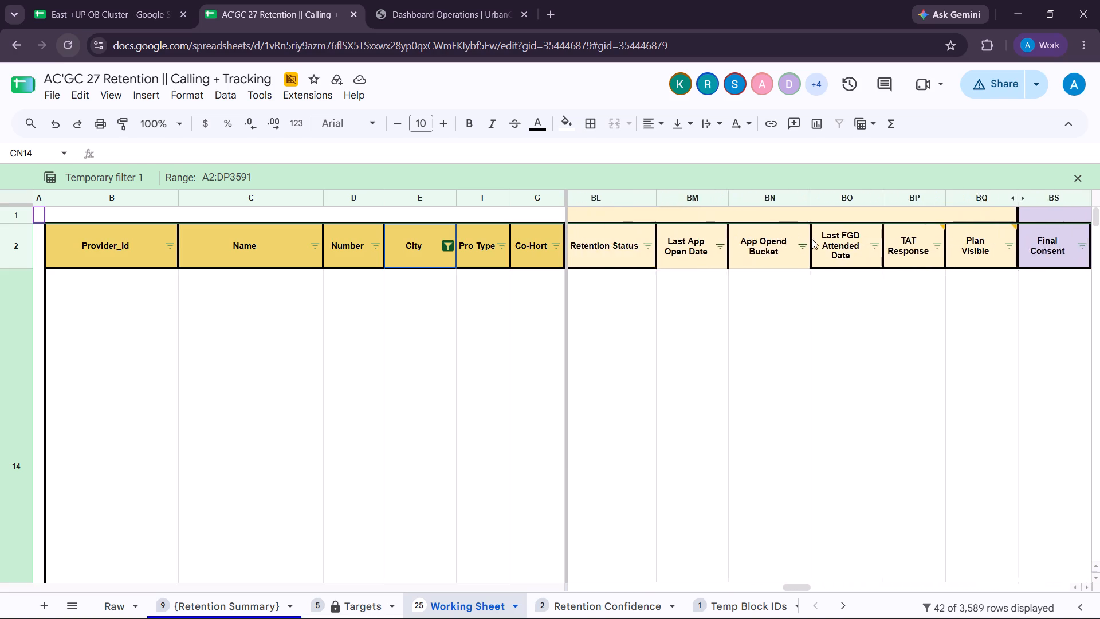
scroll(812, 239, "right", 3)
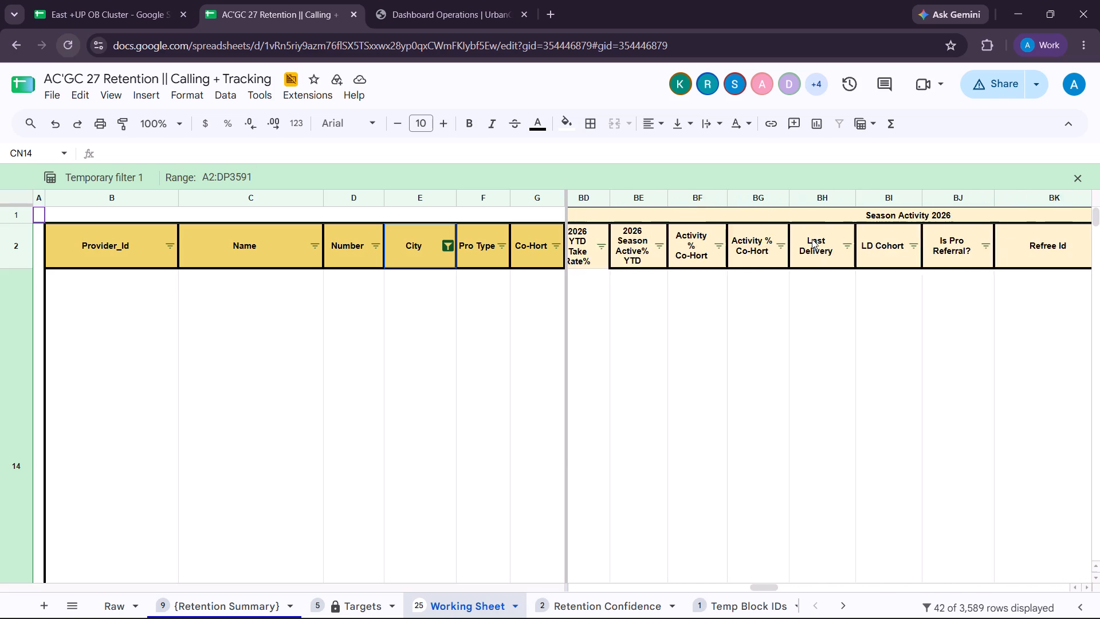
scroll(812, 239, "right", 6)
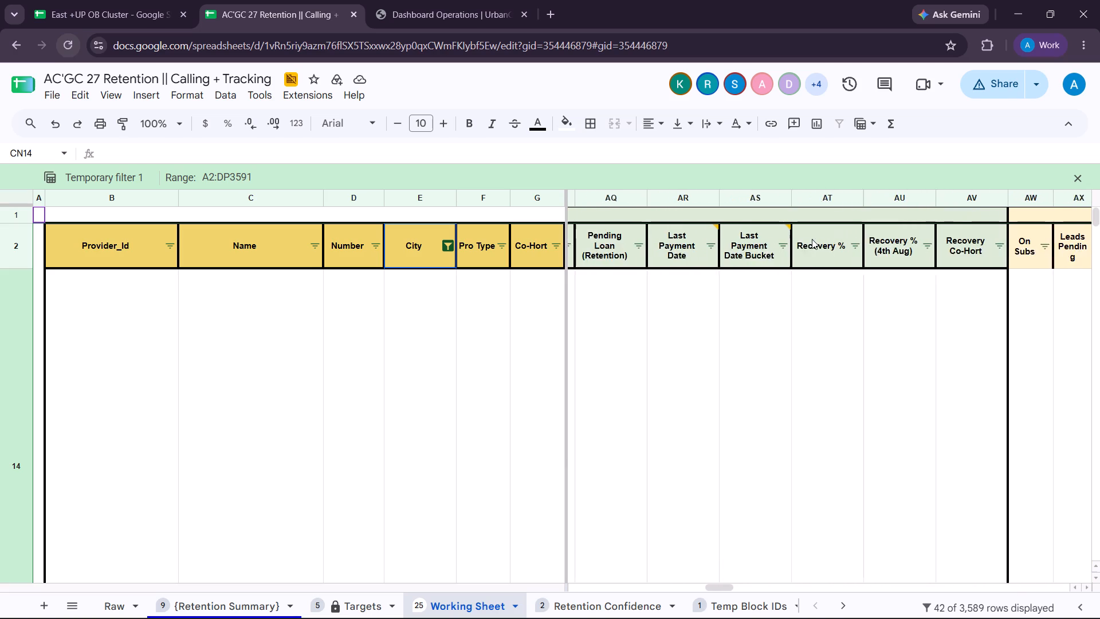
scroll(812, 239, "right", 2)
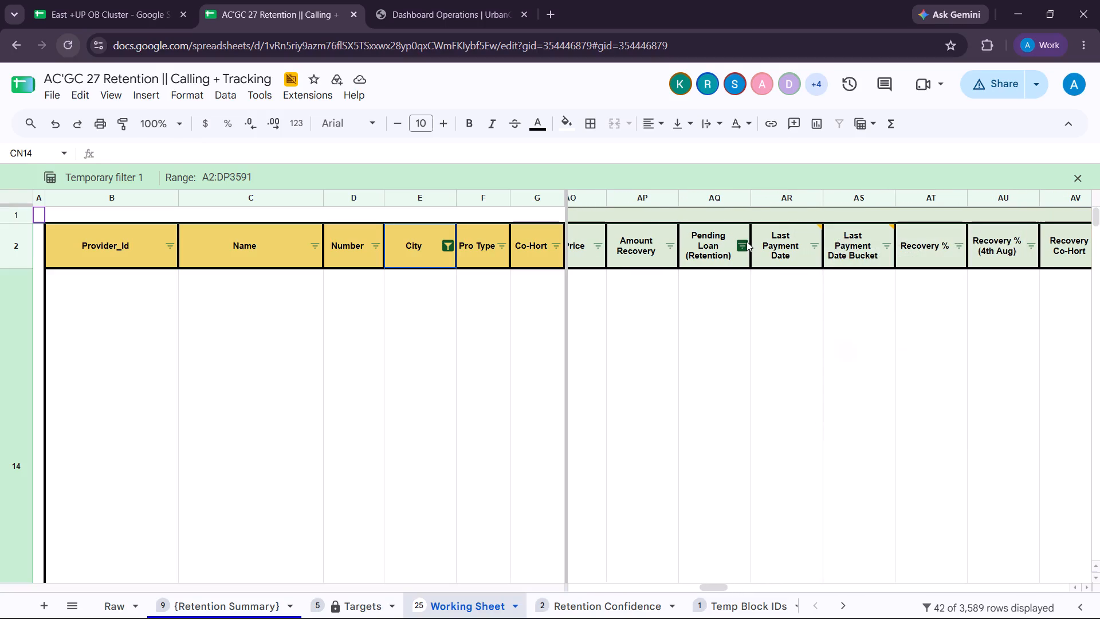
Check the filter values available for the Pending Loan (Retention) and Last Payment Date columns.
left_click(747, 241)
left_click(747, 241)
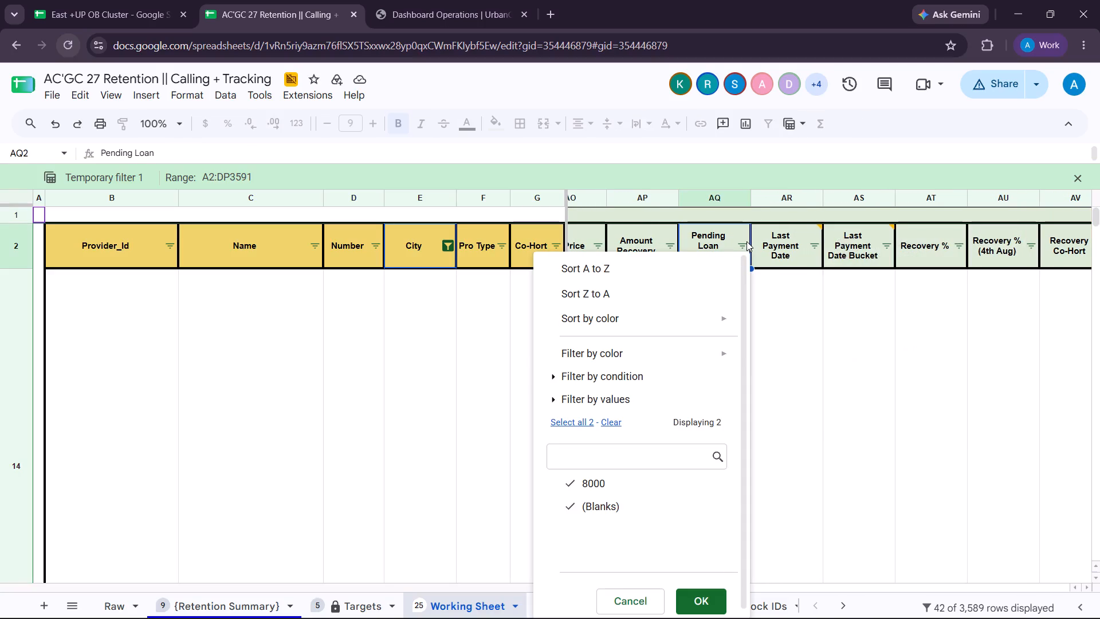
left_click(815, 242)
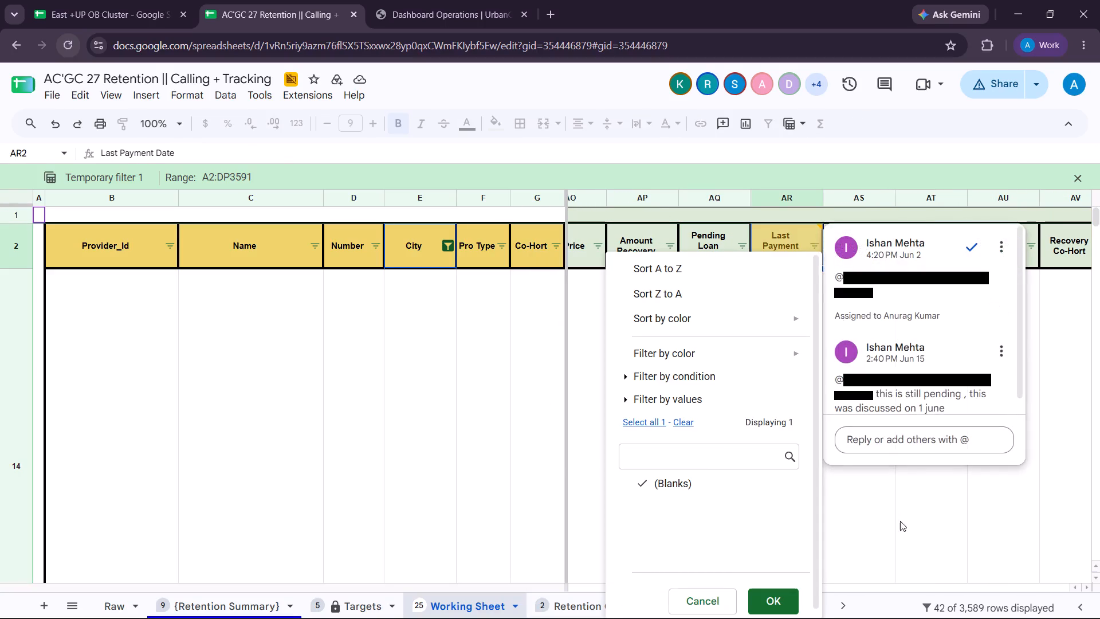
left_click(901, 528)
Examine the Recovery Calling POC and Call Status entries in columns CJ and CK for the filtered rows from 22 to 1451.
scroll(901, 528, "left", 8)
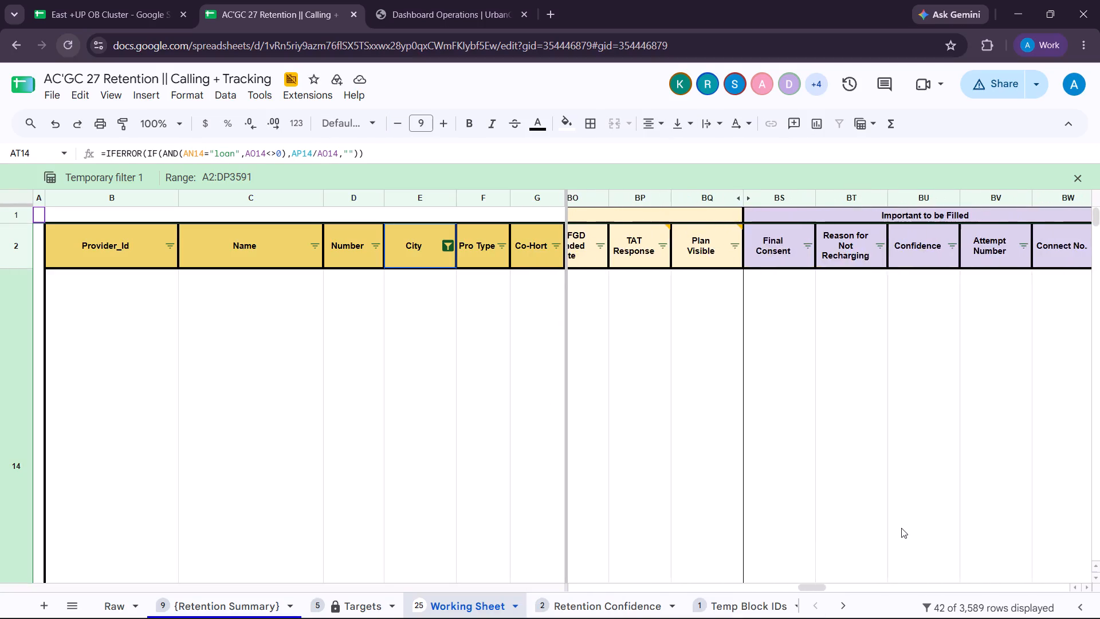
scroll(901, 528, "left", 9)
scroll(901, 528, "down", 3)
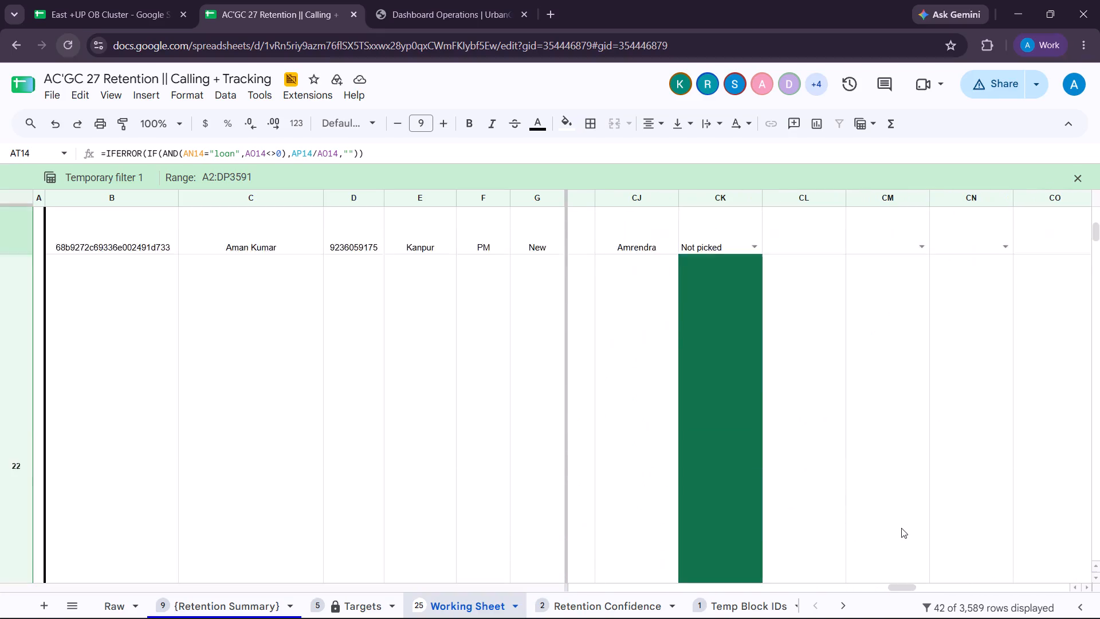
scroll(901, 528, "down", 5)
scroll(901, 528, "left", 1)
scroll(901, 528, "down", 7)
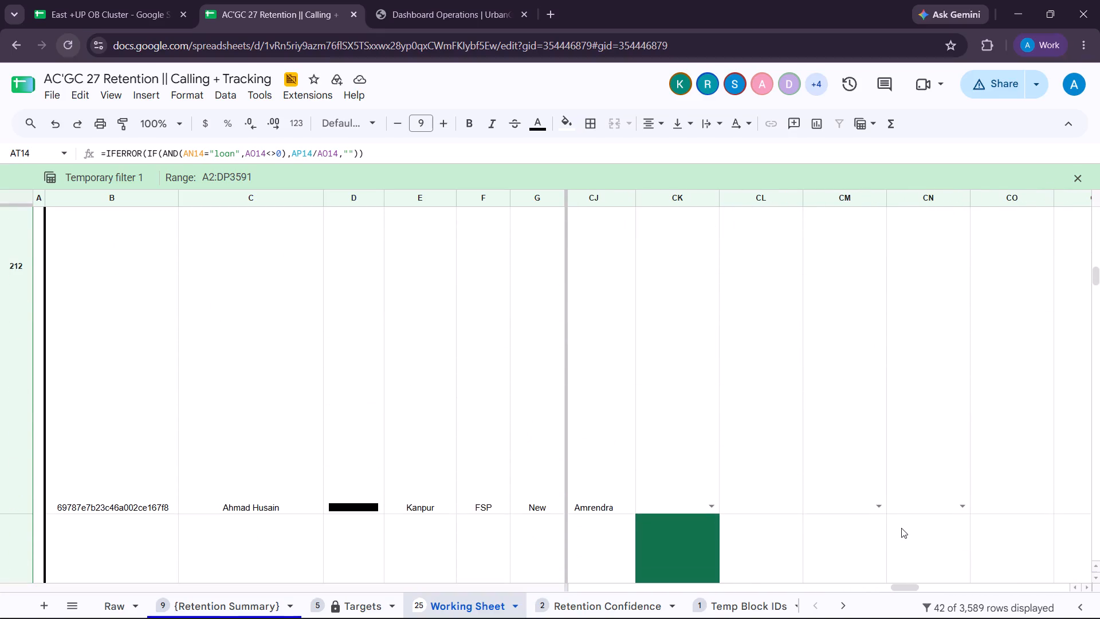
scroll(901, 528, "down", 7)
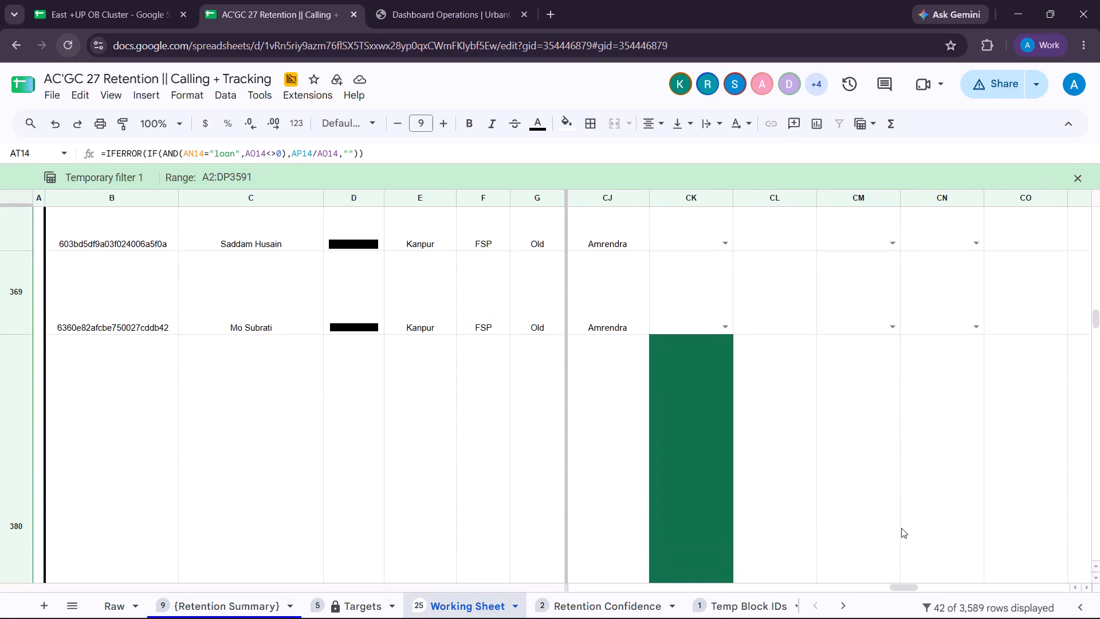
scroll(901, 528, "down", 5)
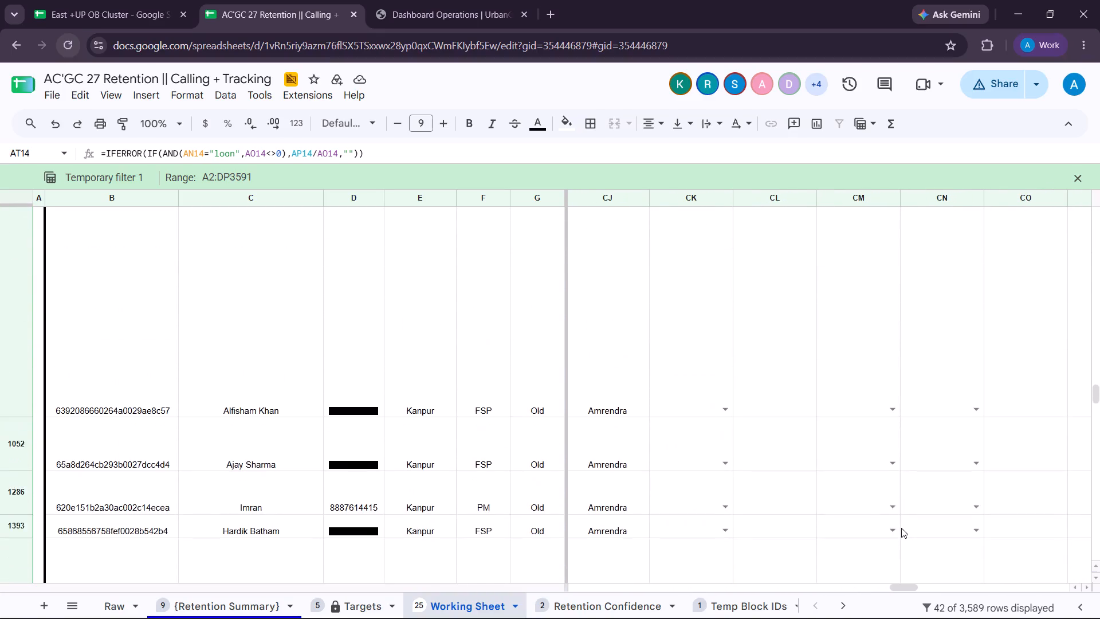
scroll(901, 528, "down", 4)
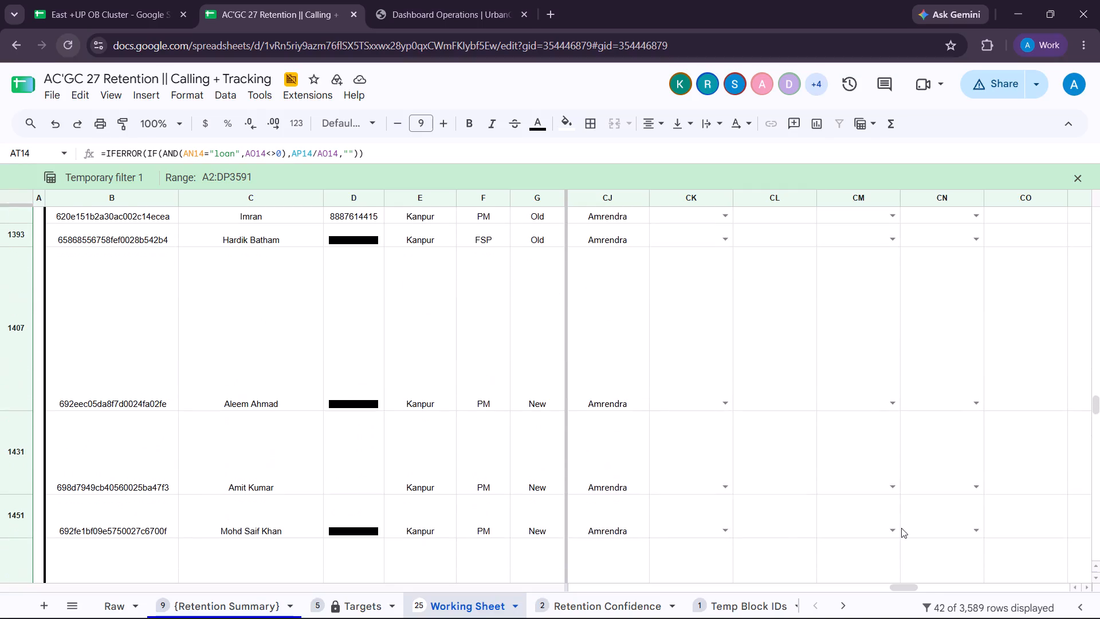
Read the calling comments in column CG and the neighbouring reason and attempt columns for rows 1052 to 1591.
scroll(901, 528, "left", 6)
scroll(901, 528, "up", 1)
scroll(901, 528, "right", 2)
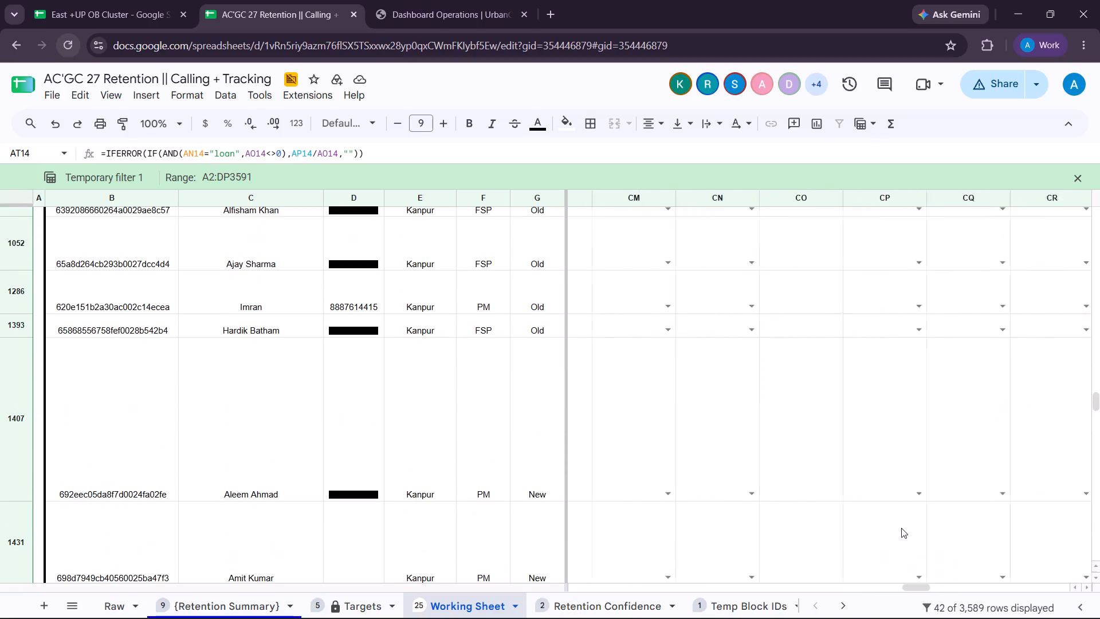
scroll(901, 528, "right", 4)
scroll(901, 528, "down", 1)
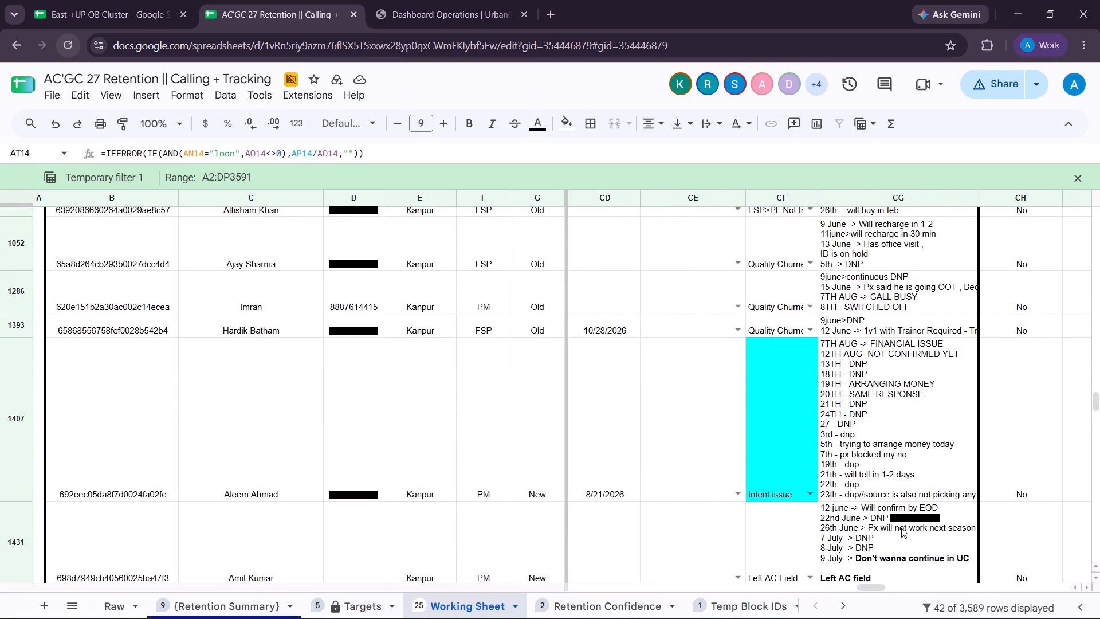
scroll(901, 528, "down", 2)
scroll(901, 528, "left", 2)
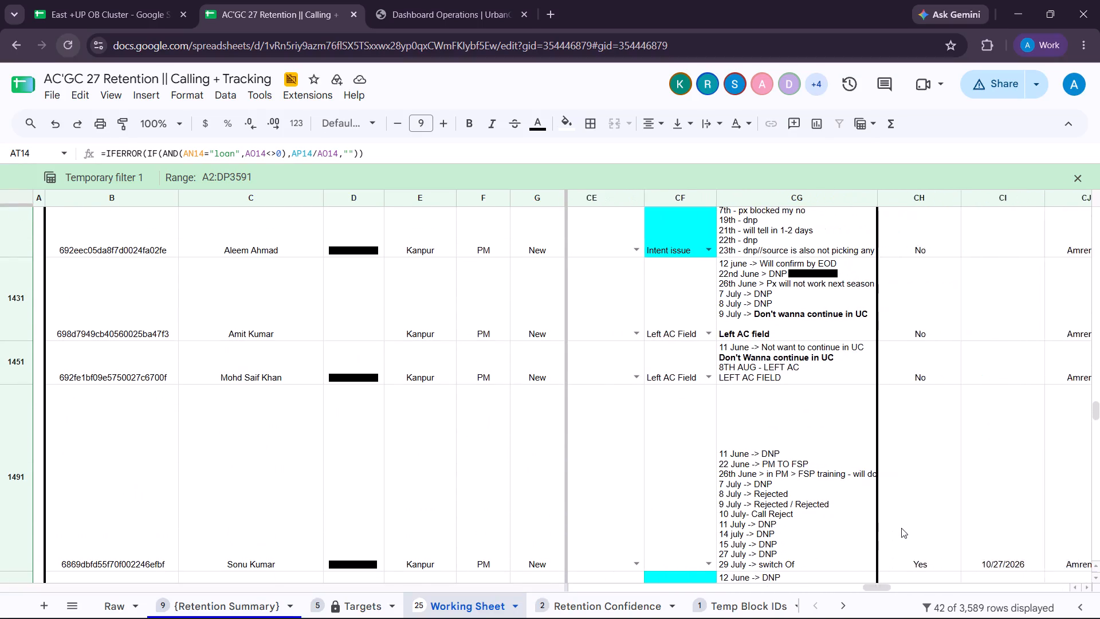
scroll(901, 528, "left", 1)
scroll(901, 528, "down", 3)
scroll(901, 528, "left", 1)
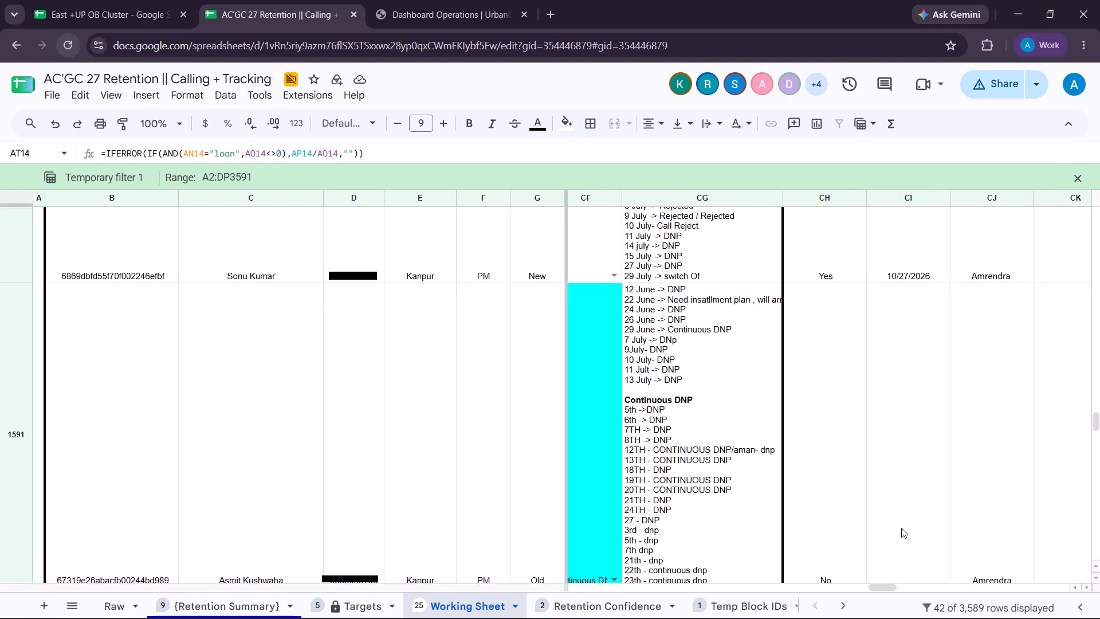
Examine the recovery calling entries in columns CH to CP for rows 1591, 1605 and 1677.
scroll(901, 528, "up", 2)
scroll(901, 528, "down", 5)
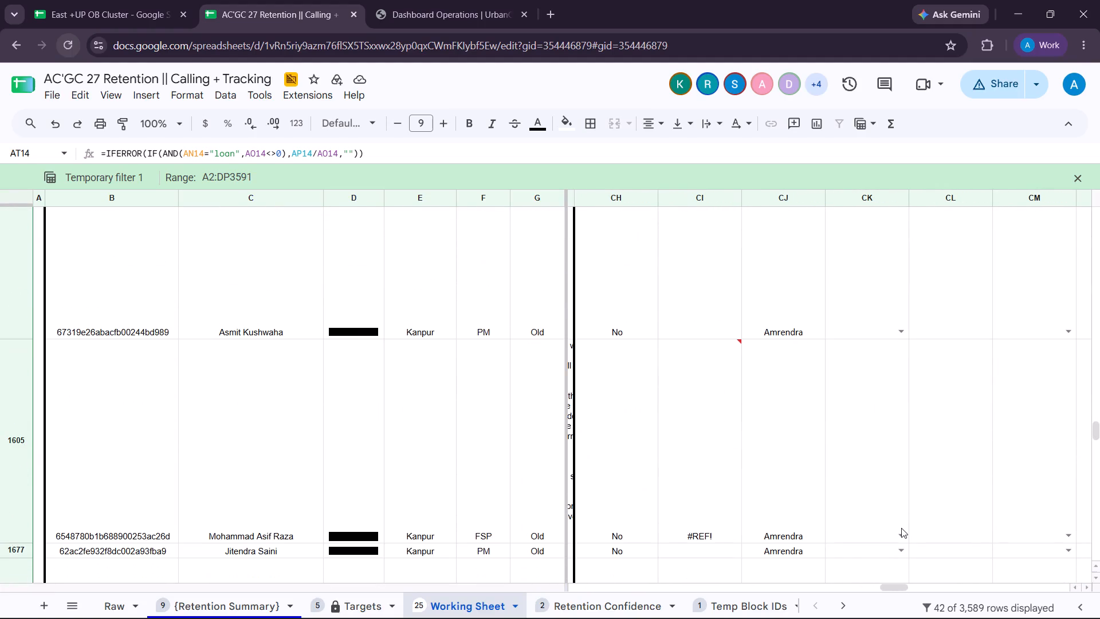
scroll(901, 528, "left", 4)
scroll(901, 528, "right", 2)
scroll(901, 528, "down", 1)
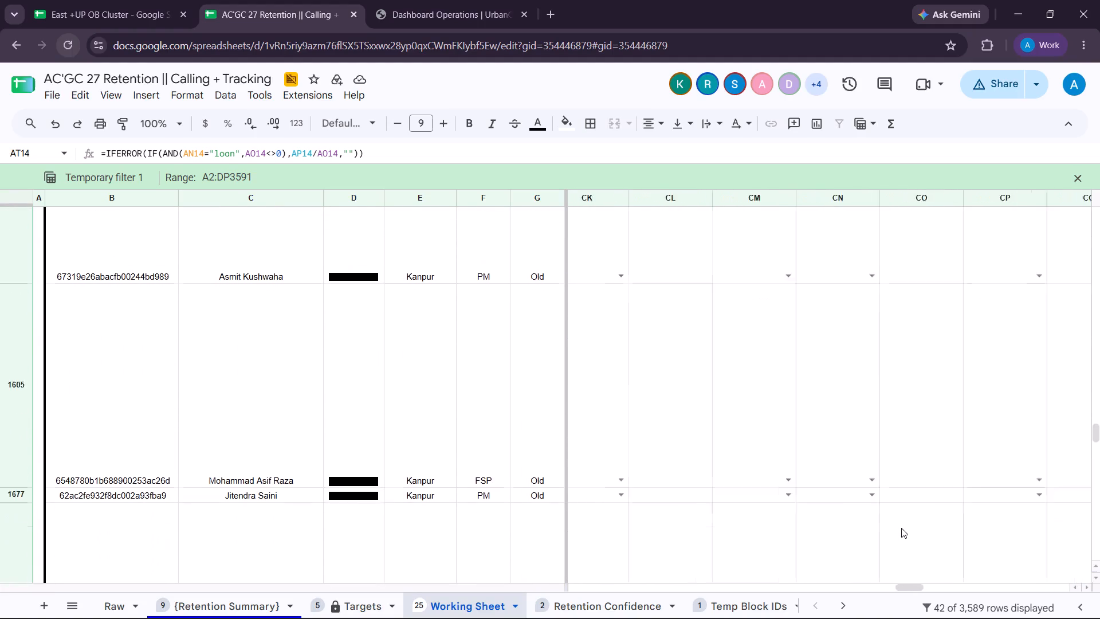
scroll(901, 528, "down", 2)
scroll(901, 528, "up", 3)
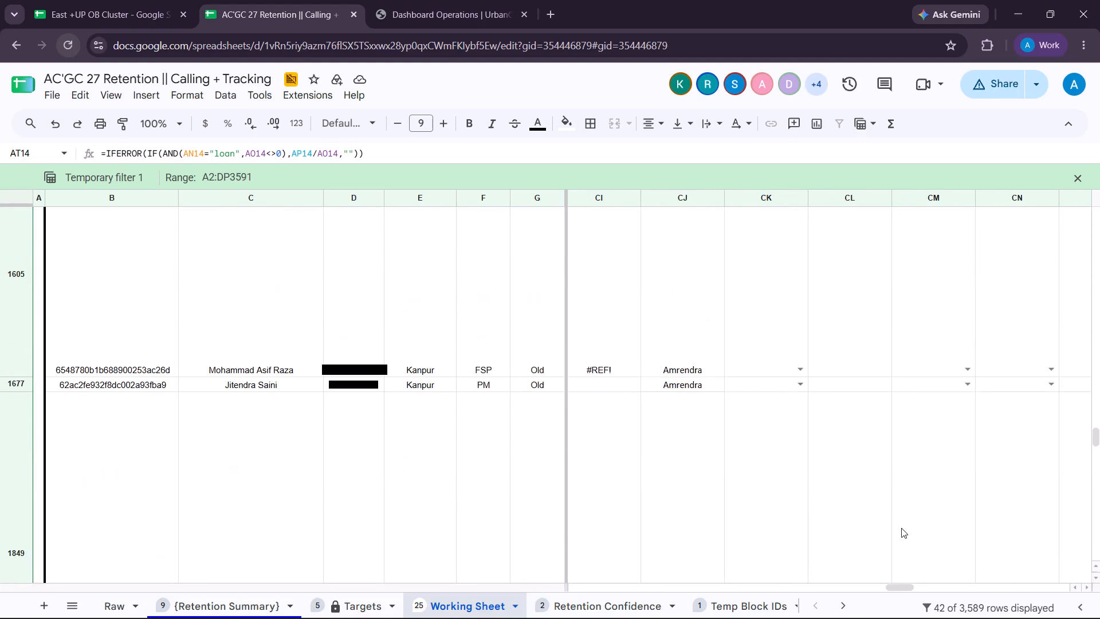
Examine the call status, activity, loan and retention columns from CN back to N for rows 1605 and 1677.
scroll(901, 528, "right", 7)
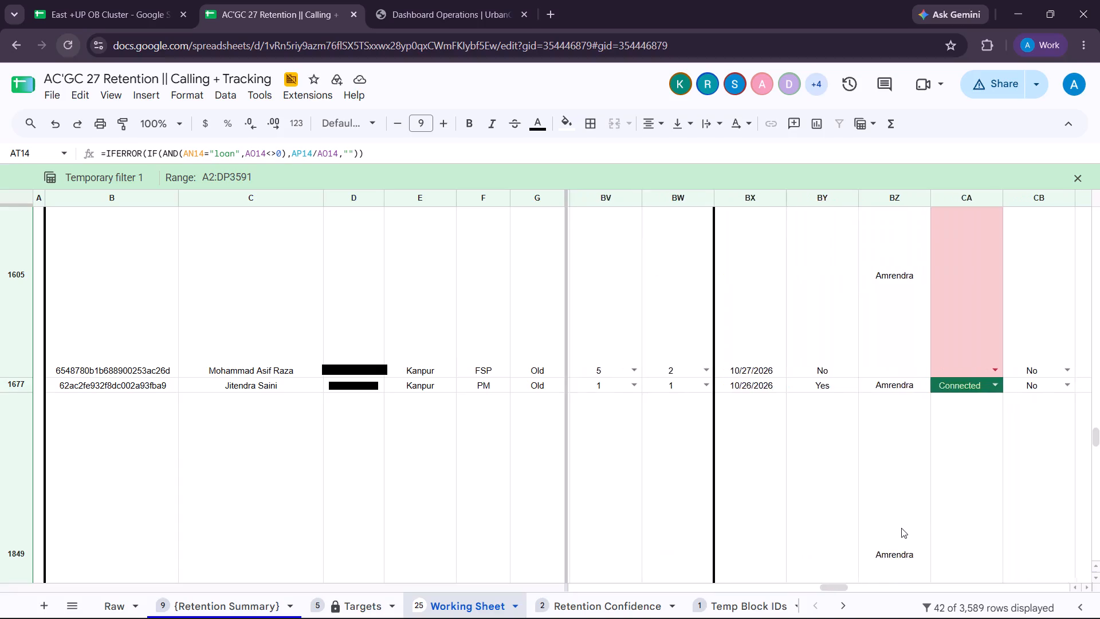
scroll(901, 528, "right", 5)
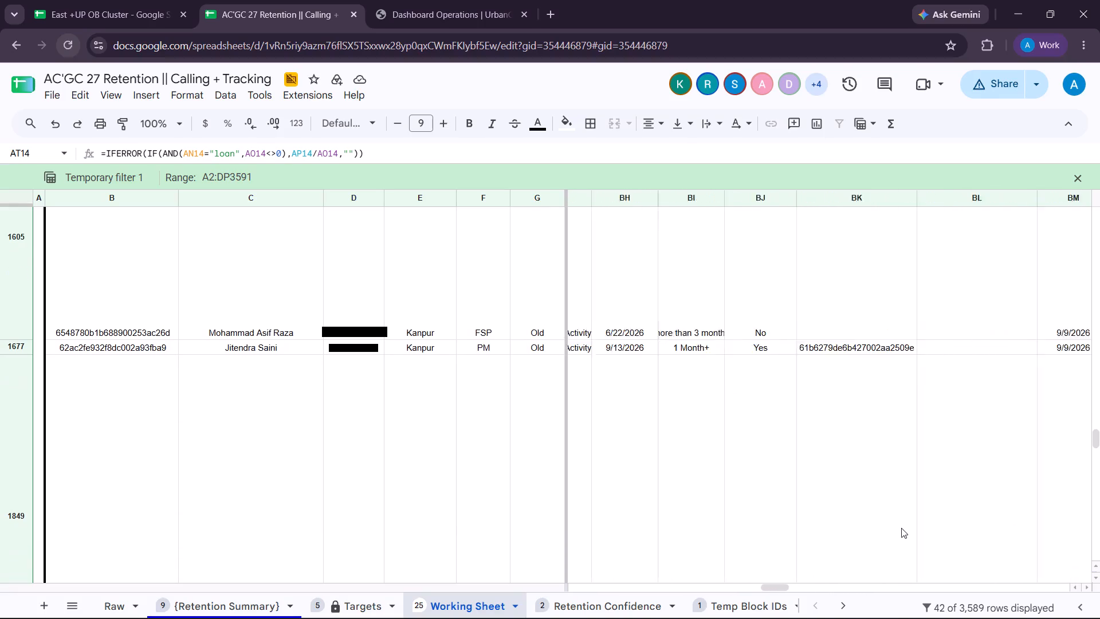
scroll(901, 528, "right", 4)
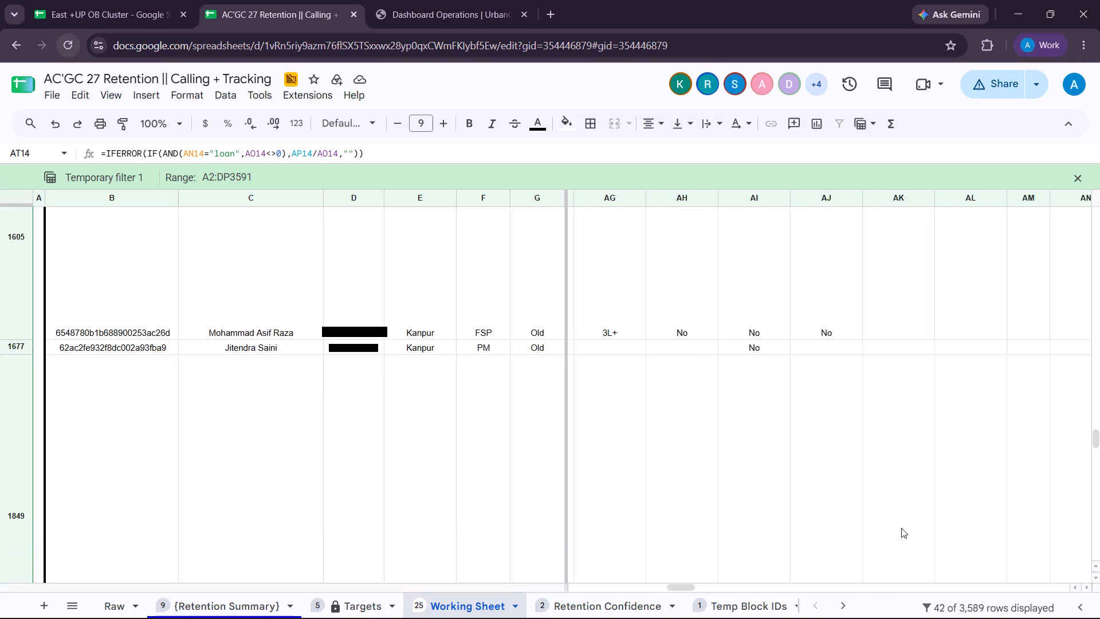
scroll(901, 528, "right", 3)
scroll(901, 528, "left", 3)
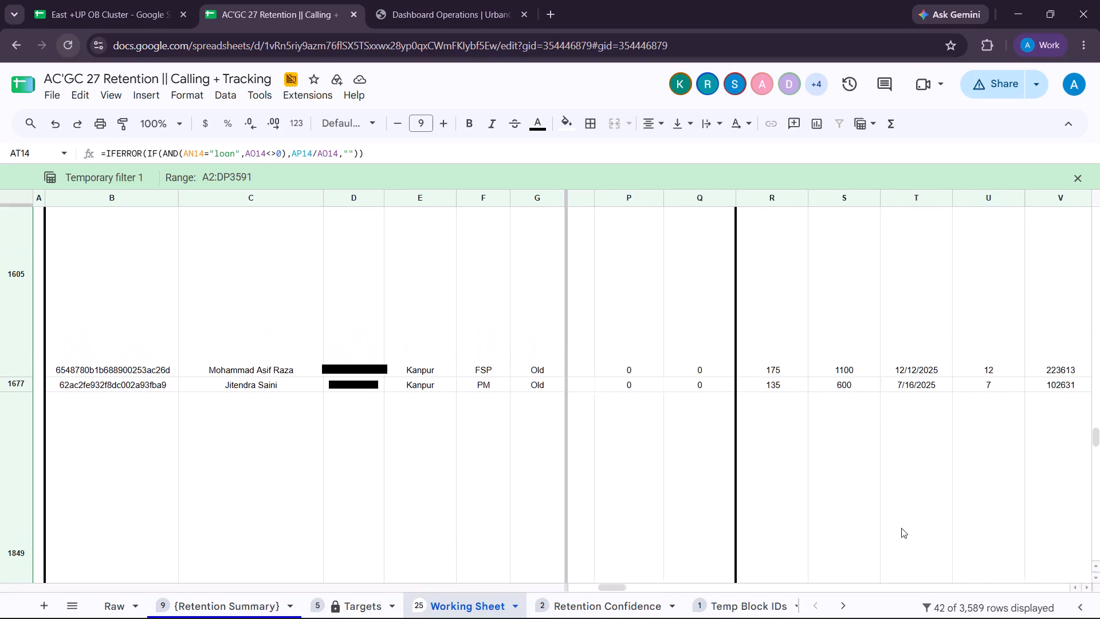
scroll(901, 528, "left", 4)
scroll(901, 528, "right", 1)
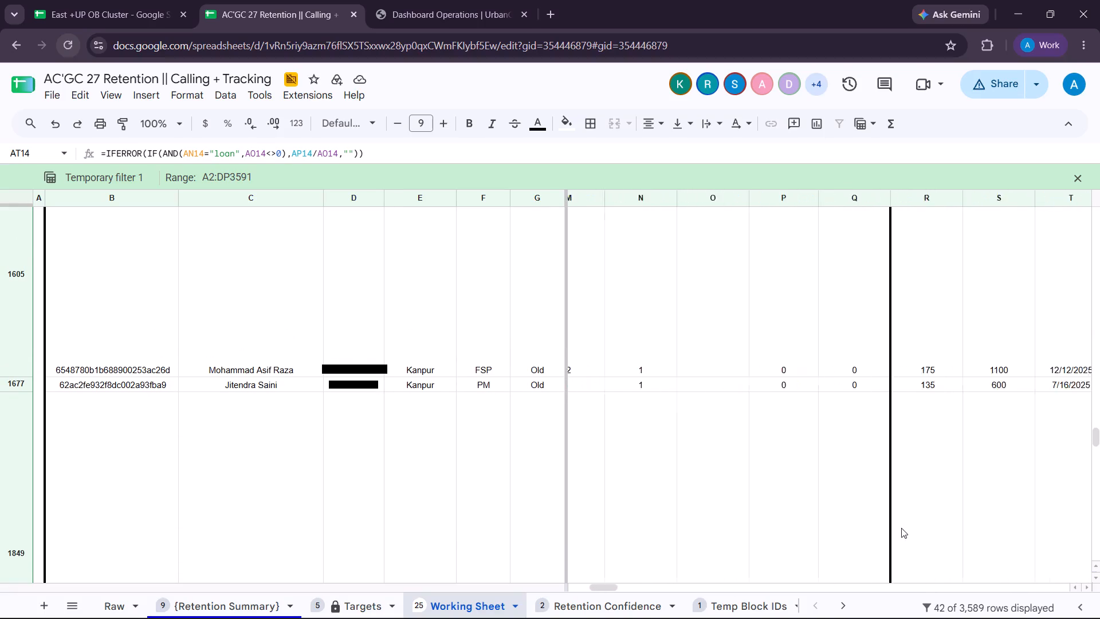
scroll(901, 528, "right", 2)
Review rows 1605 and 1677 from column Y across to the reason and calling comment columns CF and CG.
scroll(901, 528, "left", 6)
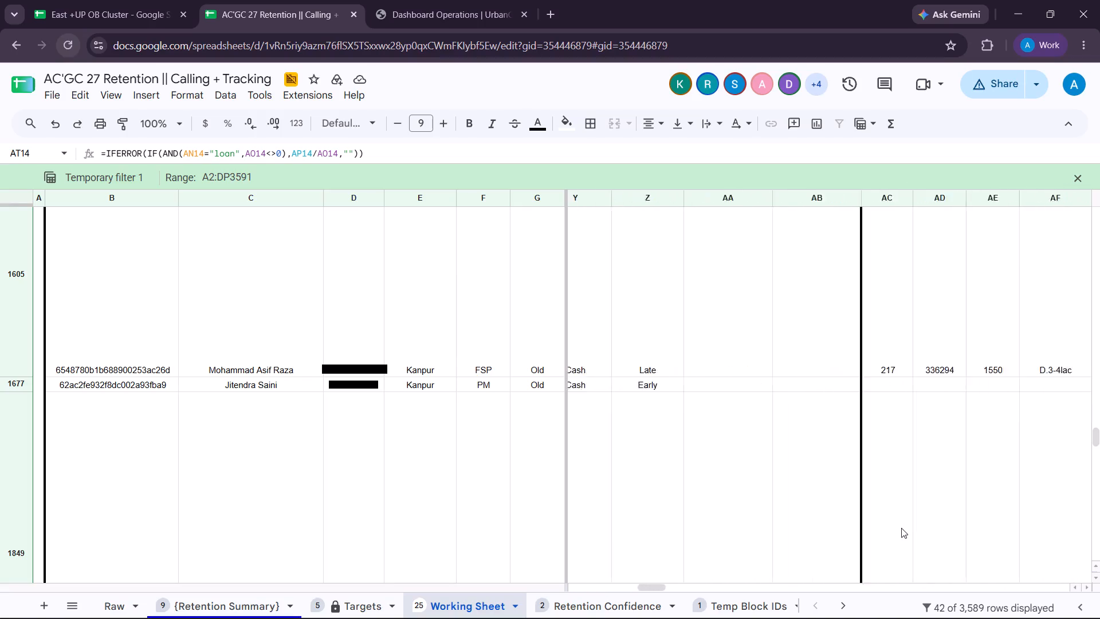
scroll(901, 528, "left", 4)
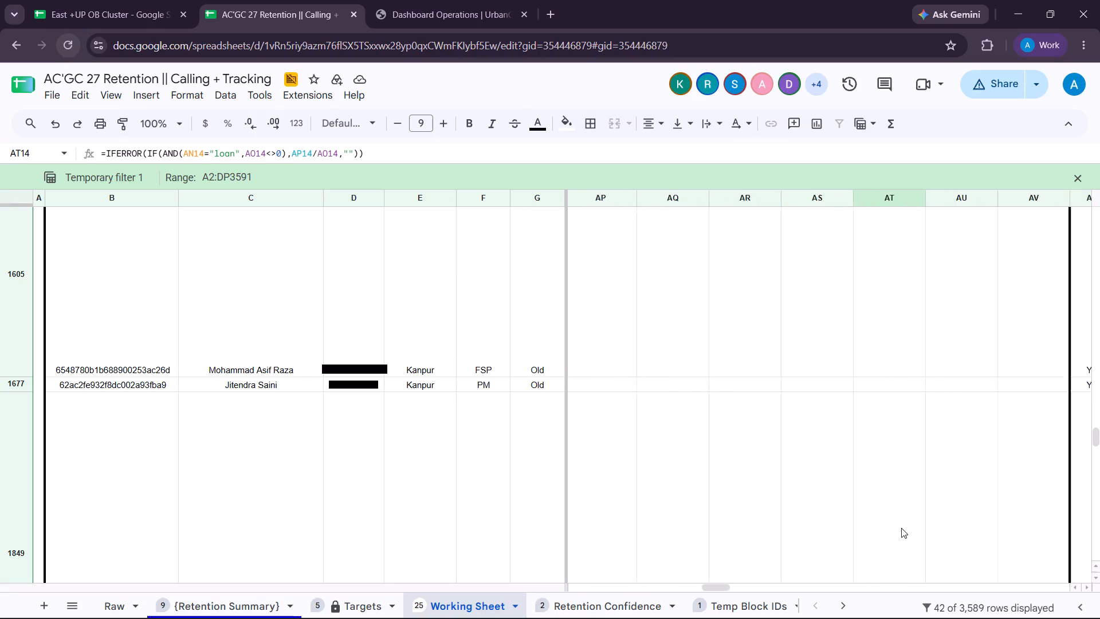
scroll(901, 528, "left", 4)
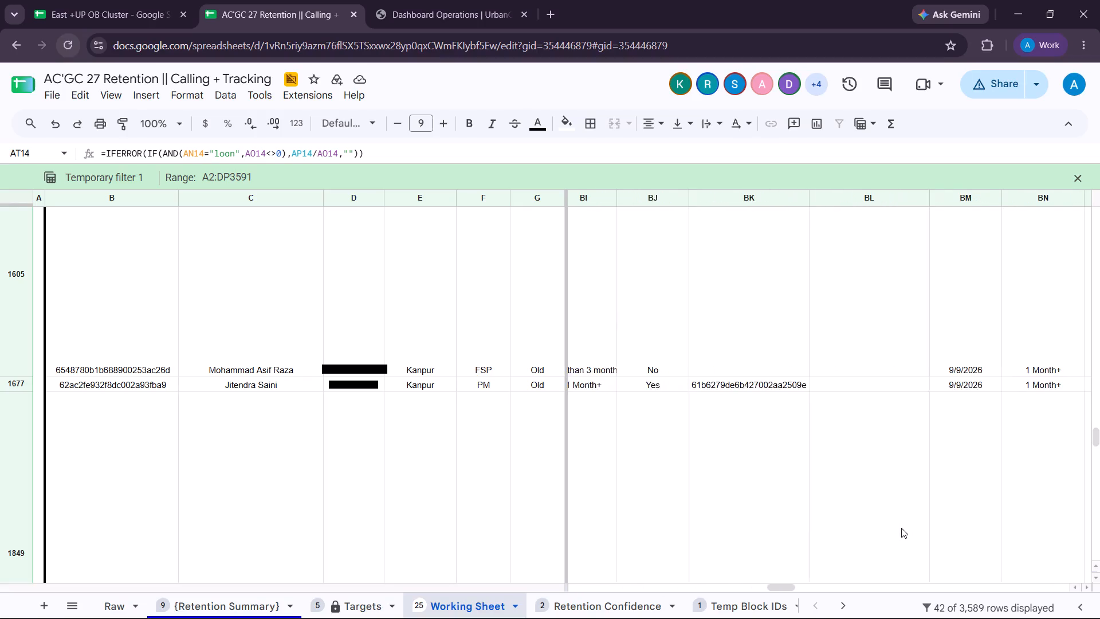
scroll(901, 528, "left", 7)
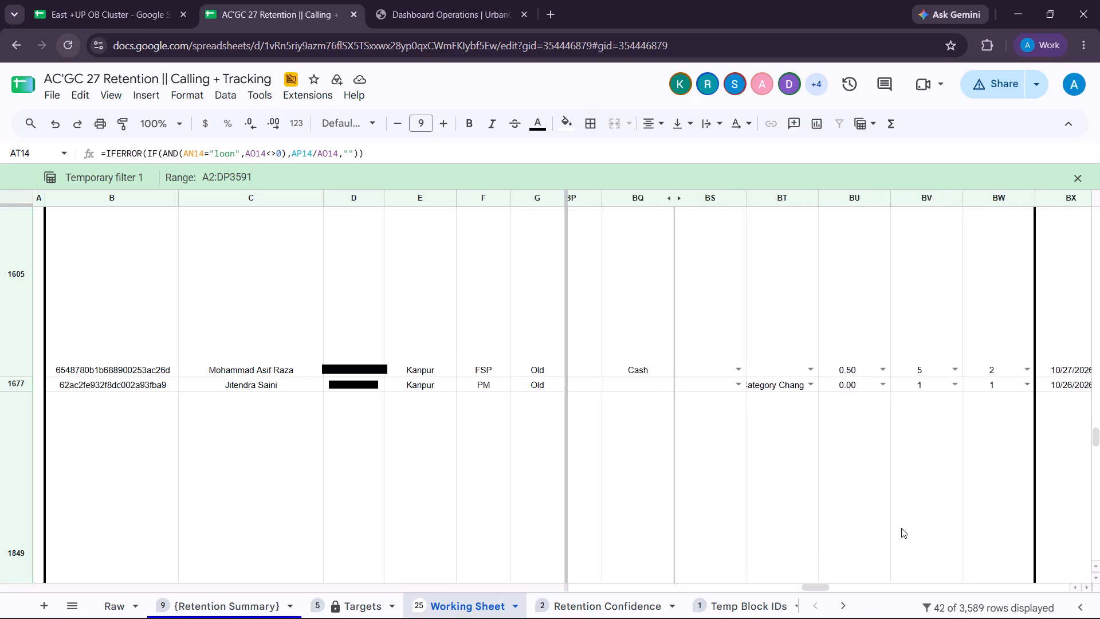
scroll(901, 528, "left", 4)
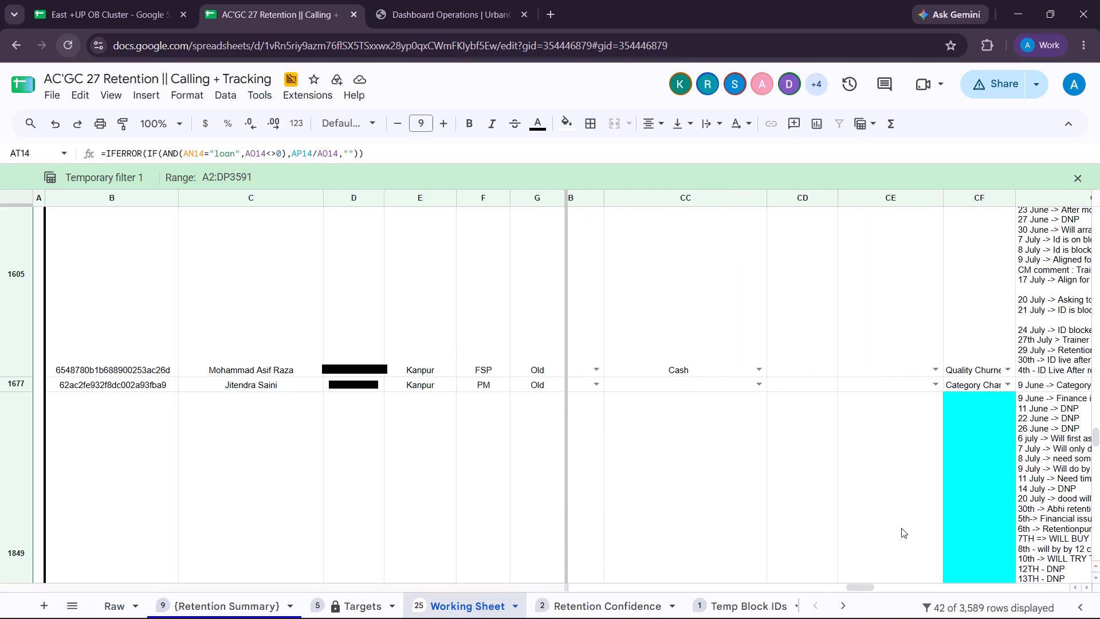
scroll(901, 528, "left", 2)
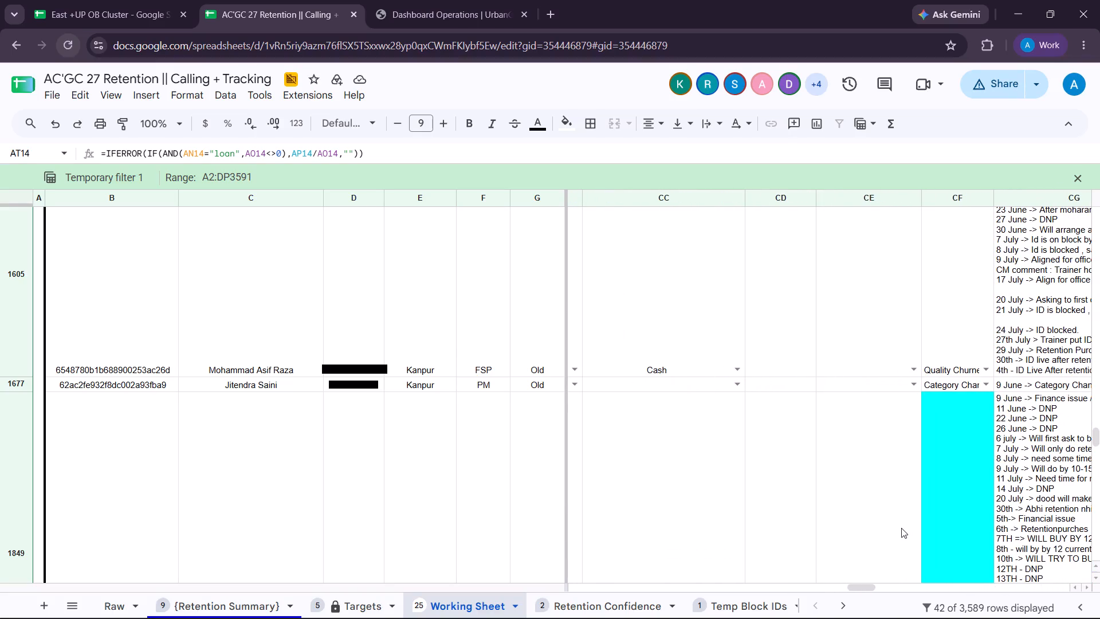
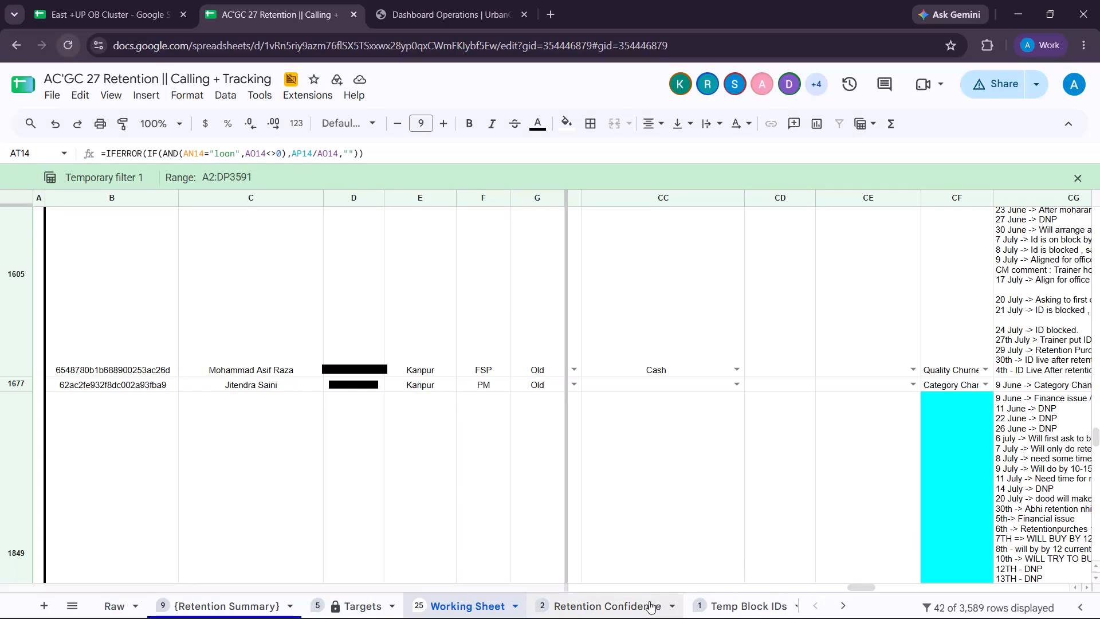
Check the city-wise pending retention and consent table on the Retention Confidence sheet, and return to the Working Sheet.
left_click(649, 601)
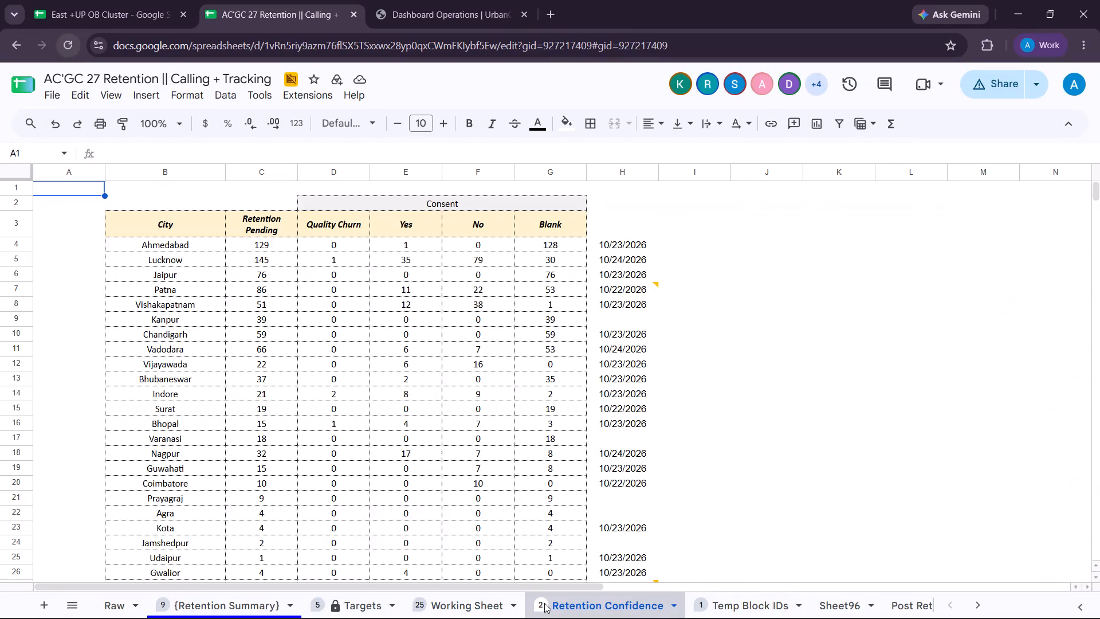
left_click(488, 610)
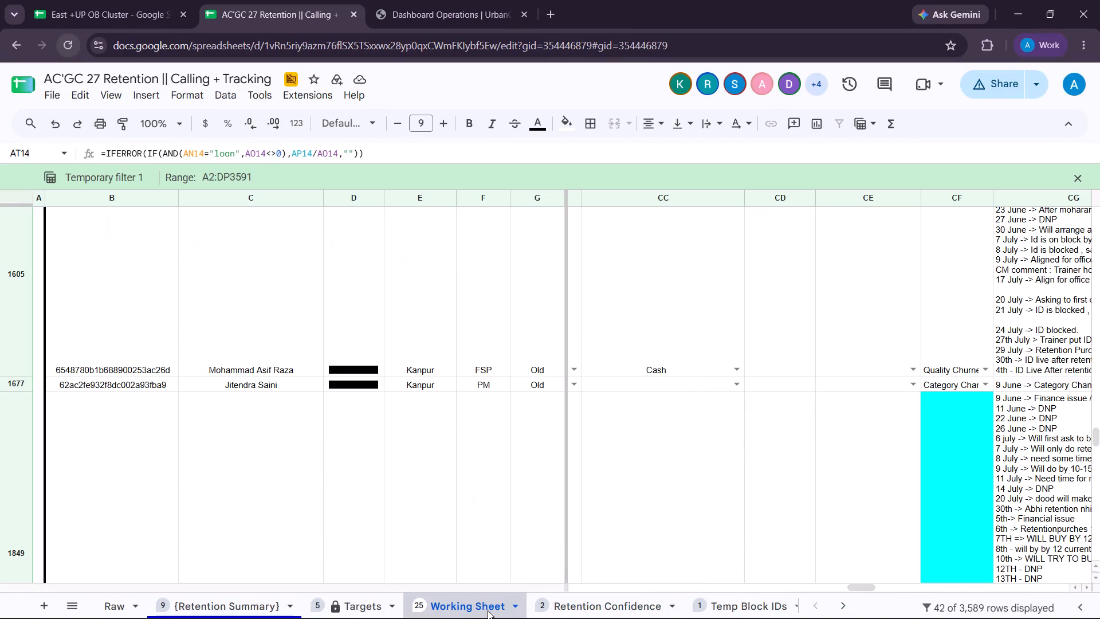
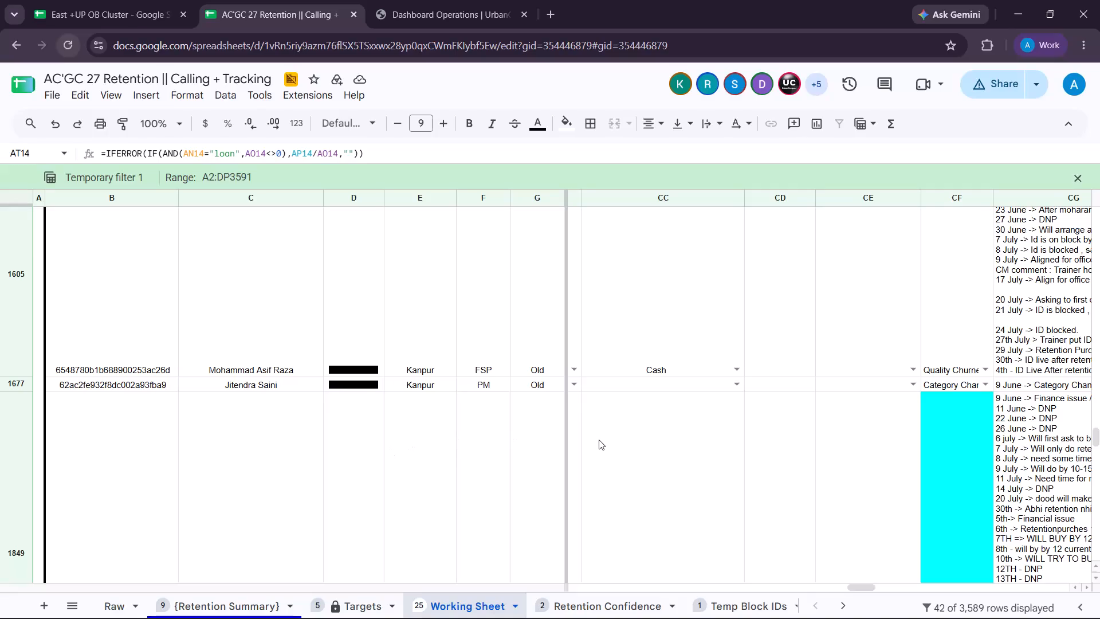
Look through the filtered Kanpur cases in the Working Sheet down to the last rows and back to the header row.
scroll(599, 440, "right", 4)
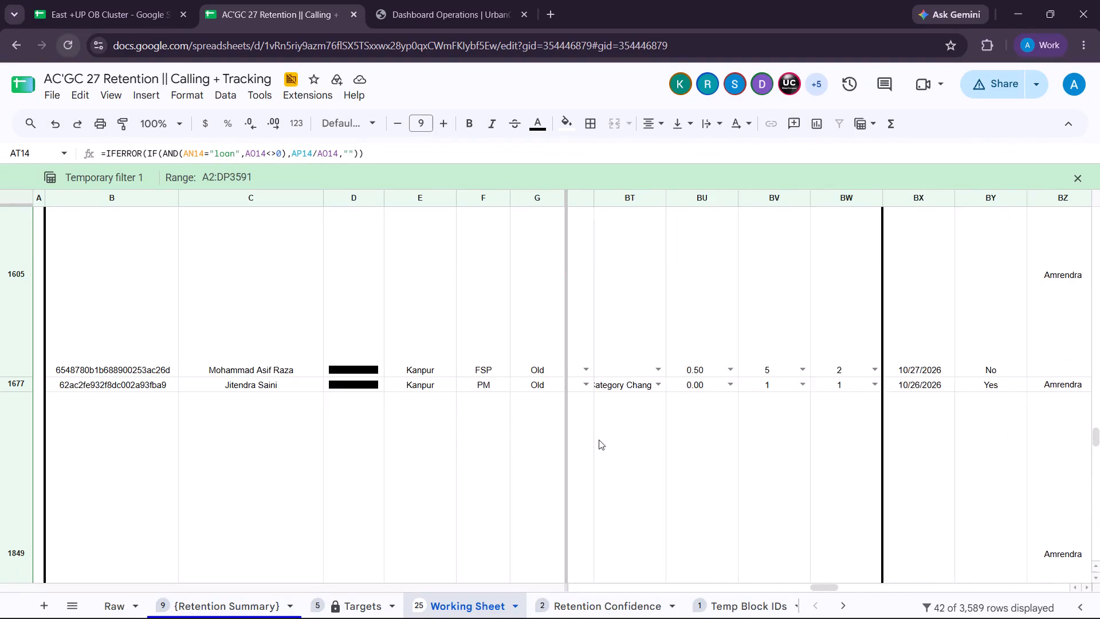
scroll(599, 440, "right", 11)
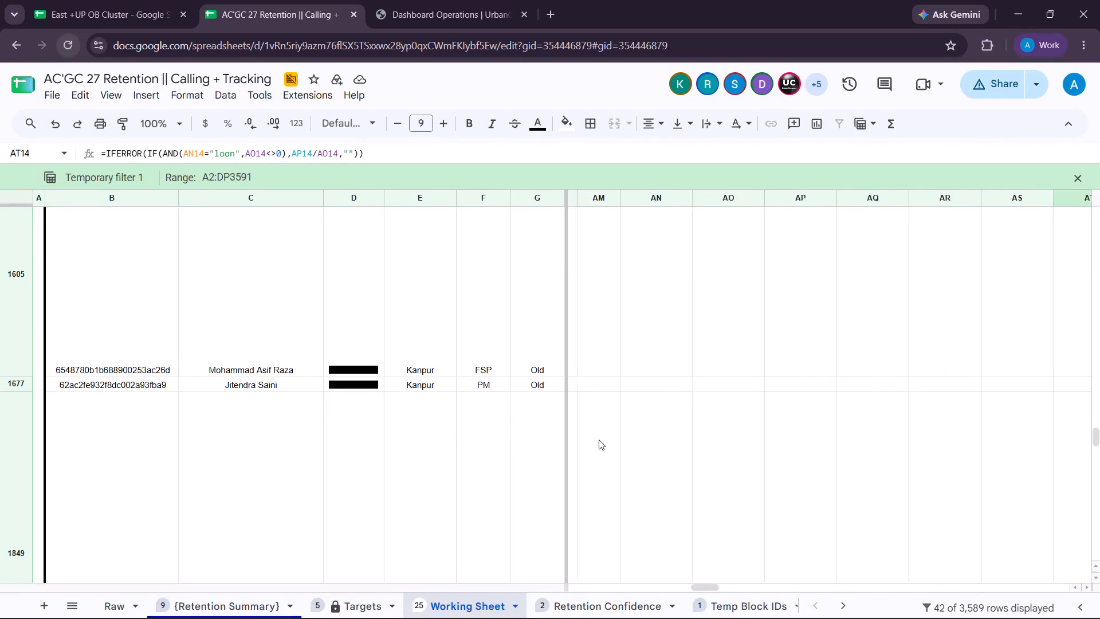
scroll(599, 440, "right", 4)
scroll(599, 440, "down", 8)
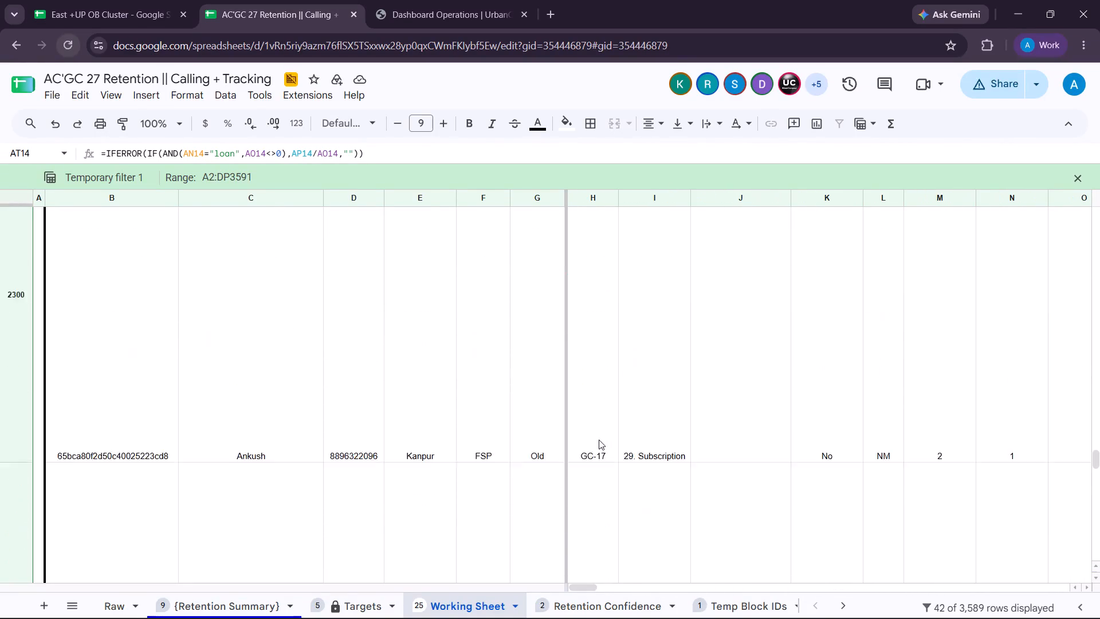
scroll(599, 440, "down", 5)
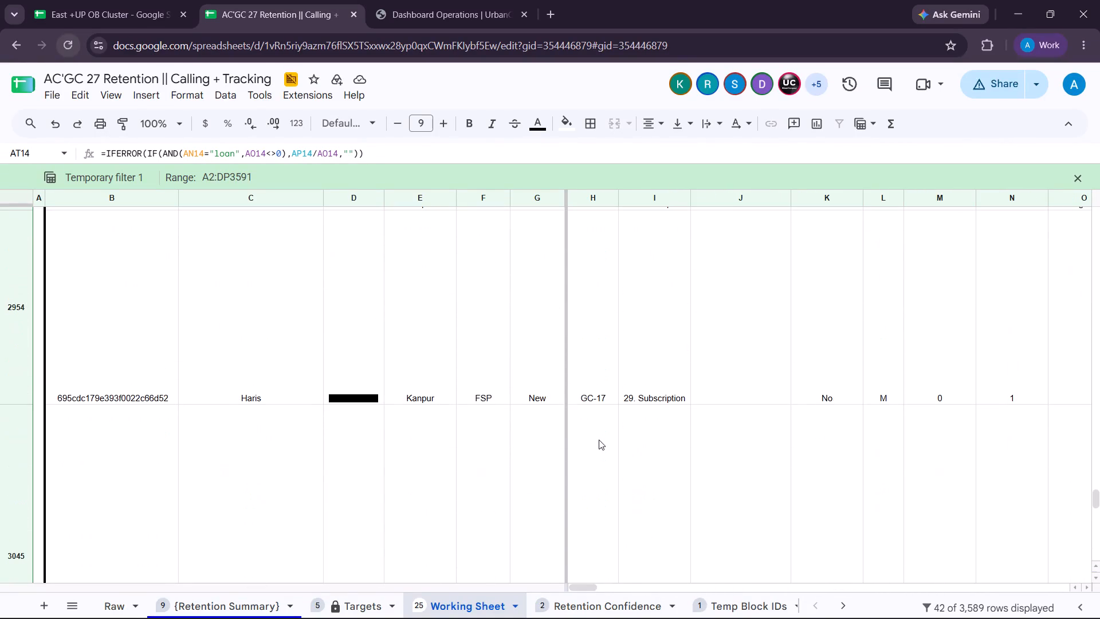
scroll(599, 440, "down", 9)
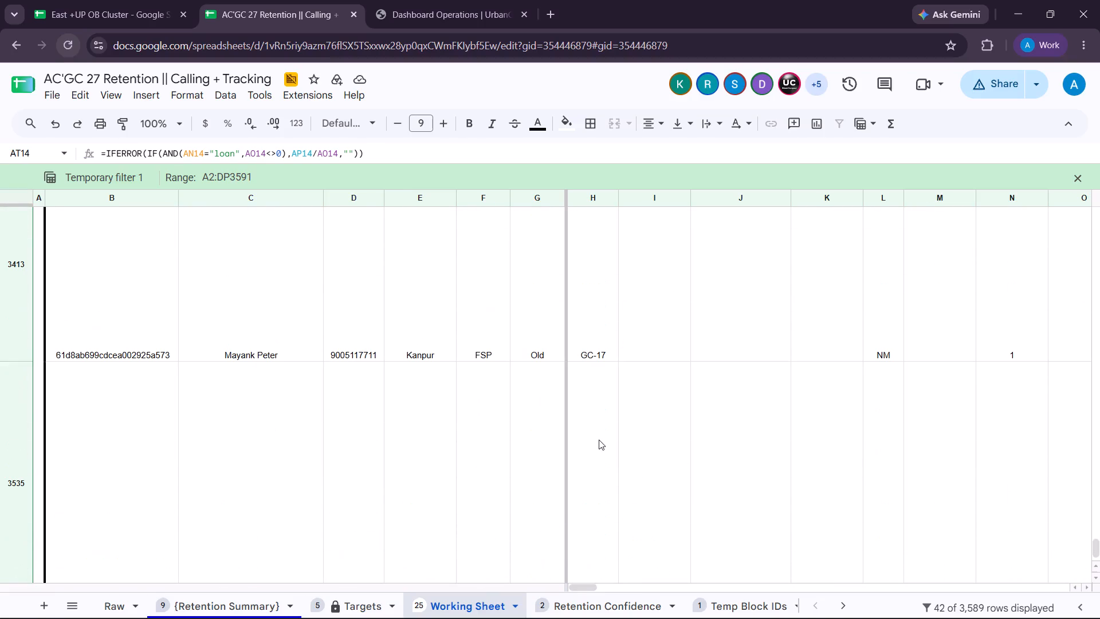
scroll(599, 440, "down", 2)
scroll(599, 440, "right", 1)
scroll(599, 440, "up", 9)
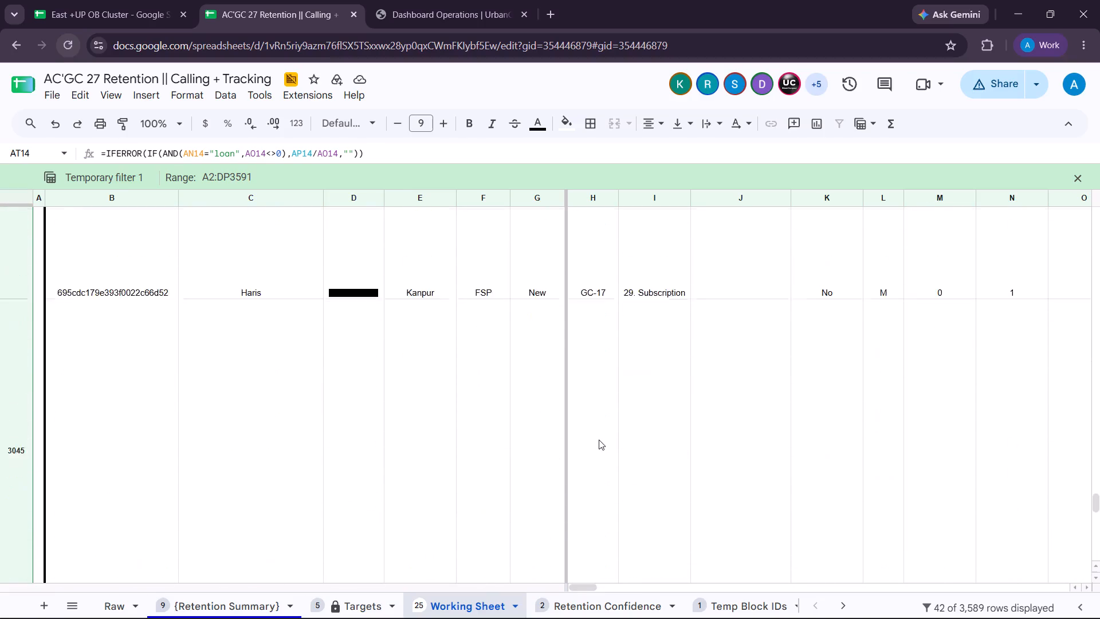
scroll(599, 440, "up", 16)
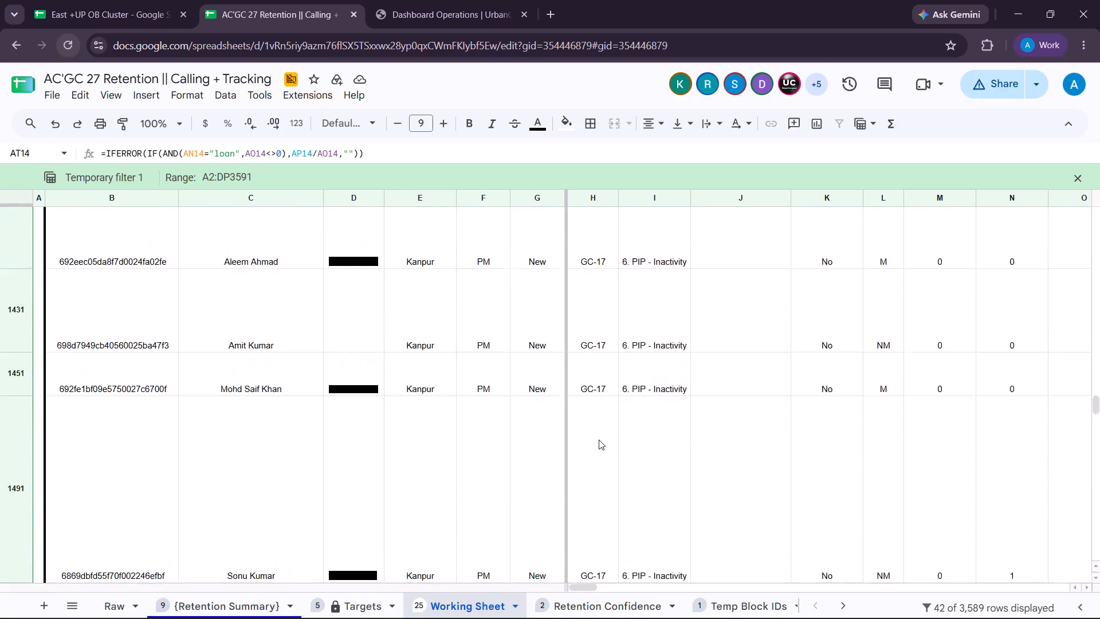
scroll(599, 440, "up", 15)
scroll(599, 440, "left", 4)
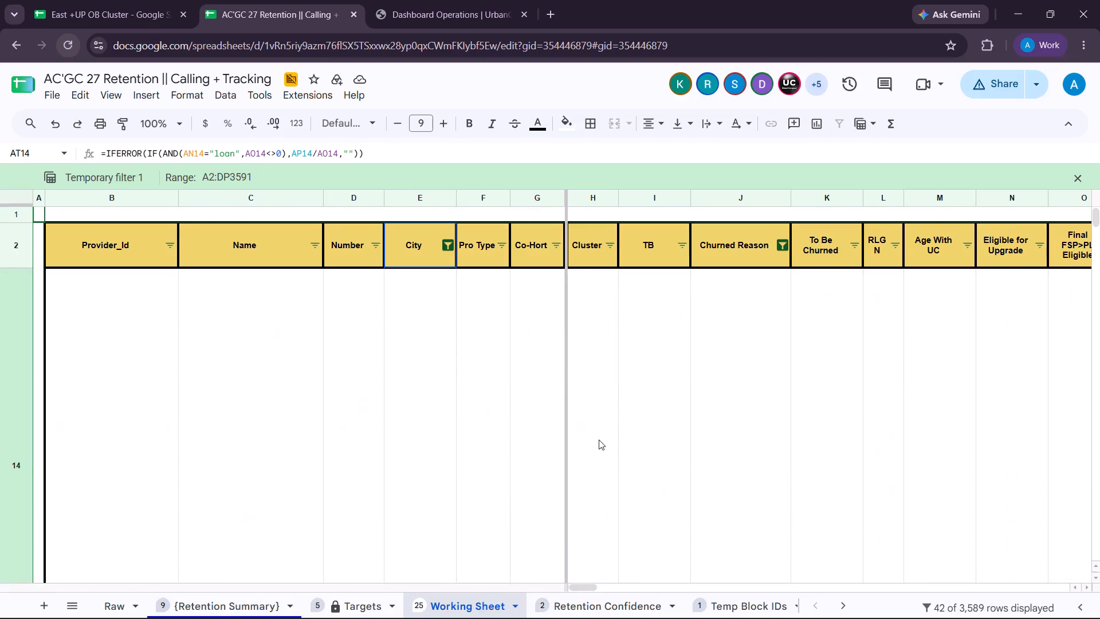
Review the 2025 Season and 2026 retention columns, including earnings, plan, purchase and pending loan details.
scroll(599, 440, "down", 4)
scroll(599, 440, "left", 5)
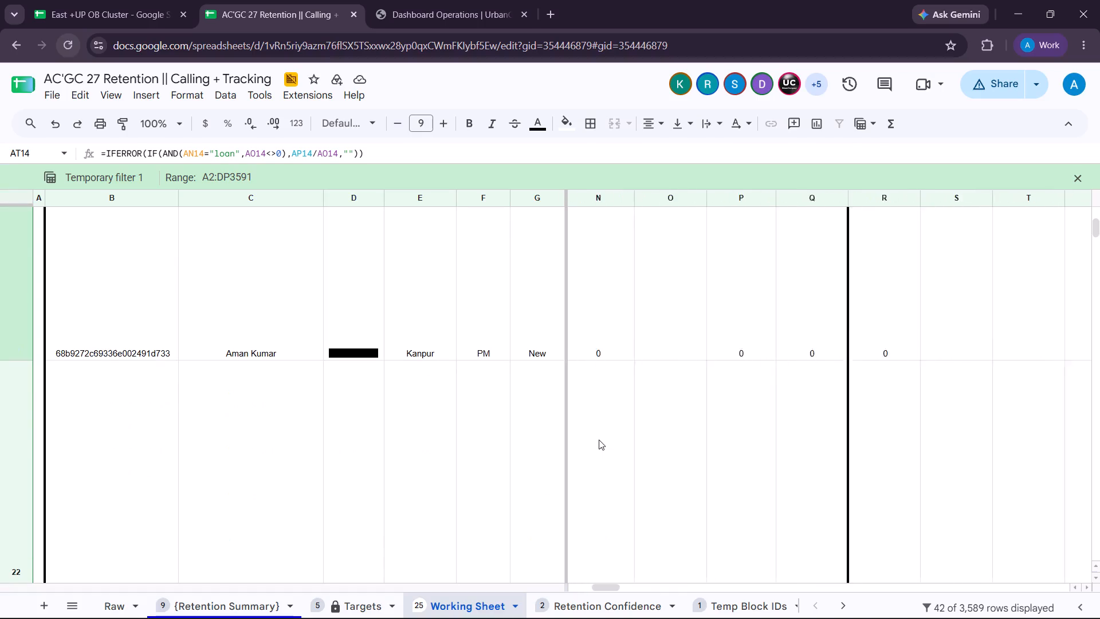
scroll(599, 440, "left", 5)
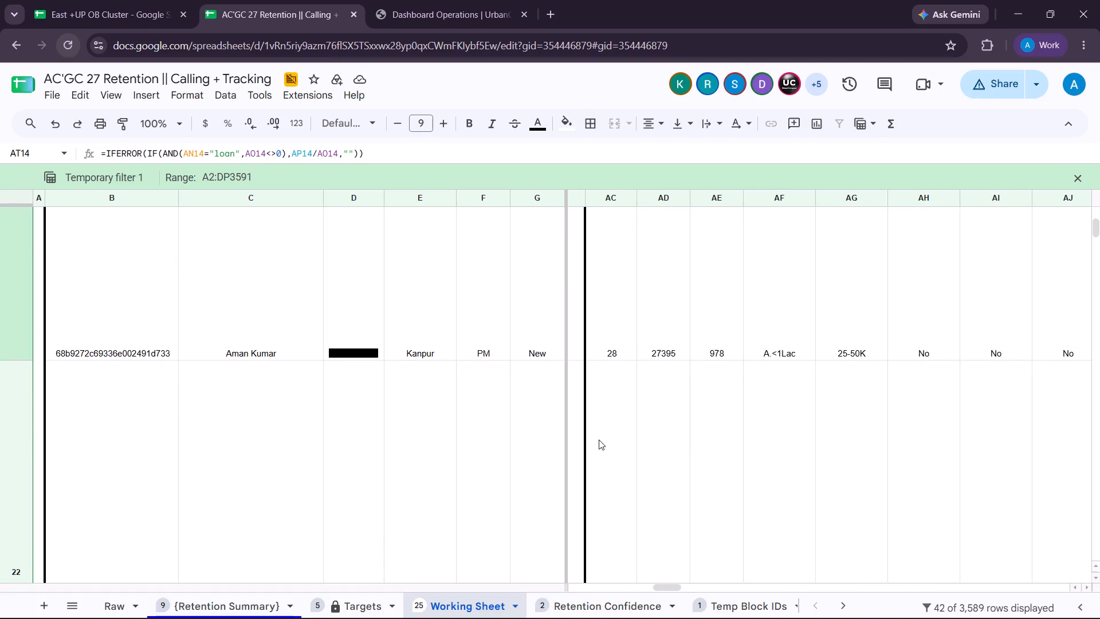
scroll(599, 440, "left", 2)
scroll(599, 440, "up", 5)
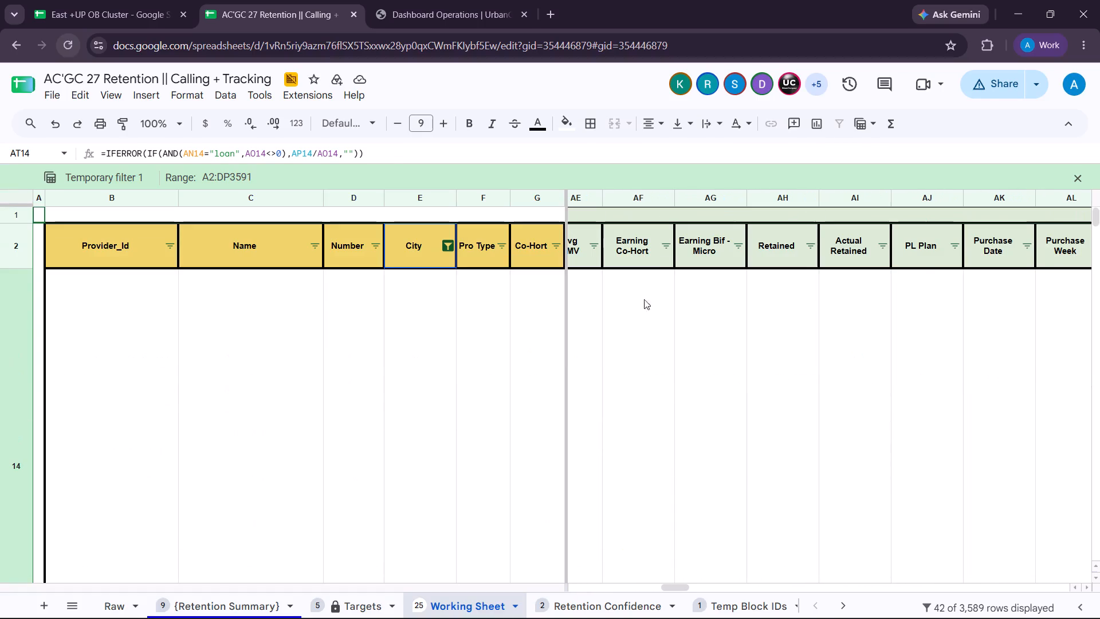
scroll(655, 240, "right", 10)
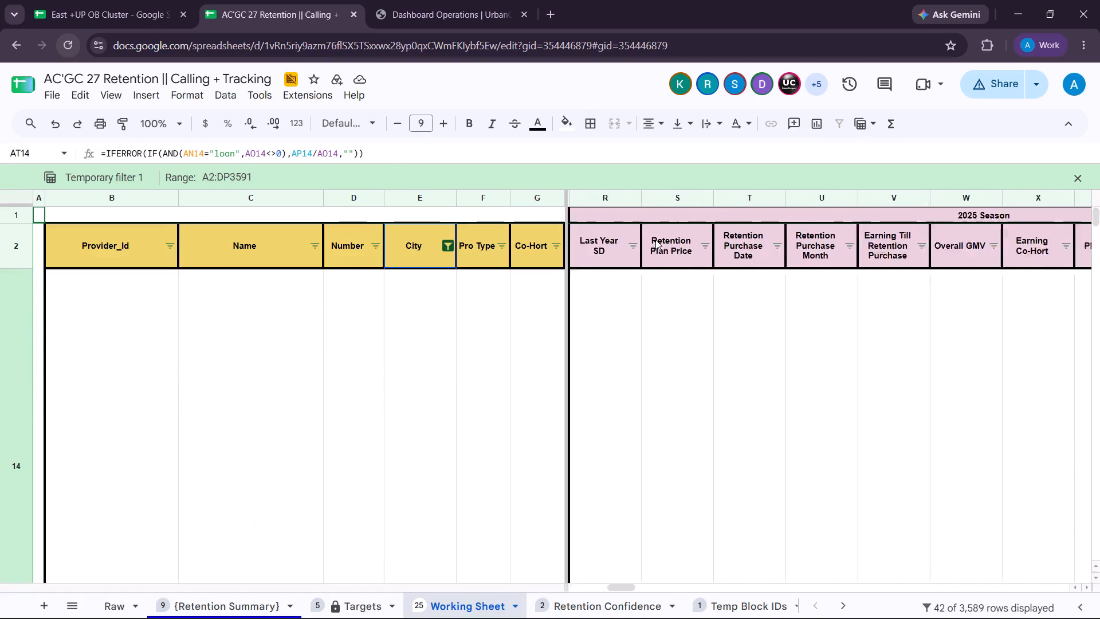
scroll(655, 240, "up", 1)
scroll(655, 240, "left", 2)
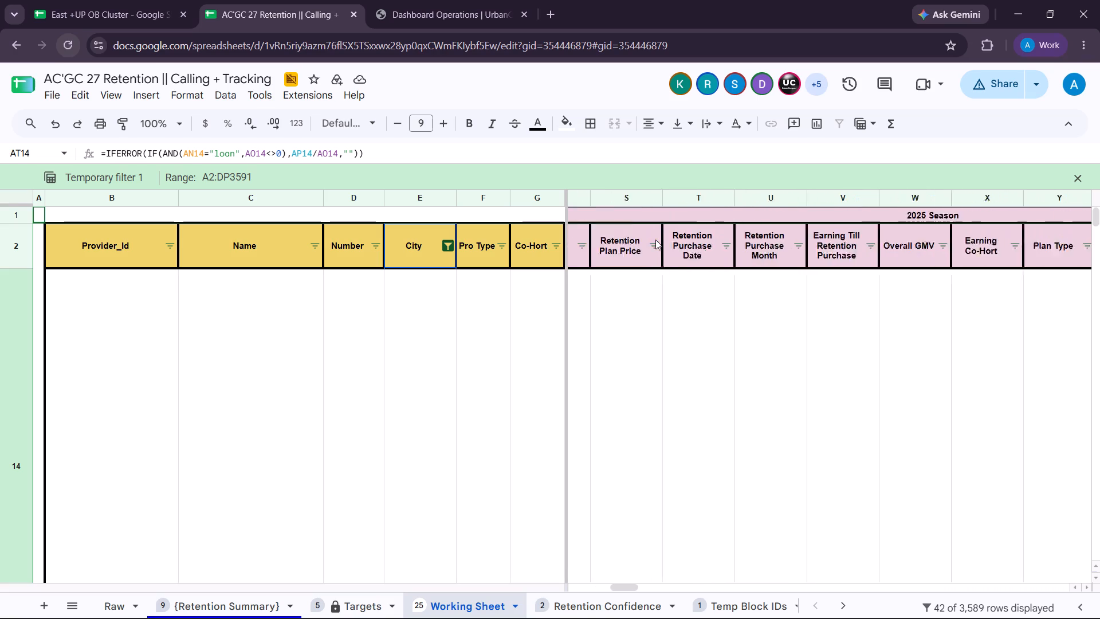
scroll(655, 240, "left", 10)
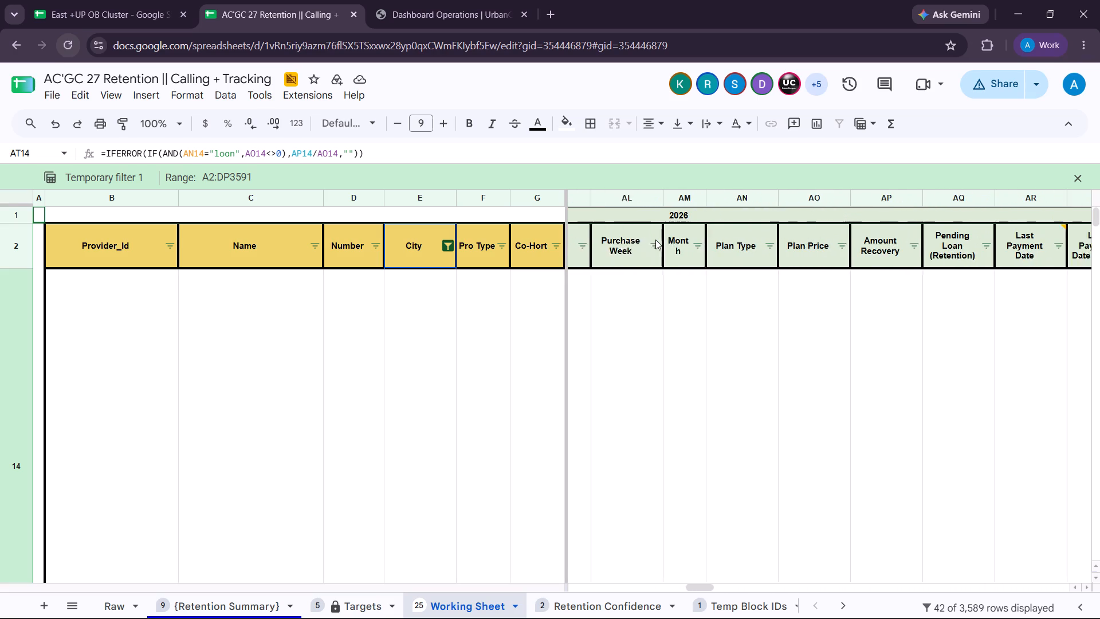
Check the available filter values of the Amount Recovery and Recovery % columns, leaving both unfiltered.
scroll(655, 240, "left", 4)
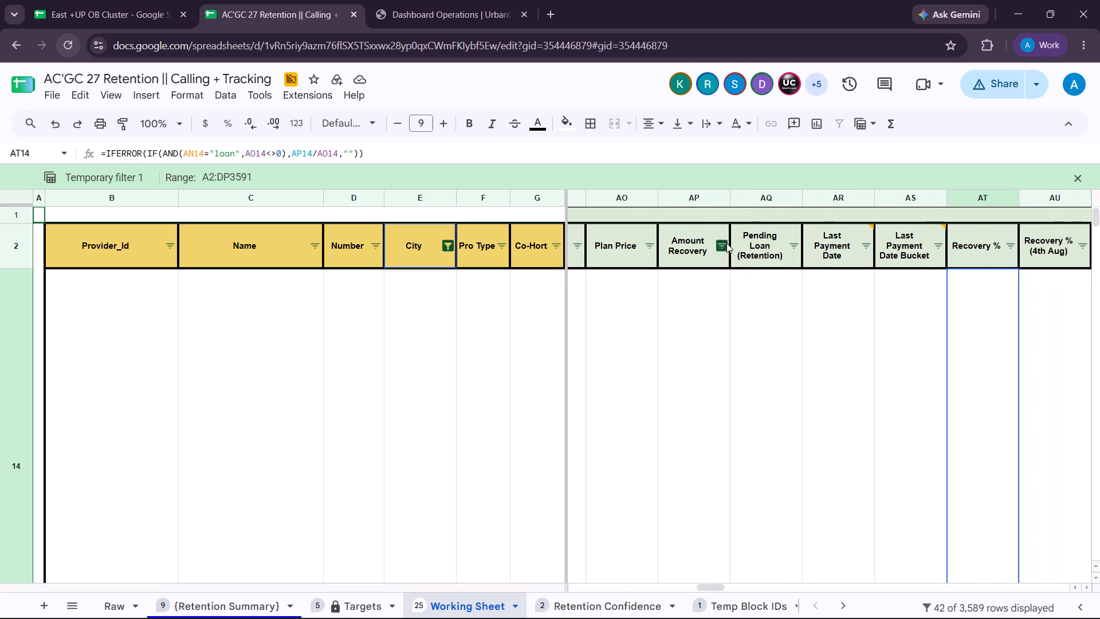
left_click(726, 244)
left_click(726, 244)
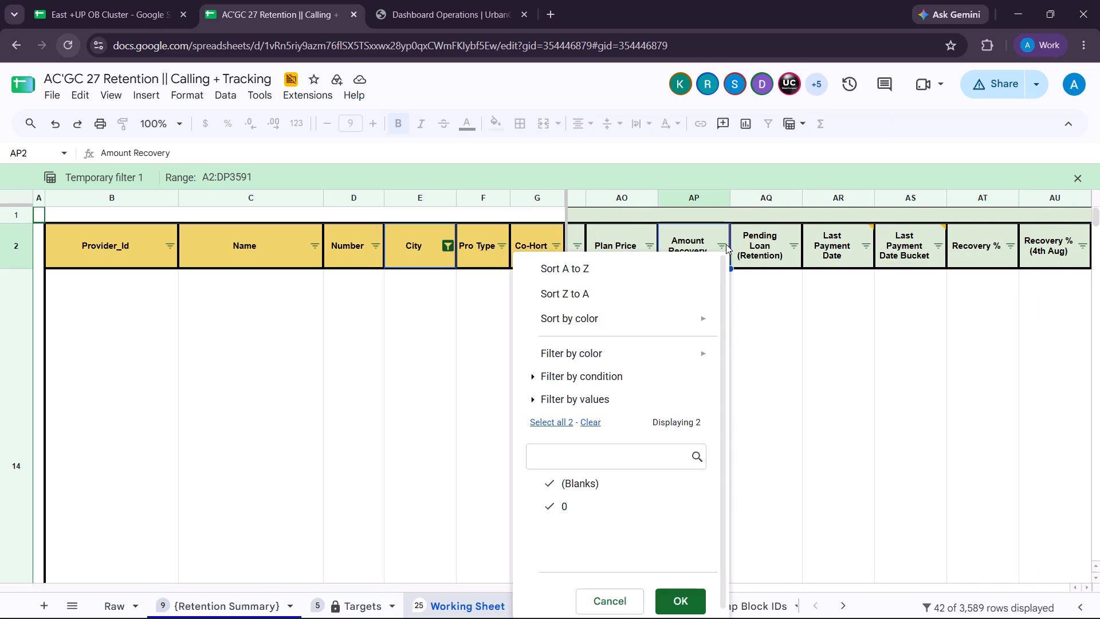
left_click(772, 307)
scroll(772, 307, "left", 4)
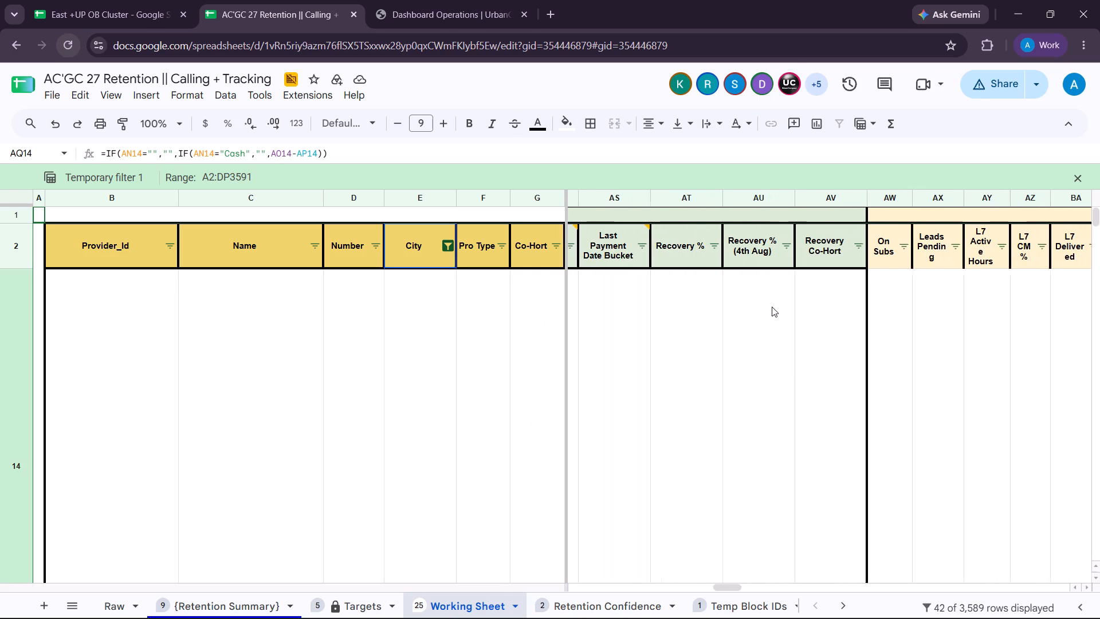
left_click(702, 245)
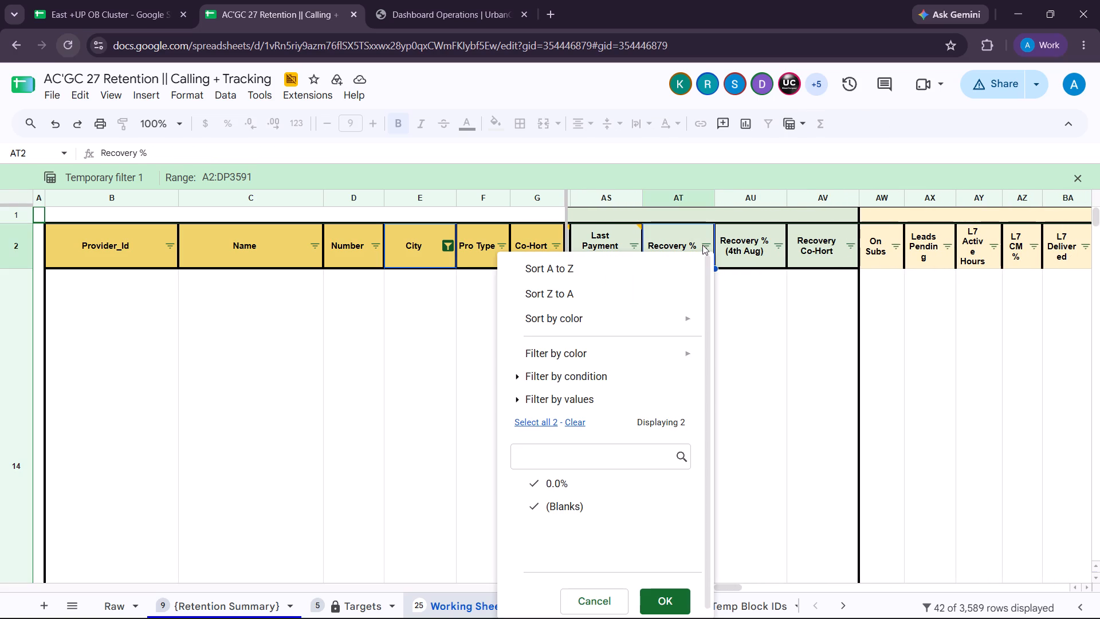
left_click(702, 245)
left_click(819, 376)
Check the available filter values of the If Paying in Partial column in the Recovery Calling section.
scroll(819, 376, "left", 6)
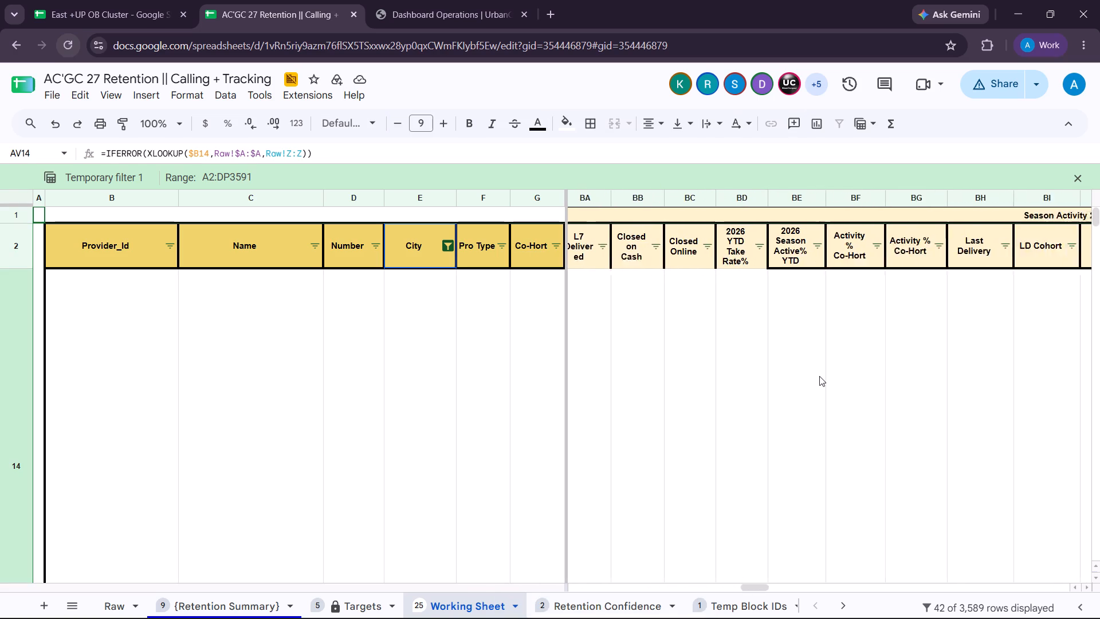
scroll(819, 376, "left", 8)
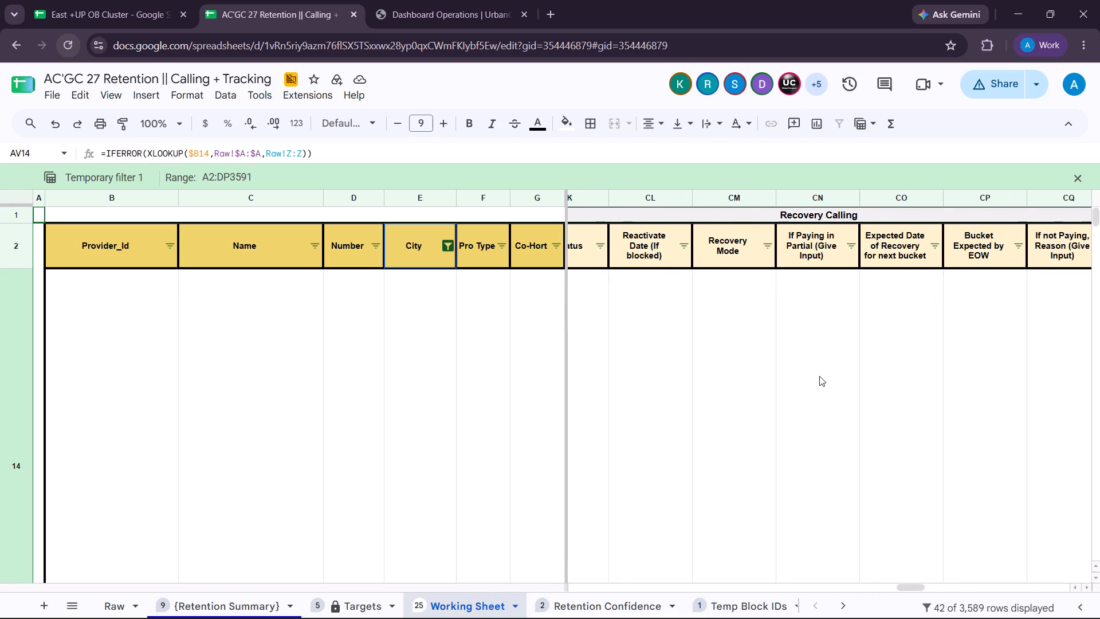
scroll(722, 286, "right", 1)
scroll(722, 286, "left", 2)
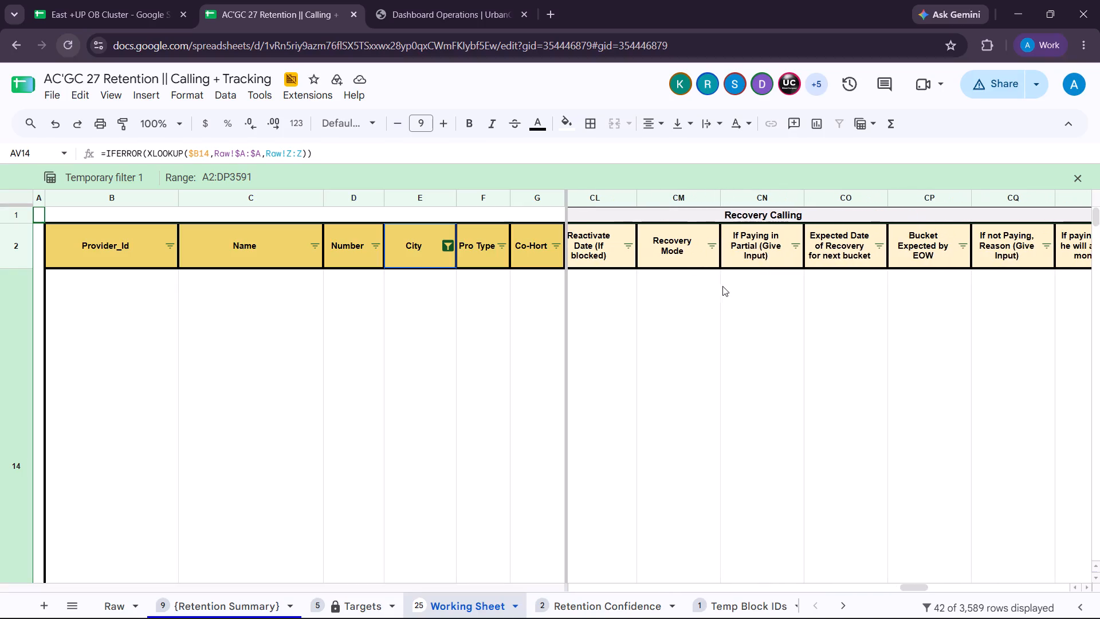
left_click(790, 244)
left_click(790, 244)
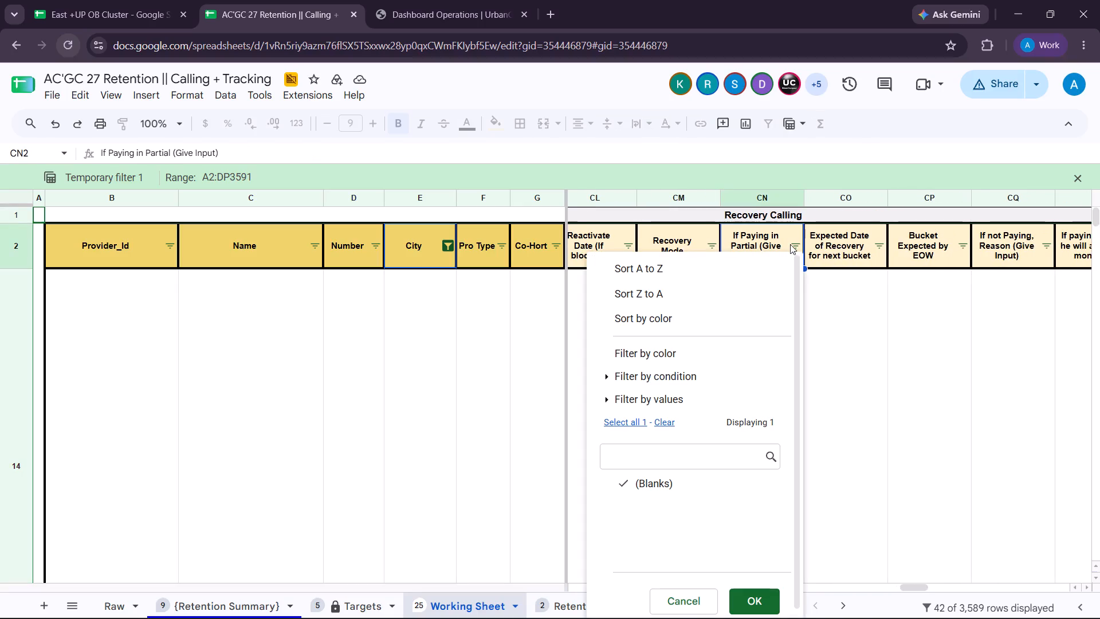
left_click(899, 319)
Check the available filter values of the If not Paying, Reason column and look over the remaining Recovery Calling columns.
scroll(899, 319, "left", 2)
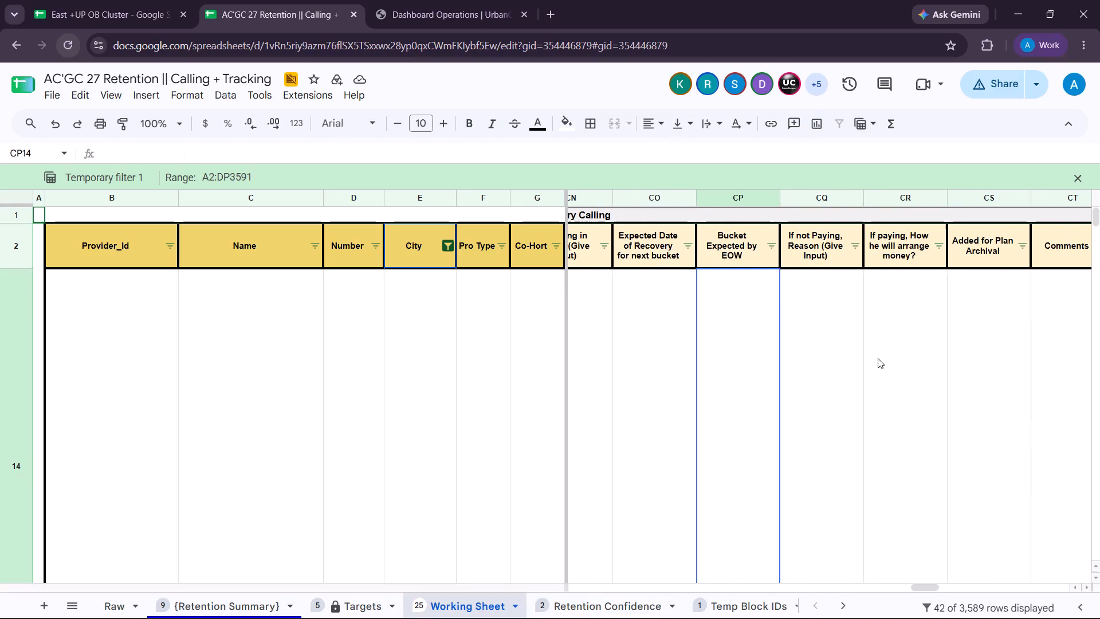
scroll(878, 358, "down", 1)
scroll(878, 358, "up", 1)
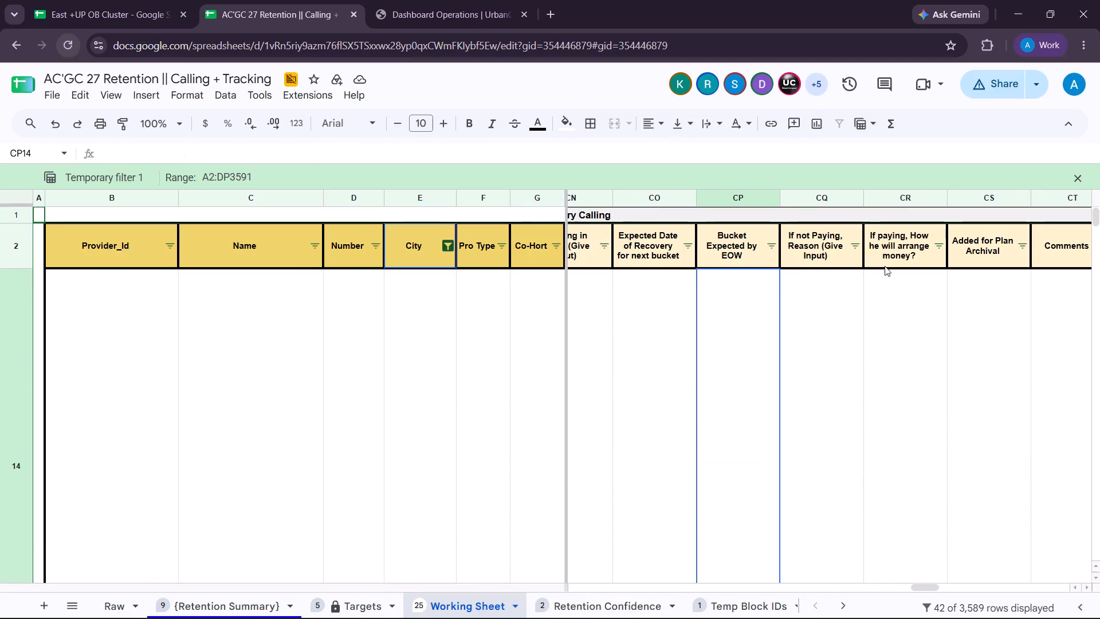
left_click(853, 241)
left_click(853, 241)
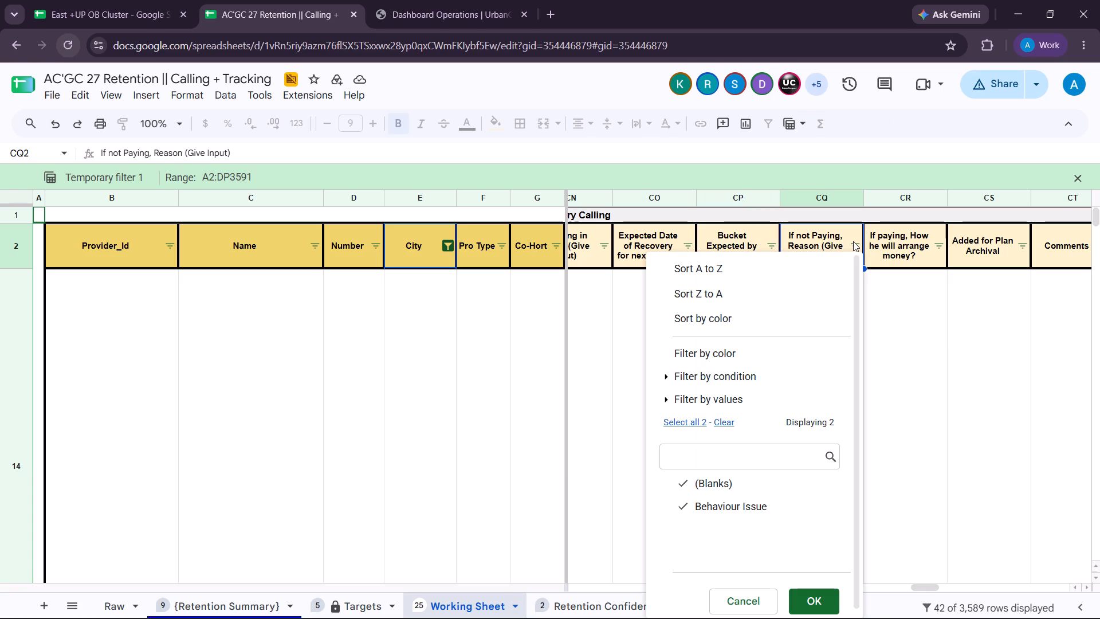
left_click(944, 339)
scroll(944, 339, "left", 2)
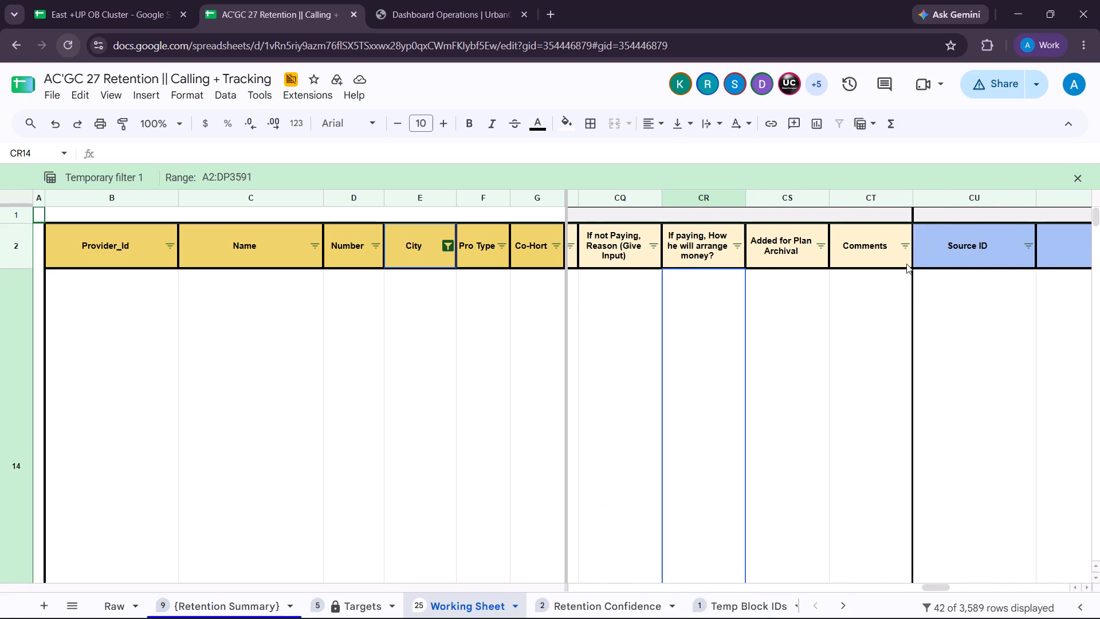
Check the available filter values of the POC and Date Of Calling columns in the Recovery Calling section.
scroll(859, 264, "right", 7)
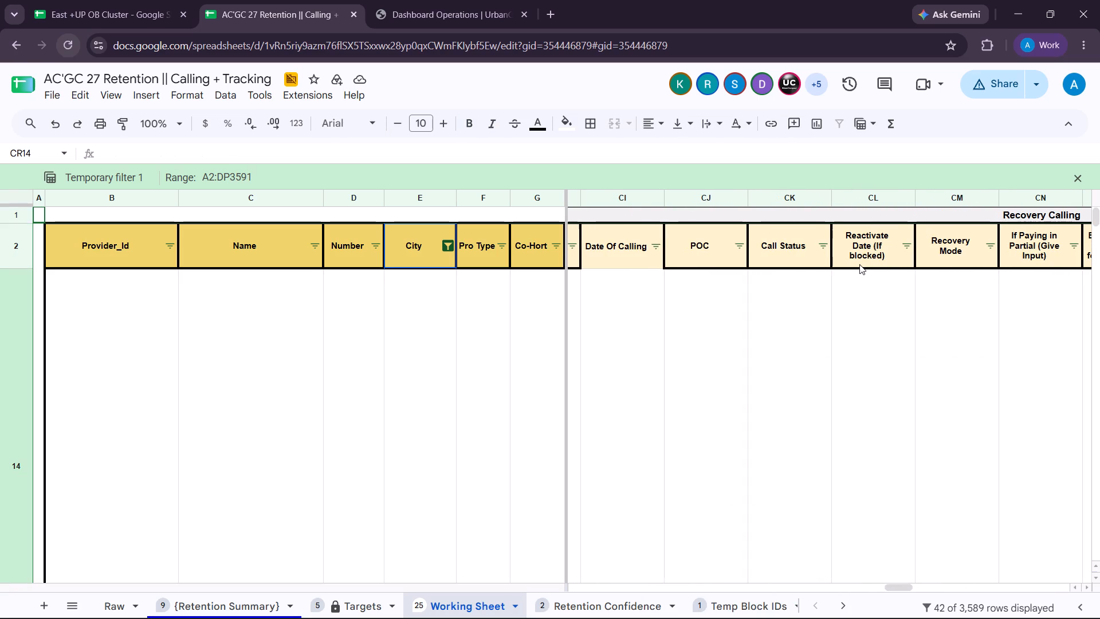
scroll(747, 249, "right", 1)
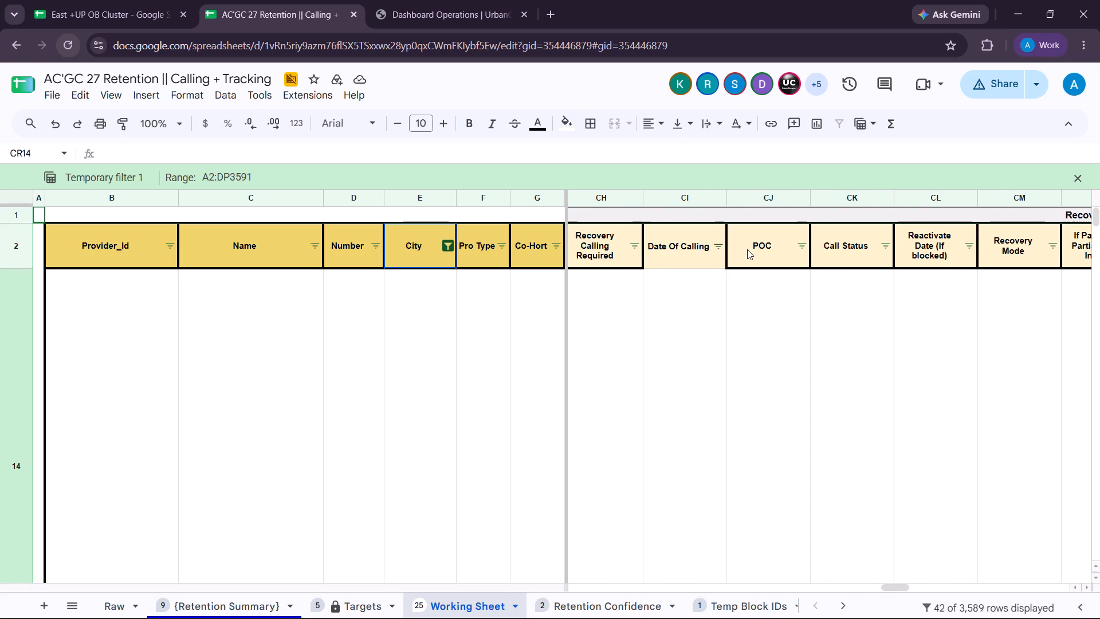
left_click(804, 248)
left_click(804, 248)
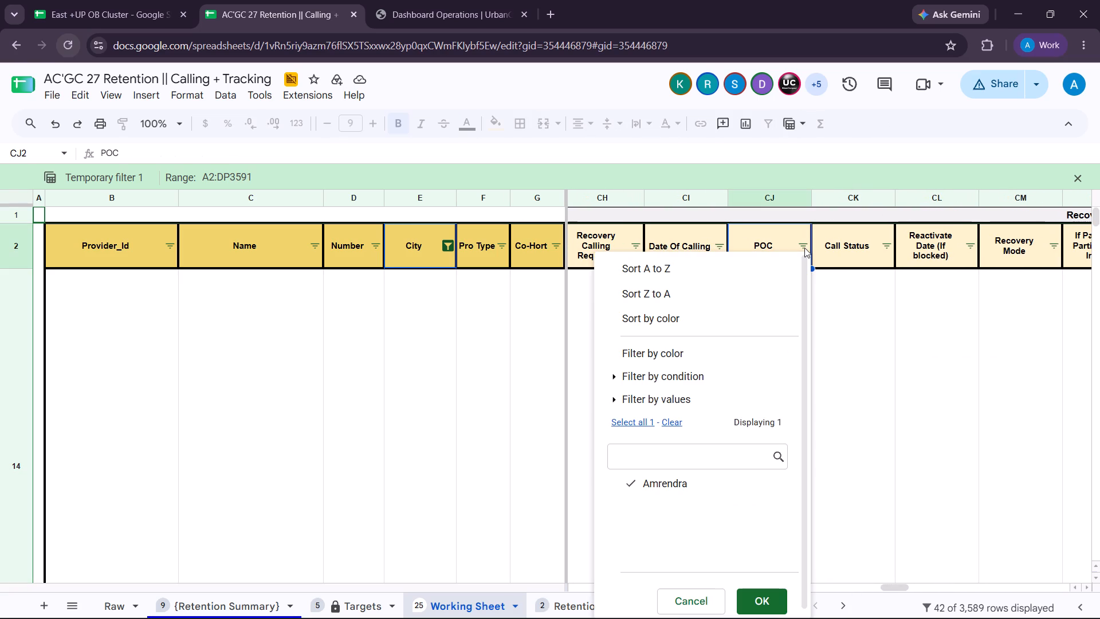
left_click_drag(846, 305, 714, 243)
left_click(714, 243)
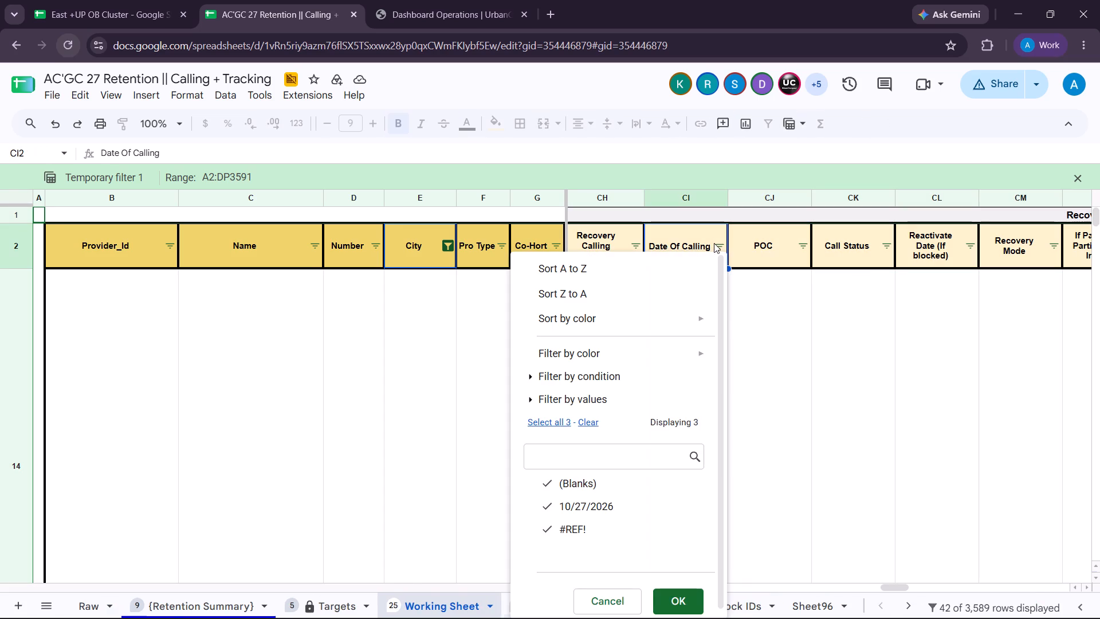
left_click(811, 390)
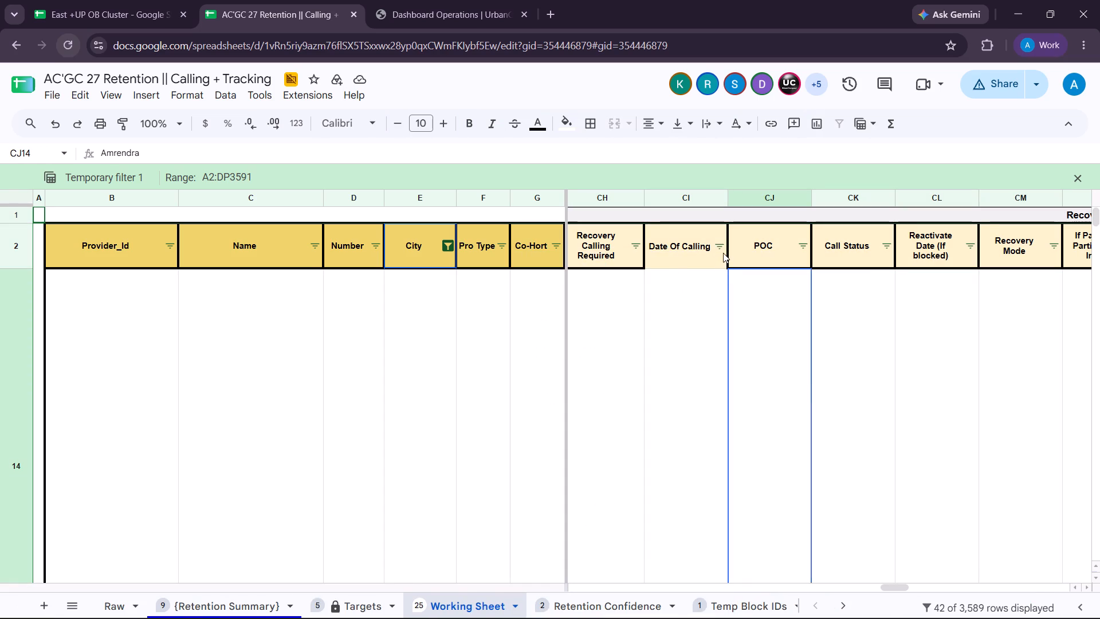
Filter the Date Of Calling column to only 10/27/2026, excluding the blanks and #REF! values.
left_click(722, 253)
left_click_drag(596, 484, 583, 535)
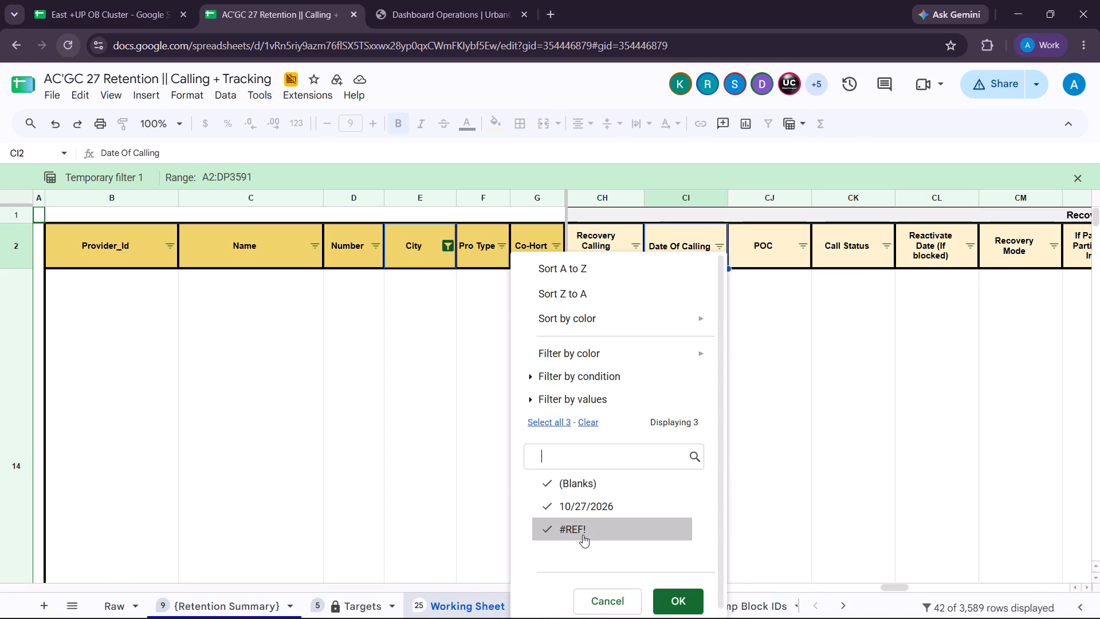
left_click_drag(583, 535, 584, 527)
left_click(584, 527)
left_click(584, 527)
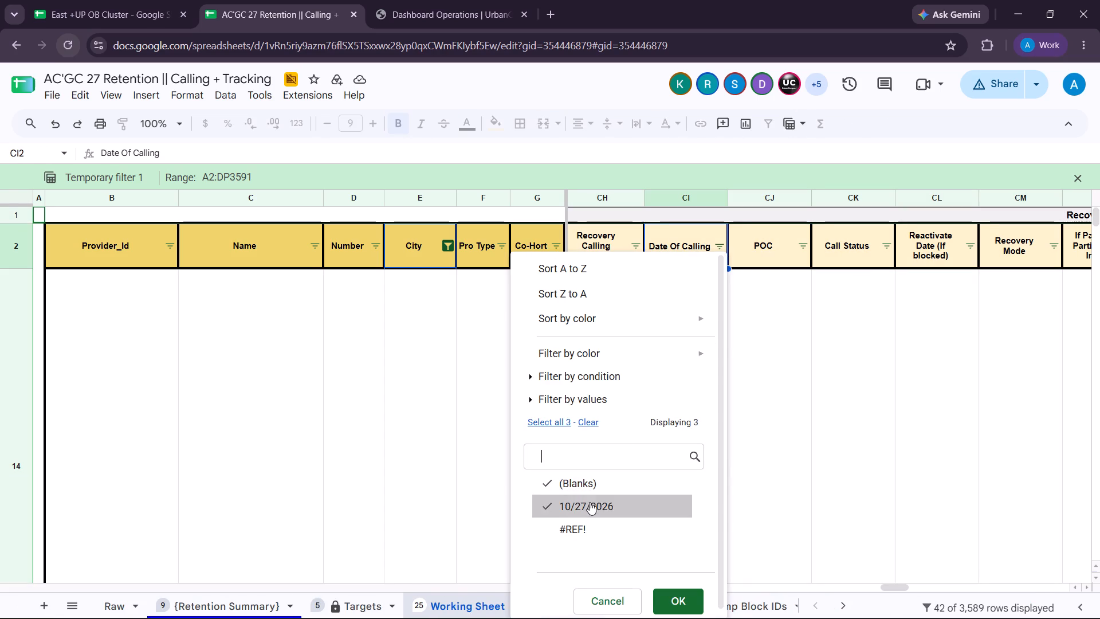
left_click(602, 488)
left_click(670, 598)
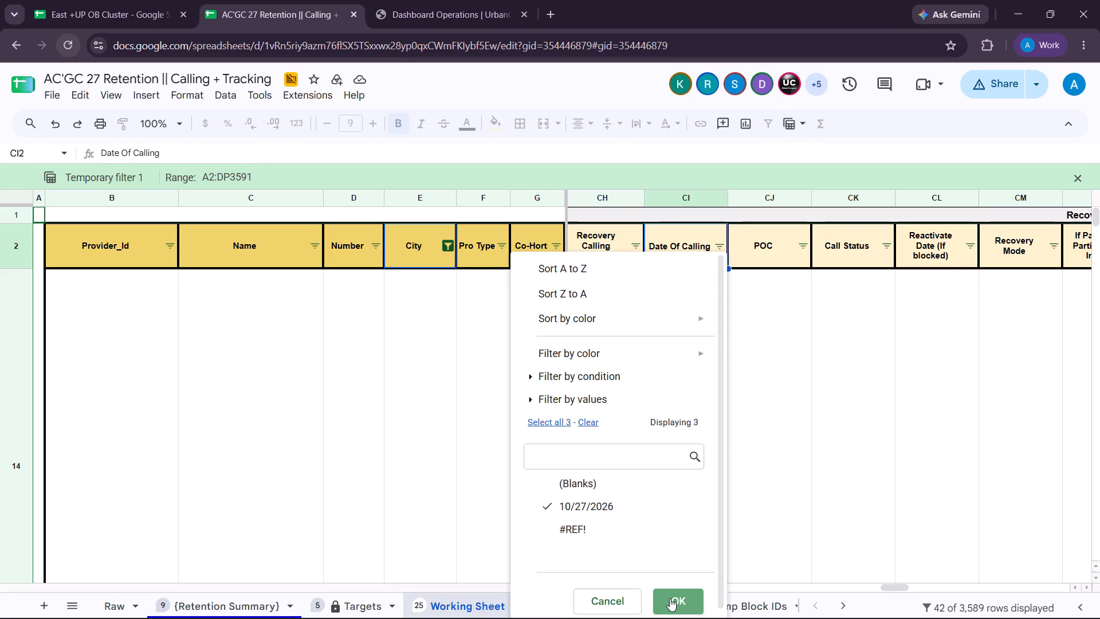
scroll(690, 473, "up", 2)
scroll(690, 473, "left", 1)
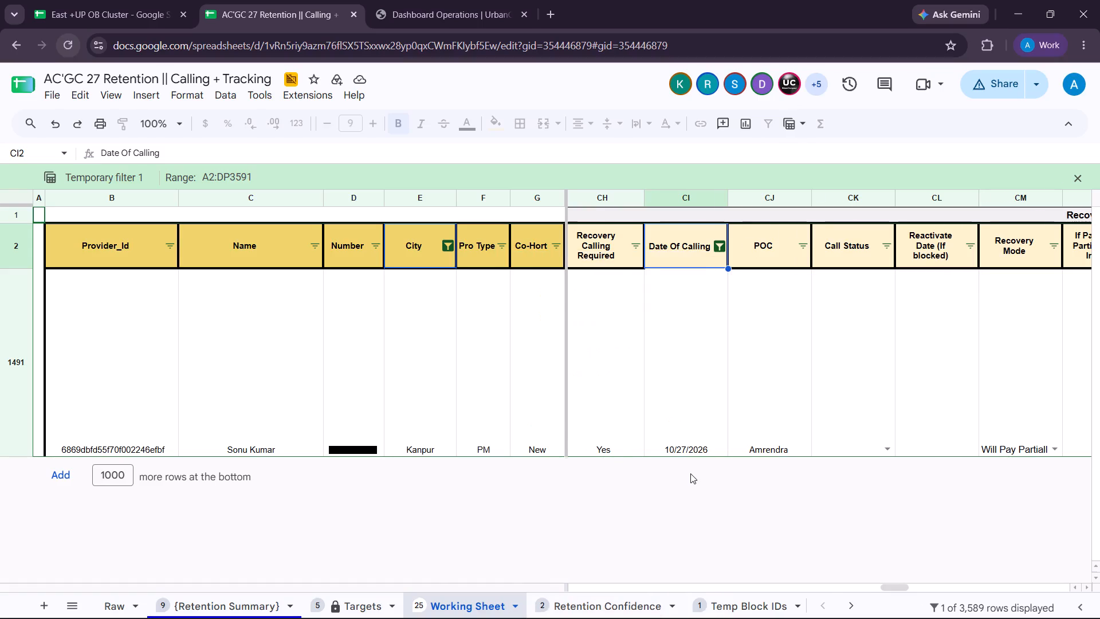
Remove the Amrendra restriction from the POC column beside Attempted by selecting all its filter values.
scroll(690, 473, "left", 1)
scroll(690, 473, "right", 3)
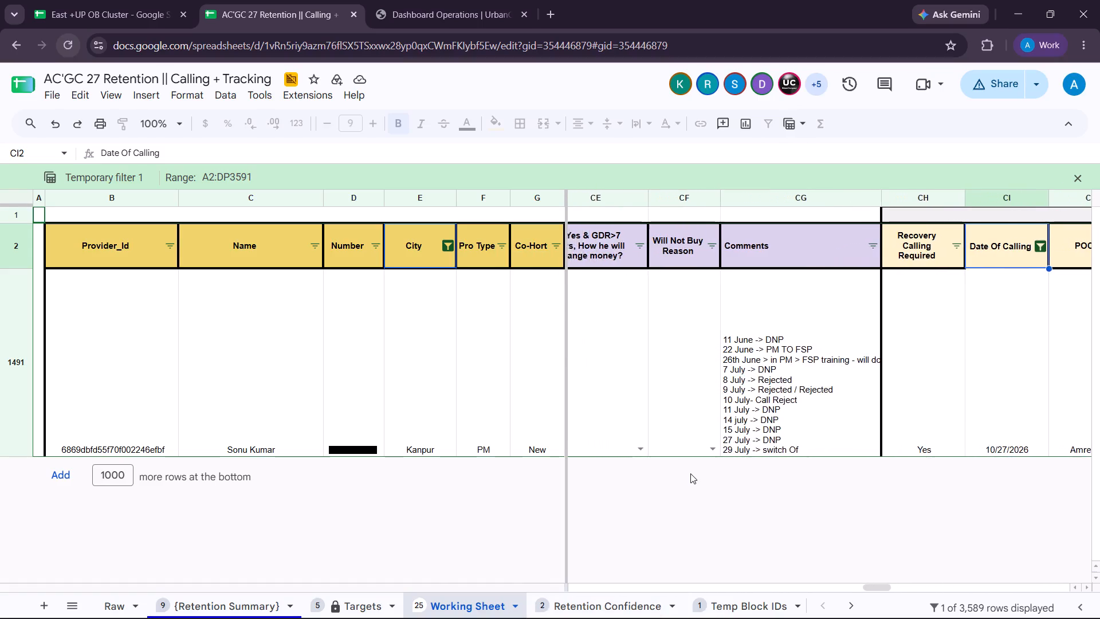
scroll(690, 473, "left", 1)
scroll(690, 473, "right", 6)
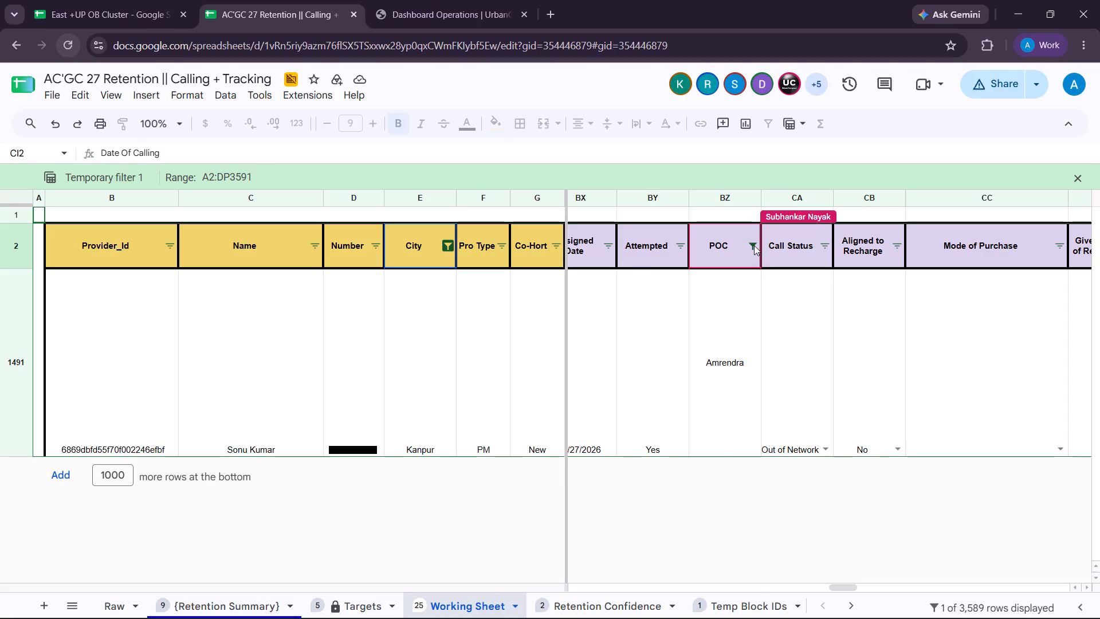
left_click(754, 245)
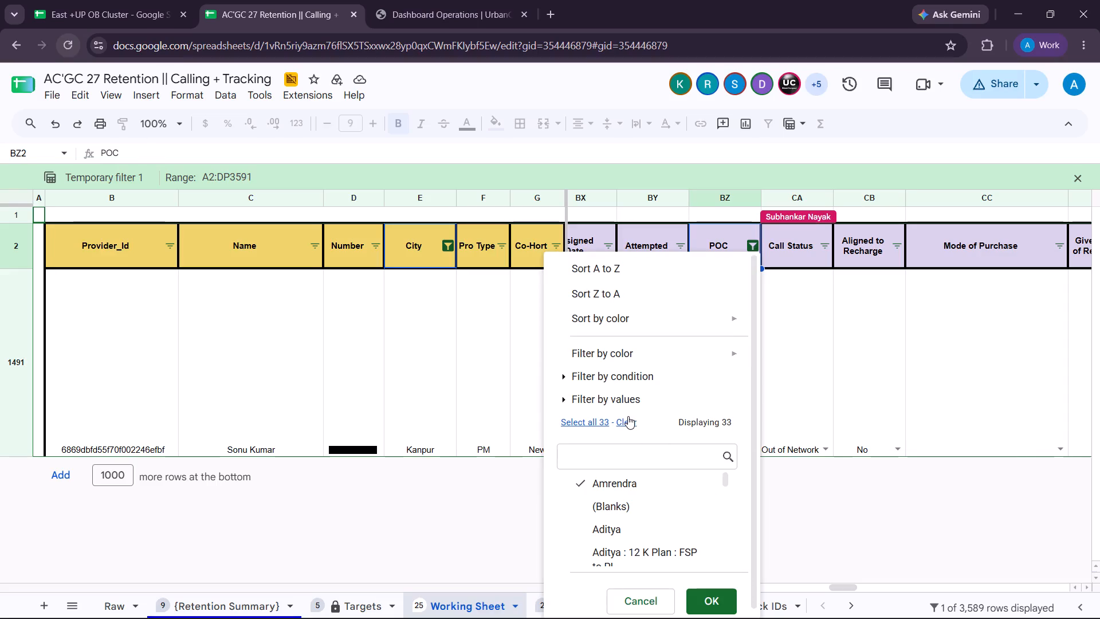
left_click(628, 416)
left_click(597, 424)
left_click(709, 593)
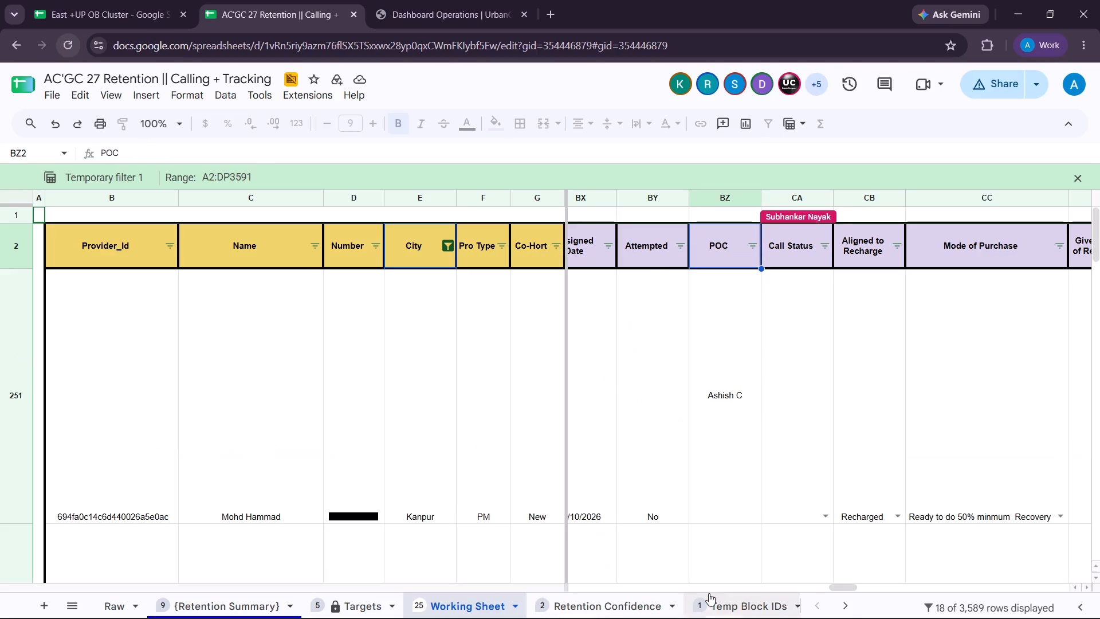
Filter the POC column in the Recovery Calling section to only Amrendra.
scroll(783, 545, "left", 8)
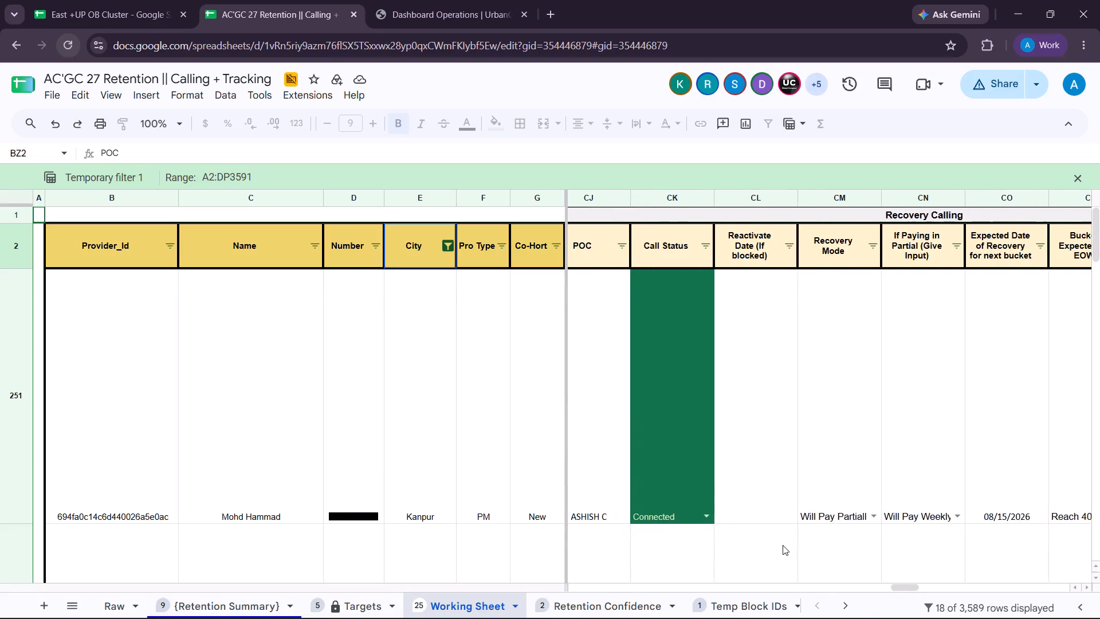
scroll(783, 545, "right", 2)
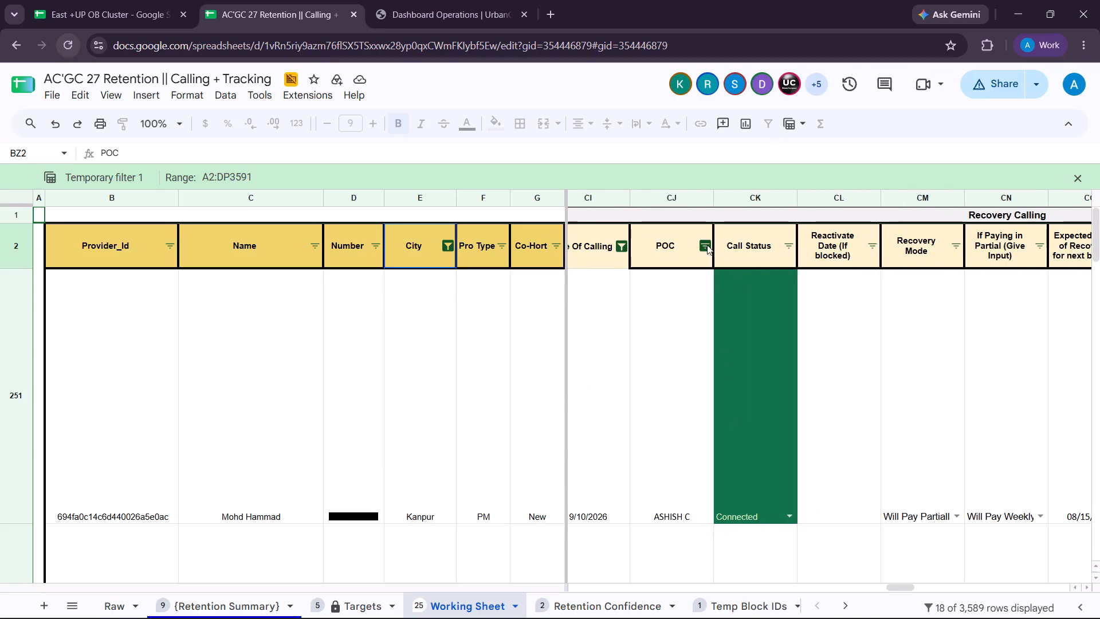
left_click(709, 240)
left_click(580, 429)
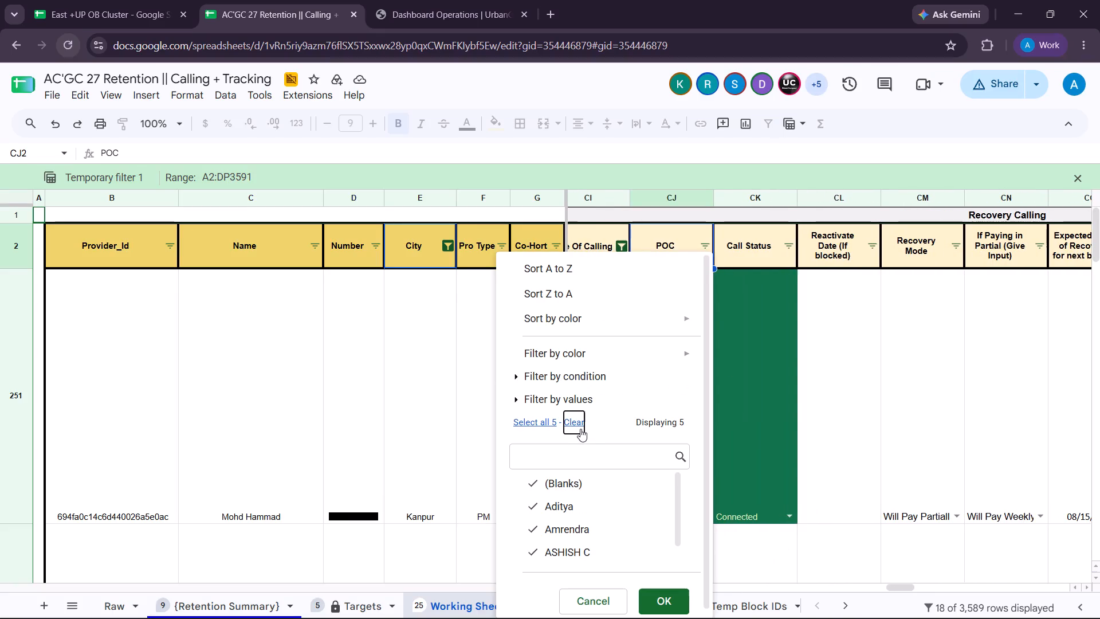
left_click(571, 522)
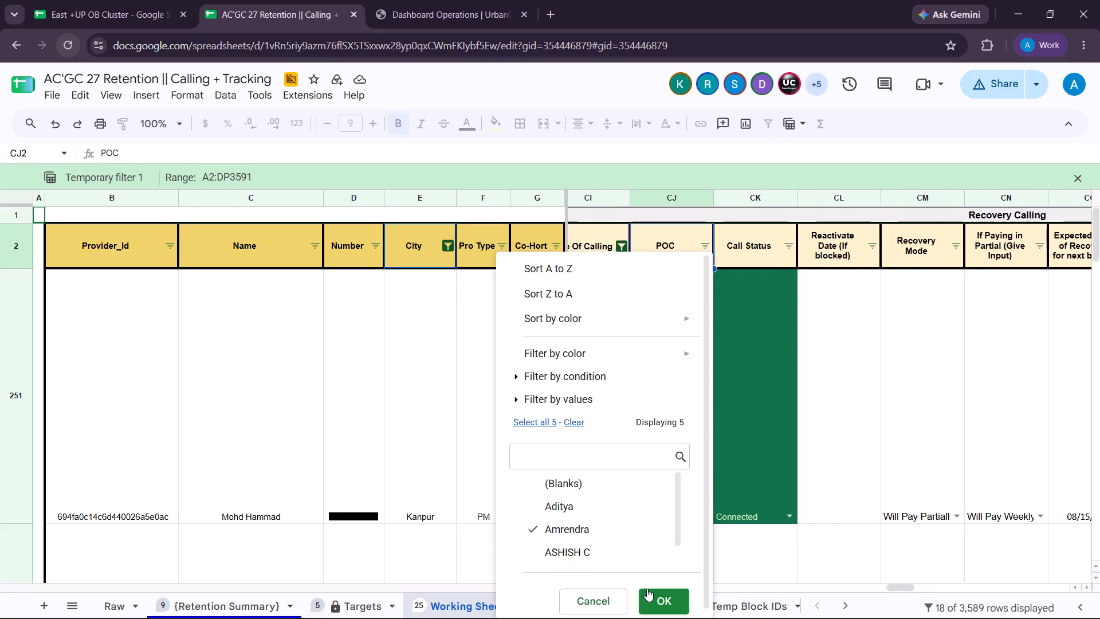
left_click(647, 589)
Examine the recovery mode, partial payment, expected recovery date and reason entries of the filtered Kanpur rows.
scroll(656, 506, "down", 2)
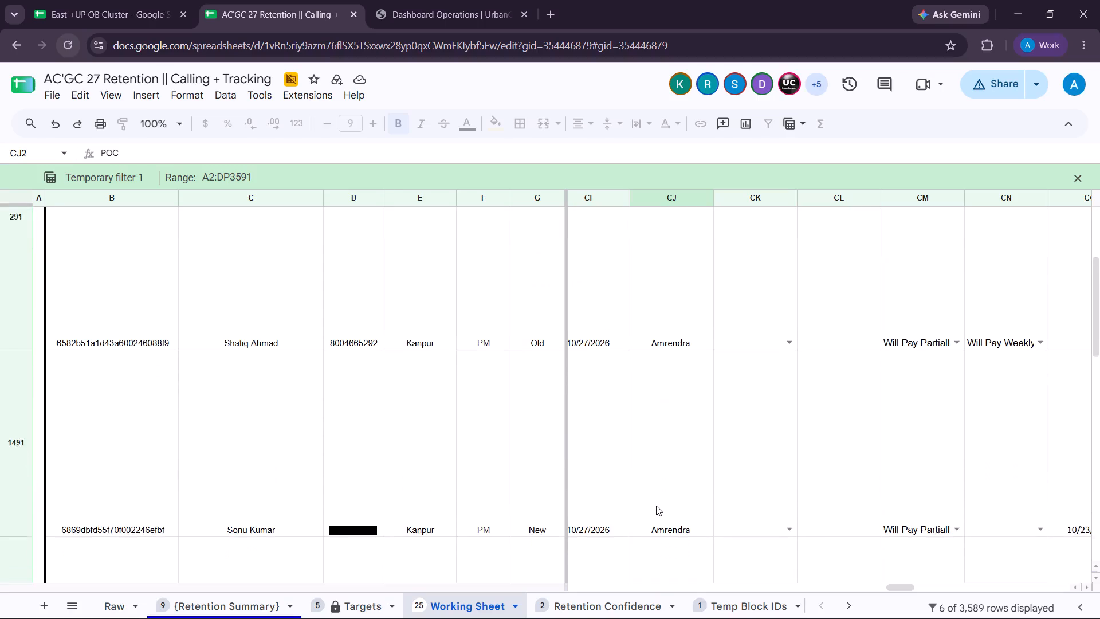
scroll(656, 506, "down", 2)
scroll(656, 506, "left", 5)
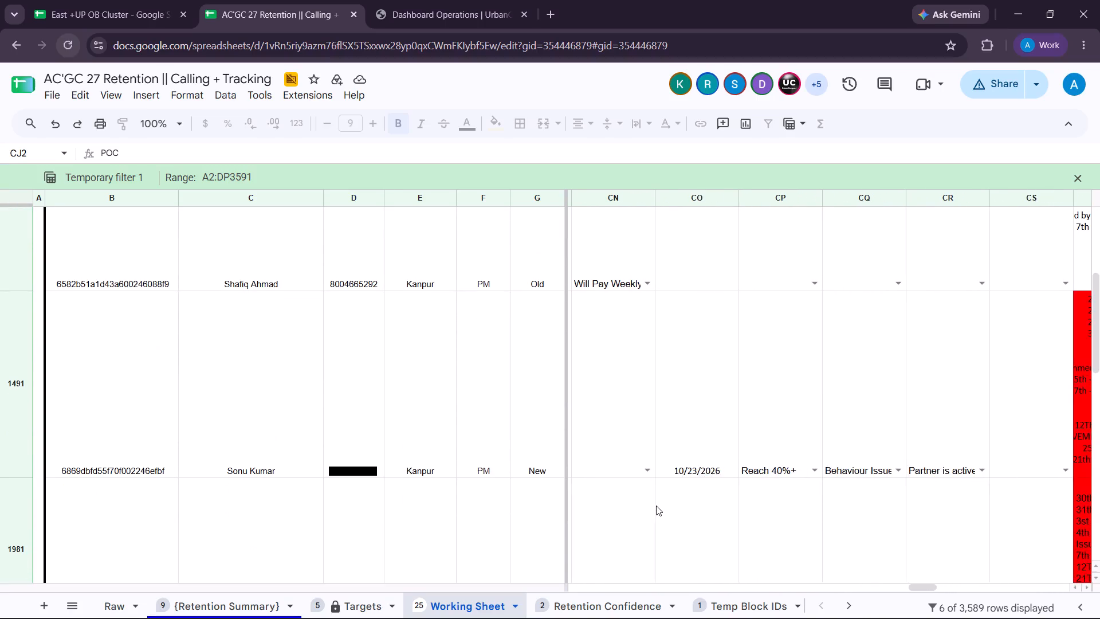
scroll(656, 506, "up", 1)
scroll(656, 506, "right", 2)
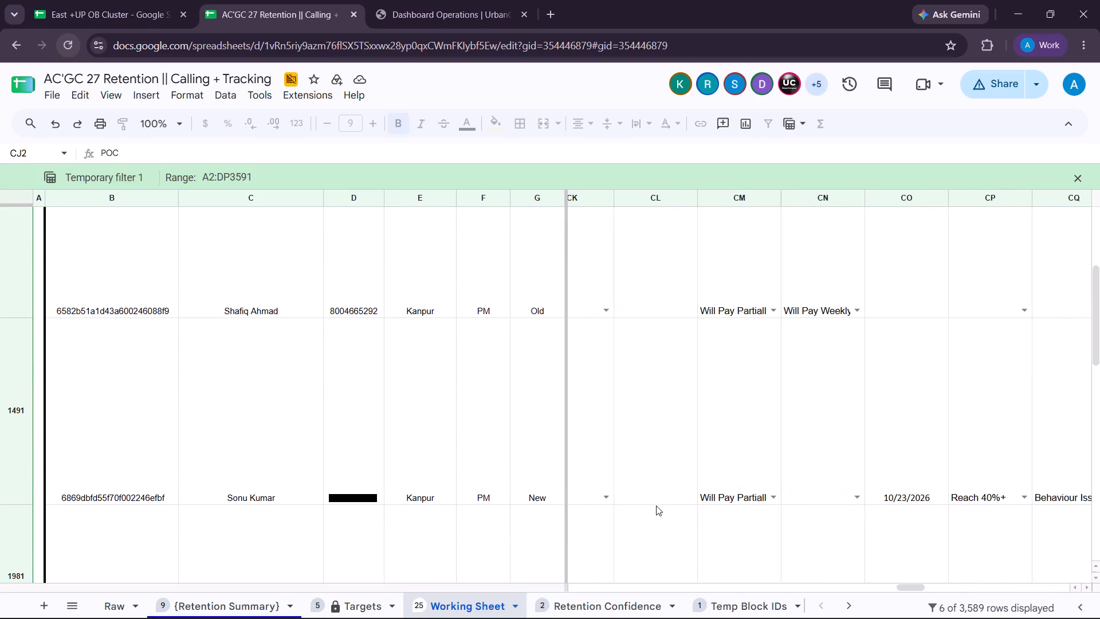
scroll(656, 506, "up", 2)
scroll(656, 506, "down", 2)
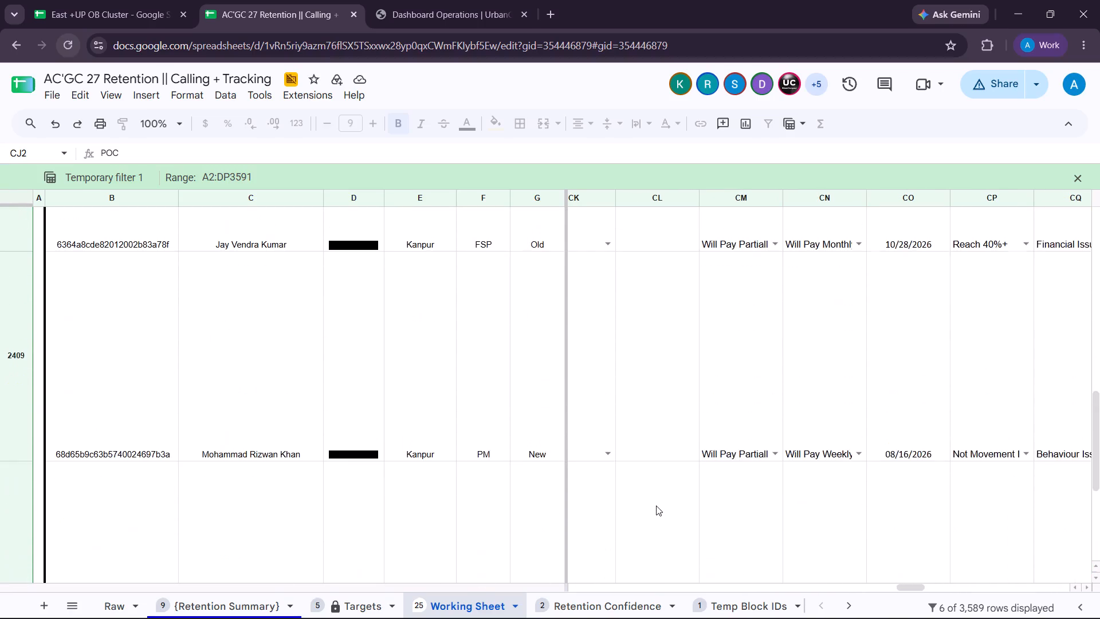
Look back through the filtered rows' activity and assignment columns to the loan amounts and recovery percentages in columns AN to AT.
scroll(656, 506, "right", 10)
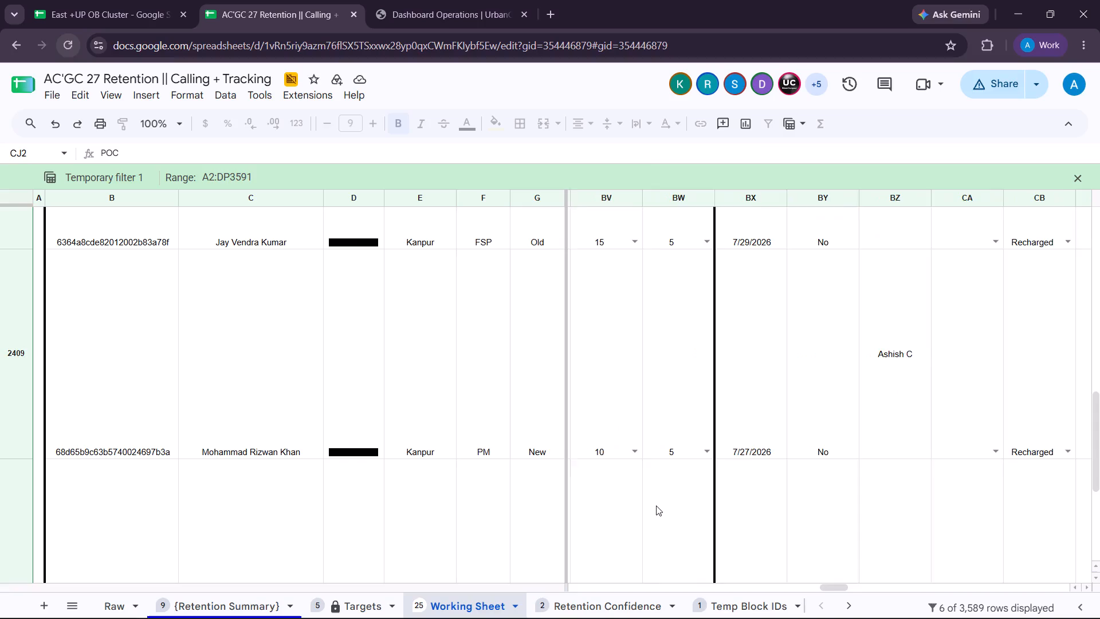
scroll(656, 506, "right", 3)
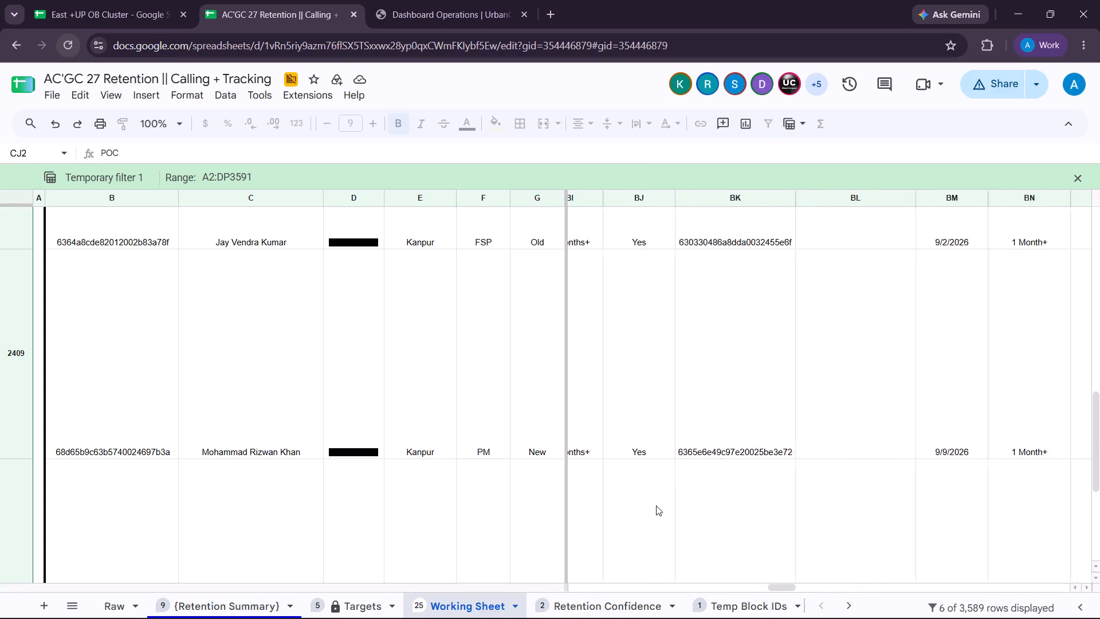
scroll(656, 506, "right", 4)
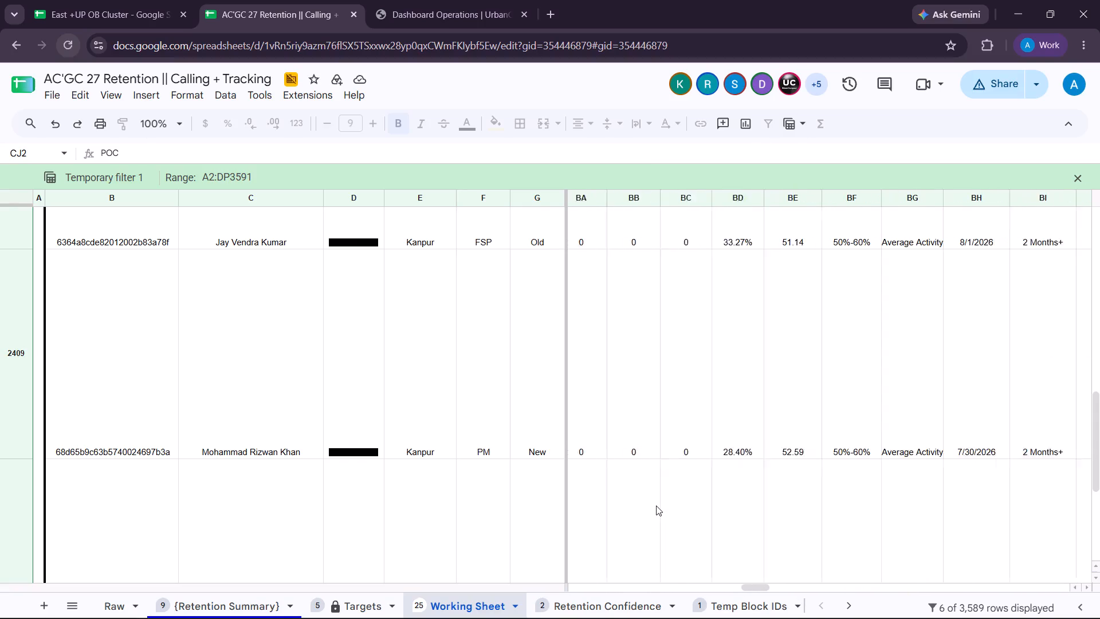
scroll(656, 506, "right", 2)
scroll(656, 506, "up", 2)
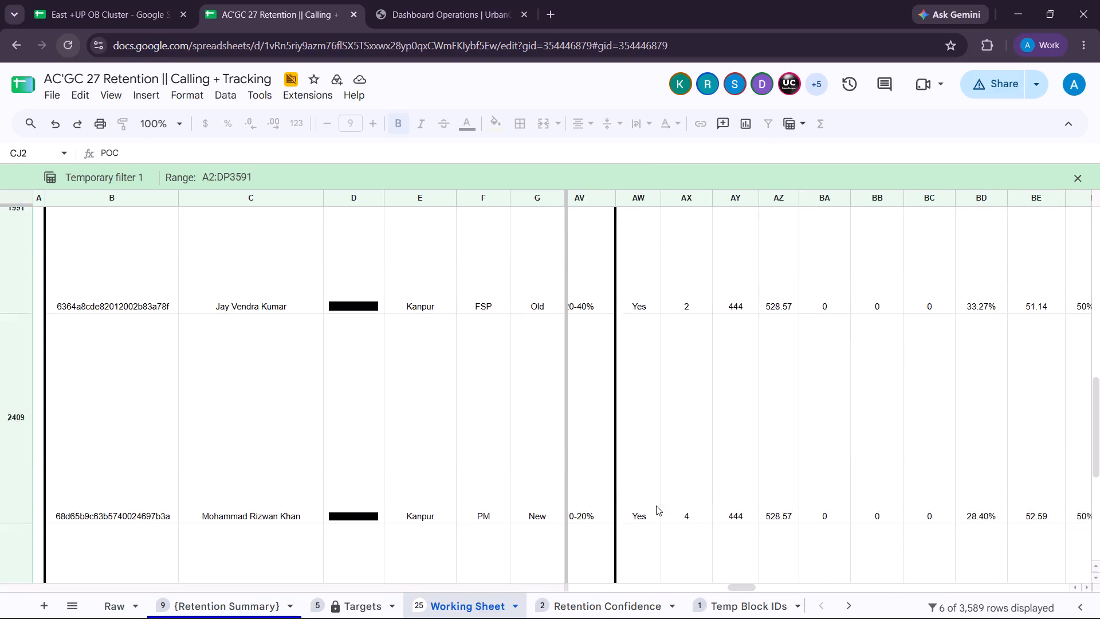
scroll(656, 506, "up", 1)
scroll(656, 506, "right", 5)
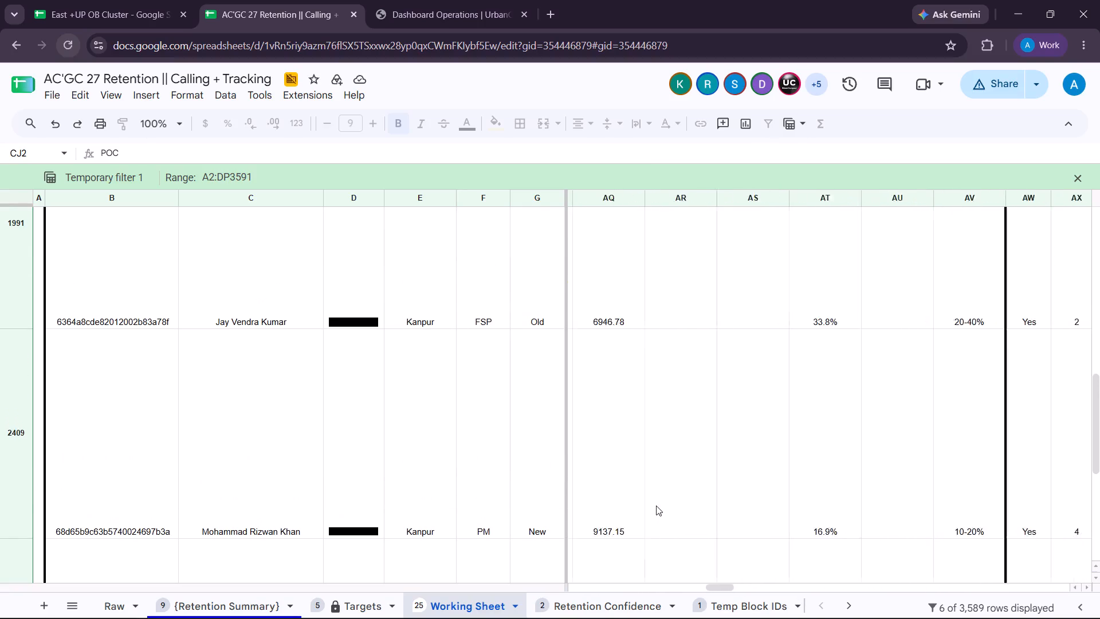
scroll(656, 506, "right", 1)
scroll(656, 506, "up", 2)
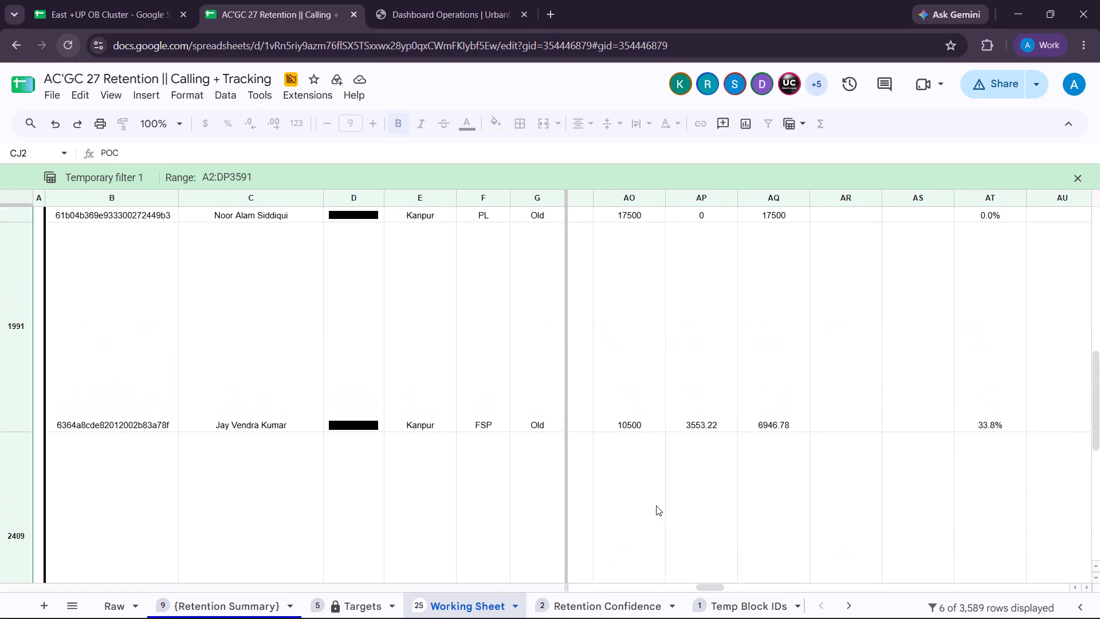
scroll(656, 506, "up", 6)
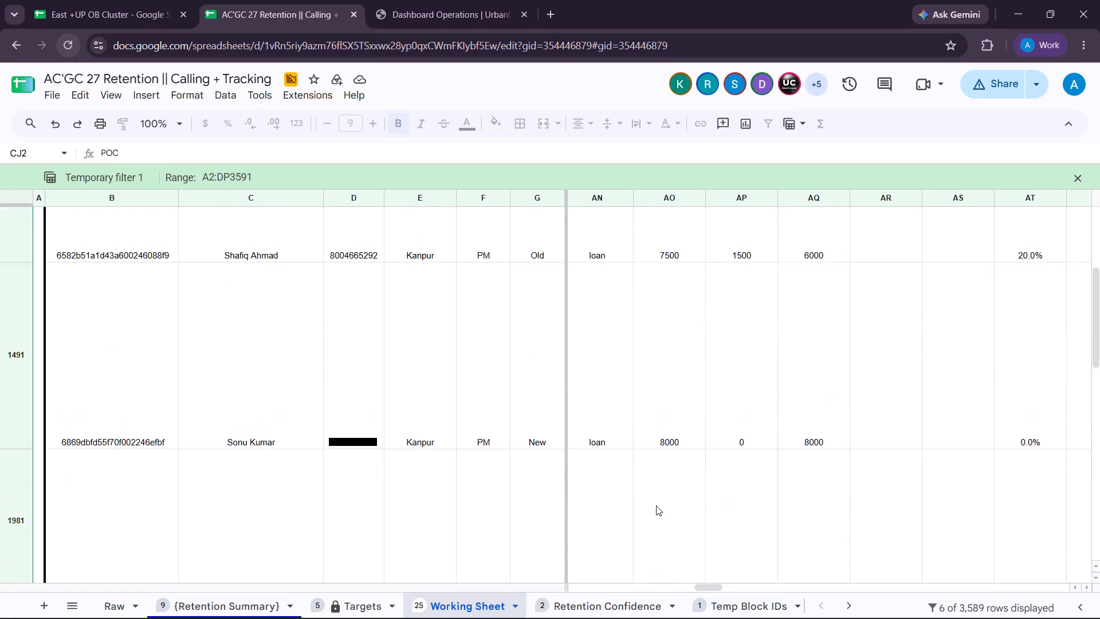
scroll(656, 506, "up", 1)
scroll(656, 506, "down", 1)
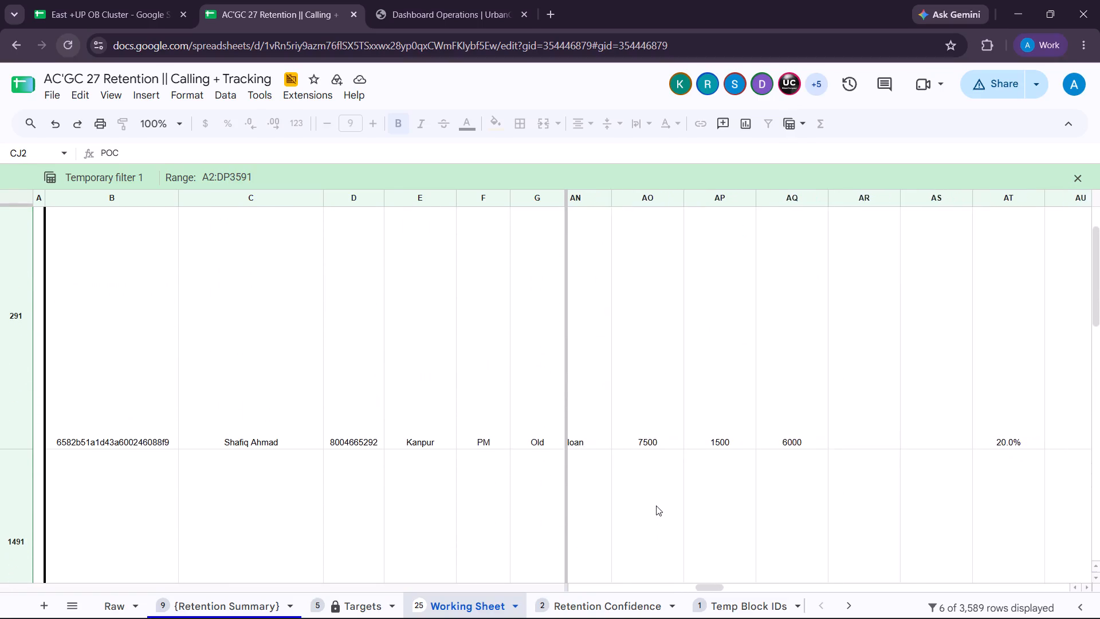
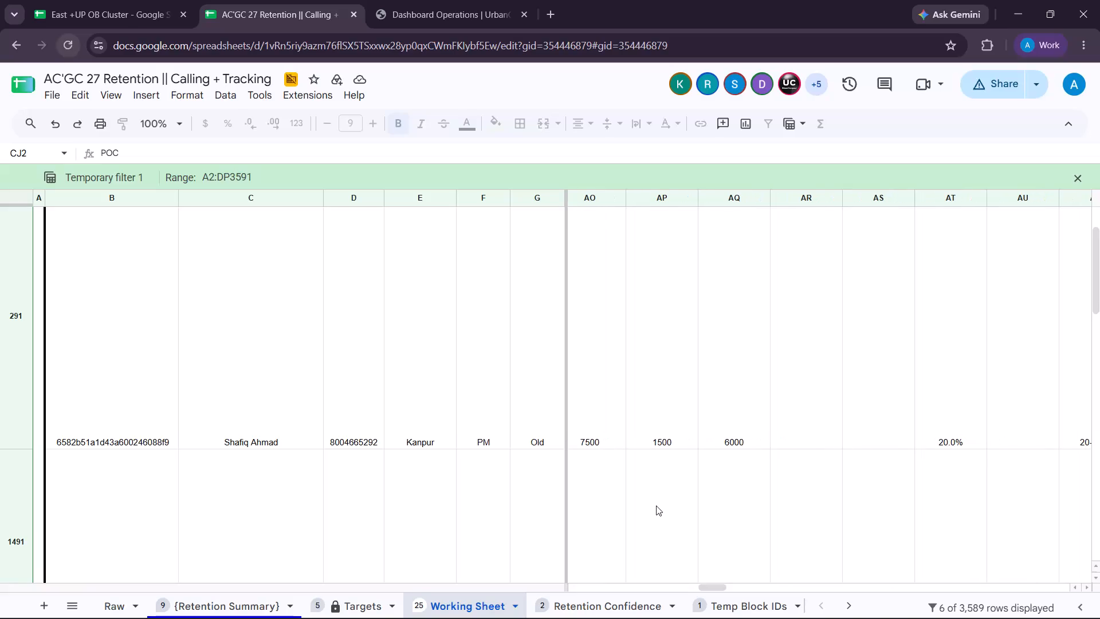
Examine row 291's recovery calling entries and dated call remarks in columns BX to CT.
scroll(656, 506, "left", 1)
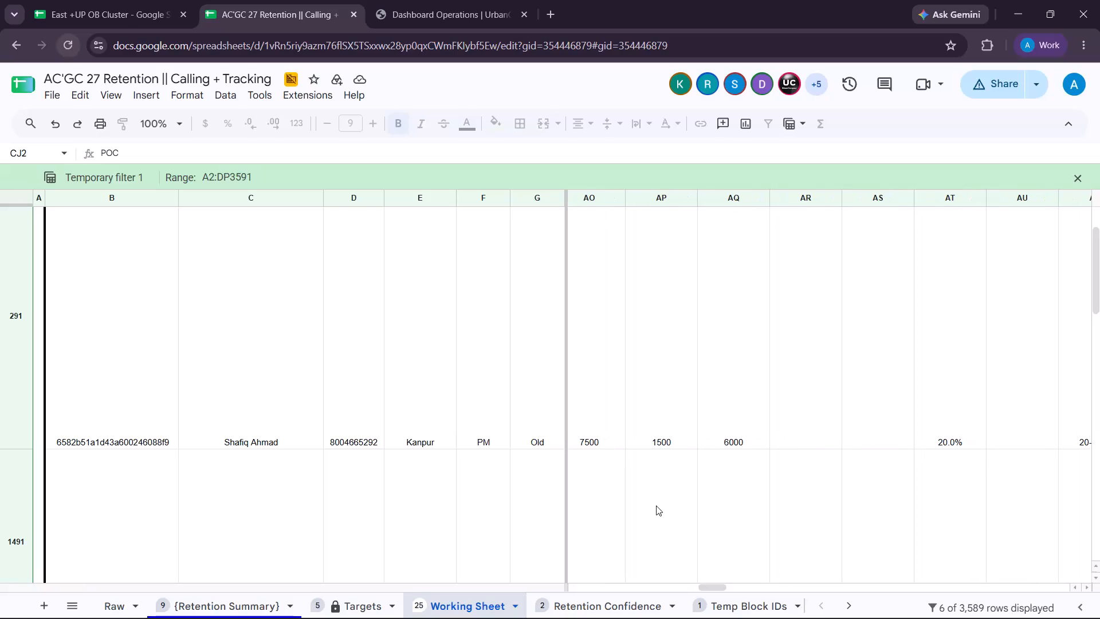
scroll(656, 506, "left", 2)
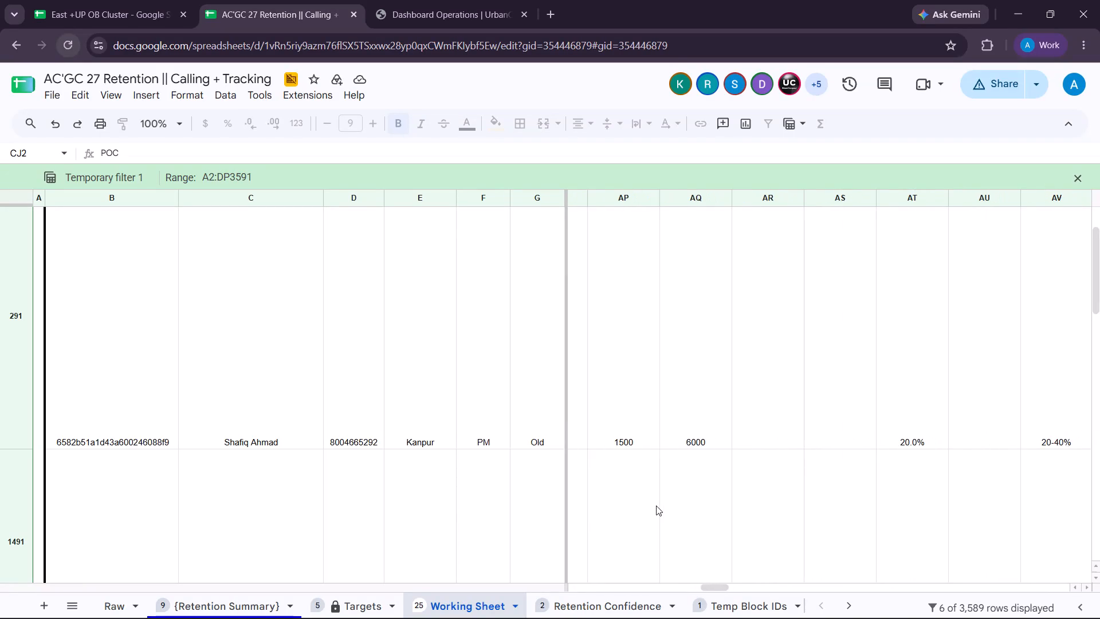
scroll(656, 506, "left", 1)
scroll(656, 506, "right", 2)
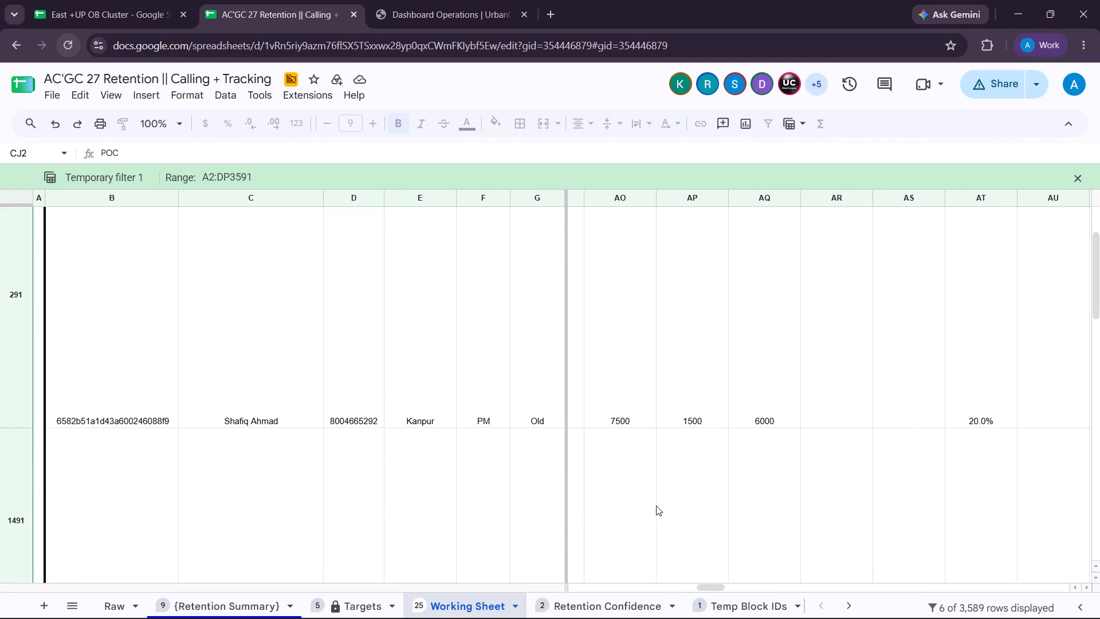
scroll(656, 506, "left", 9)
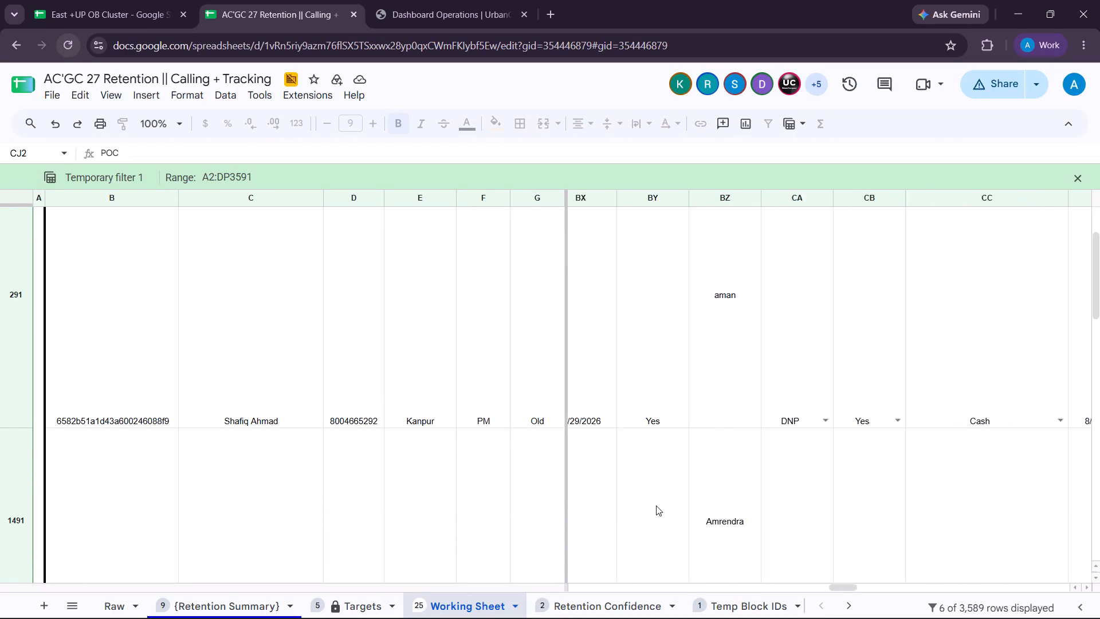
scroll(656, 506, "left", 1)
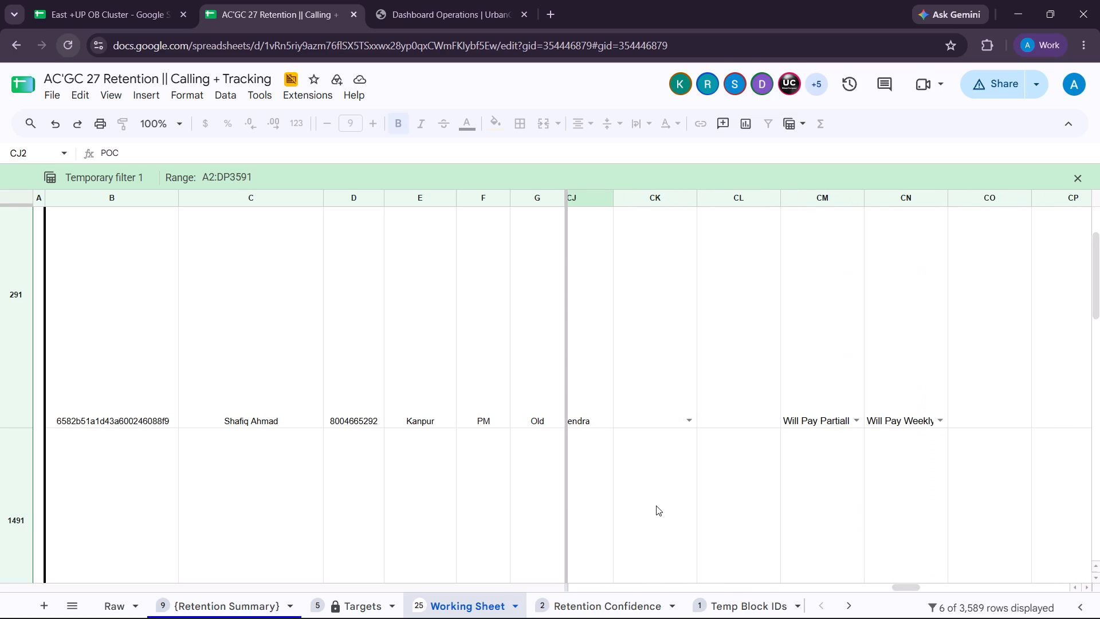
scroll(656, 506, "left", 1)
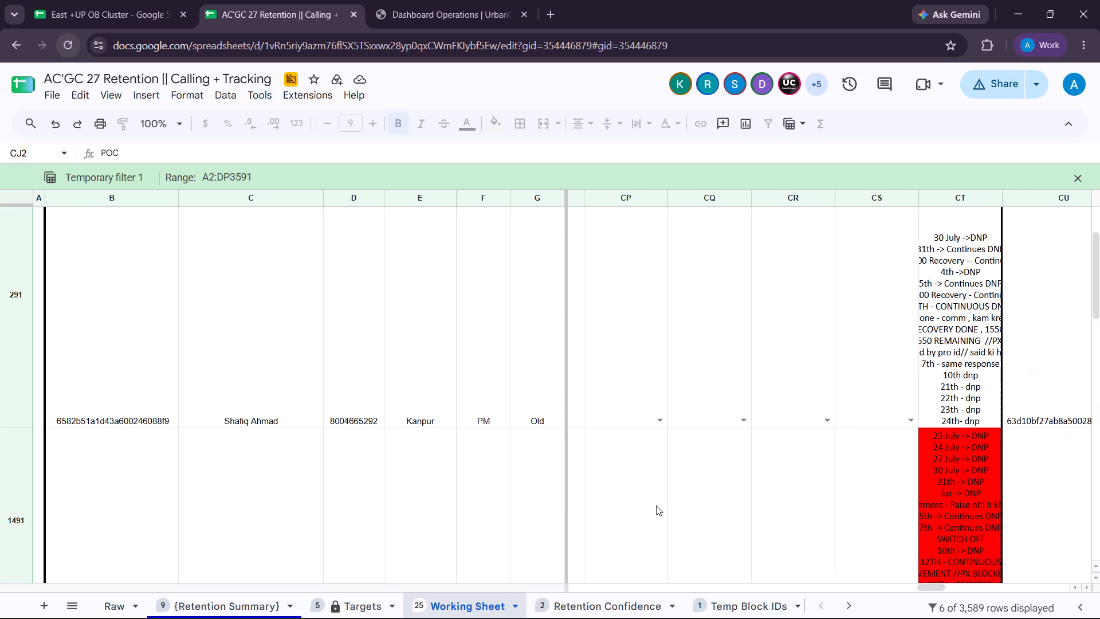
scroll(656, 506, "right", 1)
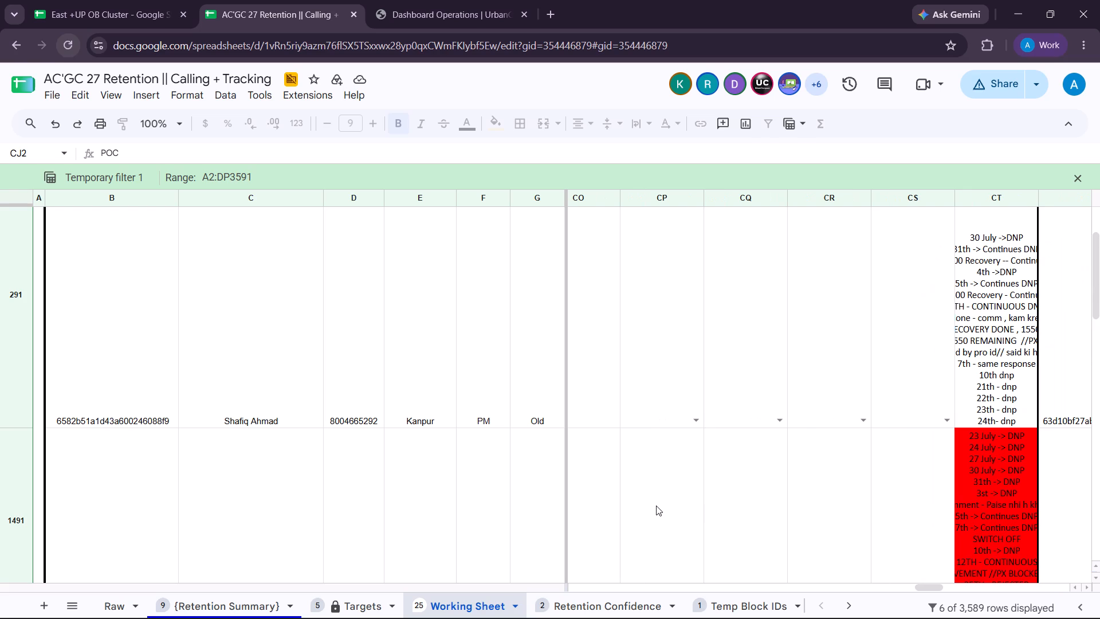
scroll(656, 506, "right", 5)
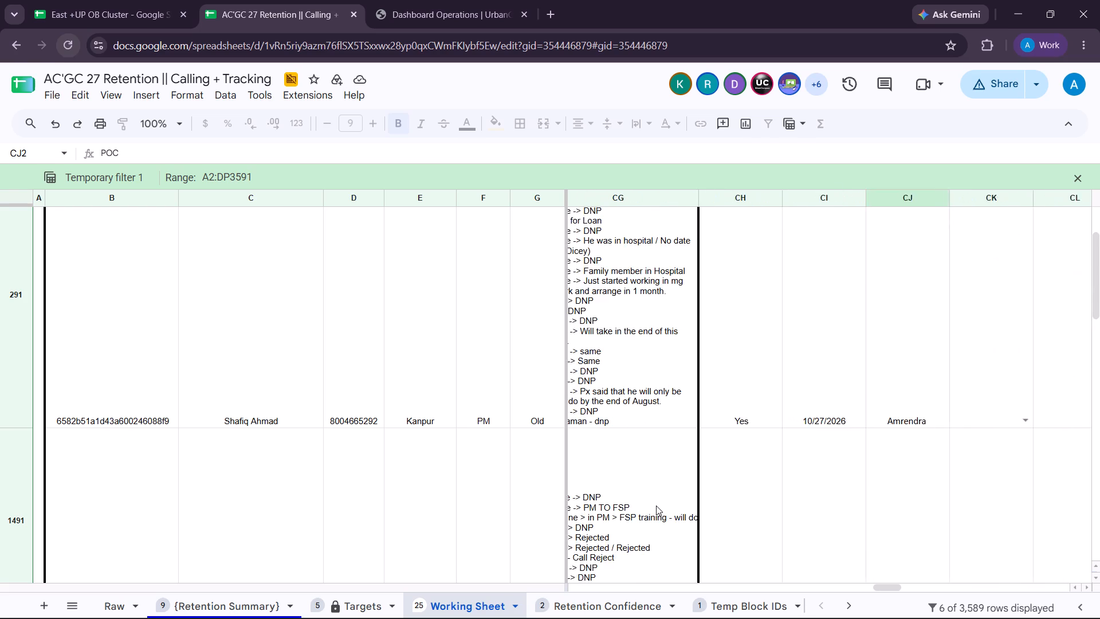
Return to row 291's loan figures and inspect the plan price, amount recovery and pending loan cells in columns AO to AQ.
scroll(656, 506, "right", 8)
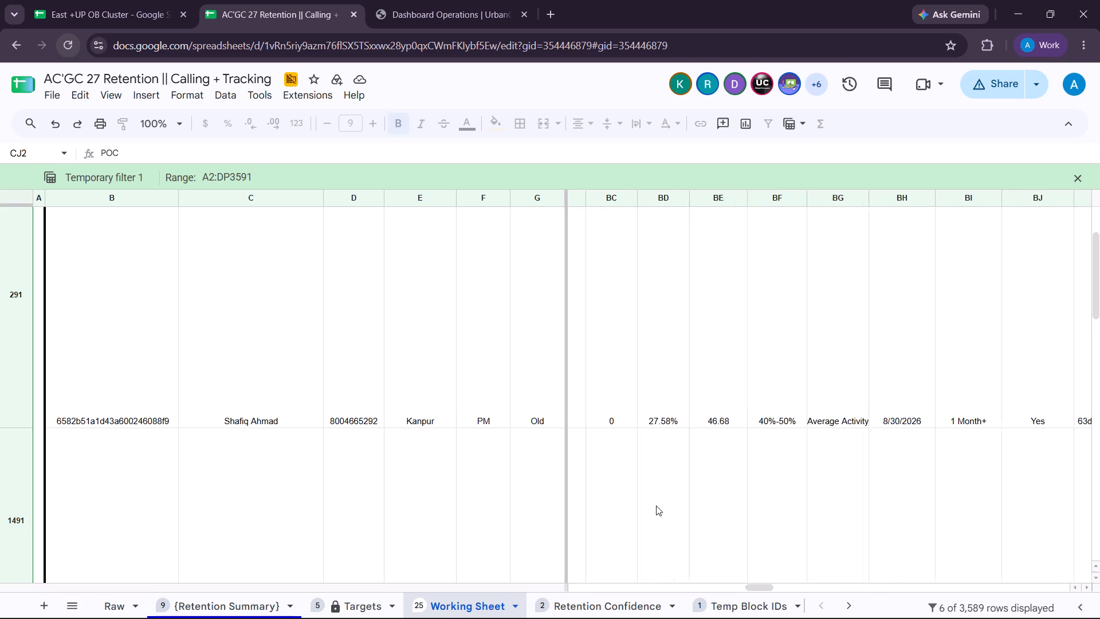
scroll(656, 506, "right", 6)
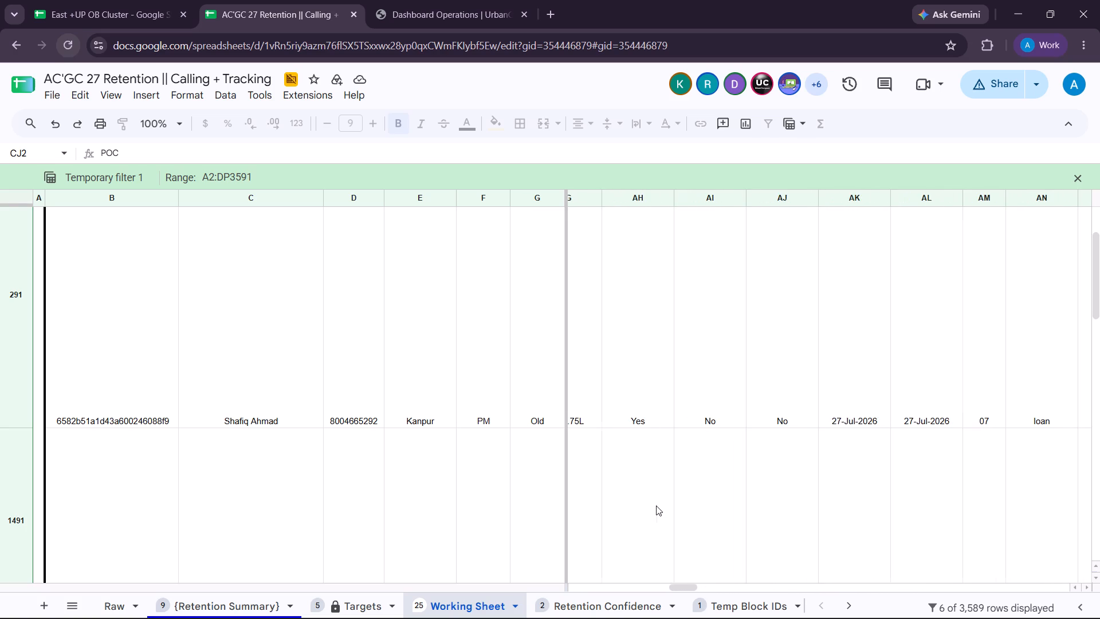
scroll(656, 506, "left", 1)
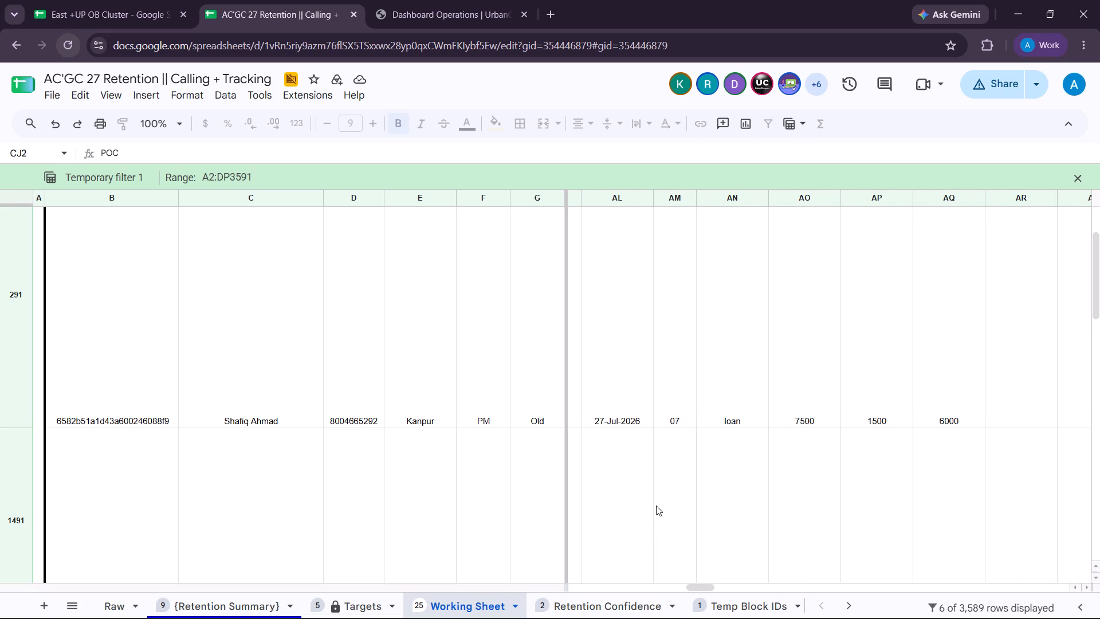
scroll(656, 506, "left", 2)
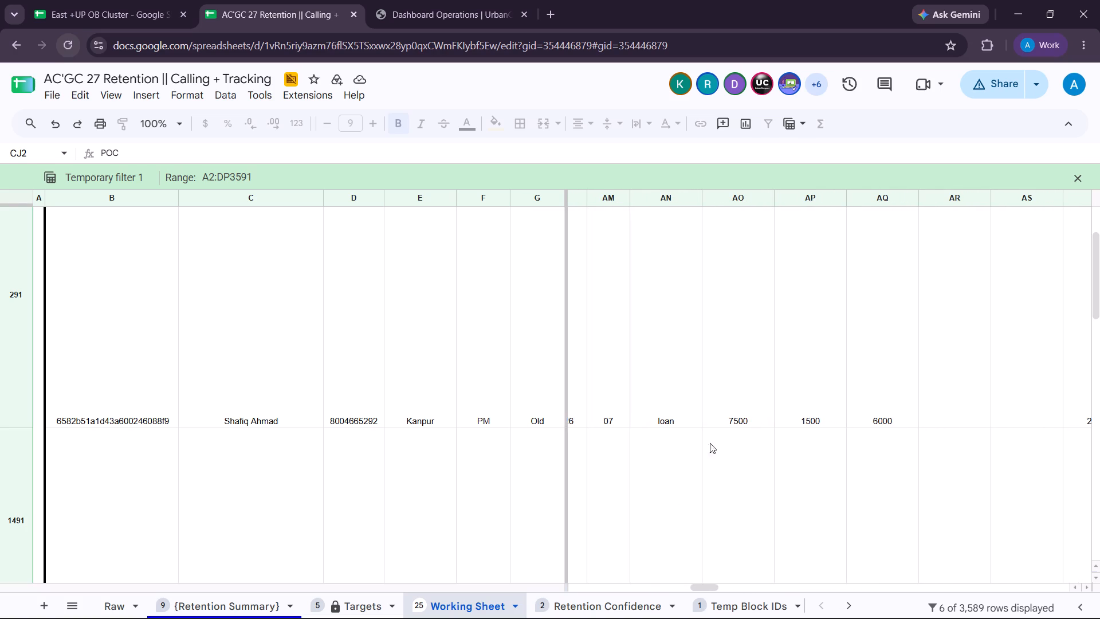
left_click(740, 410)
left_click(830, 405)
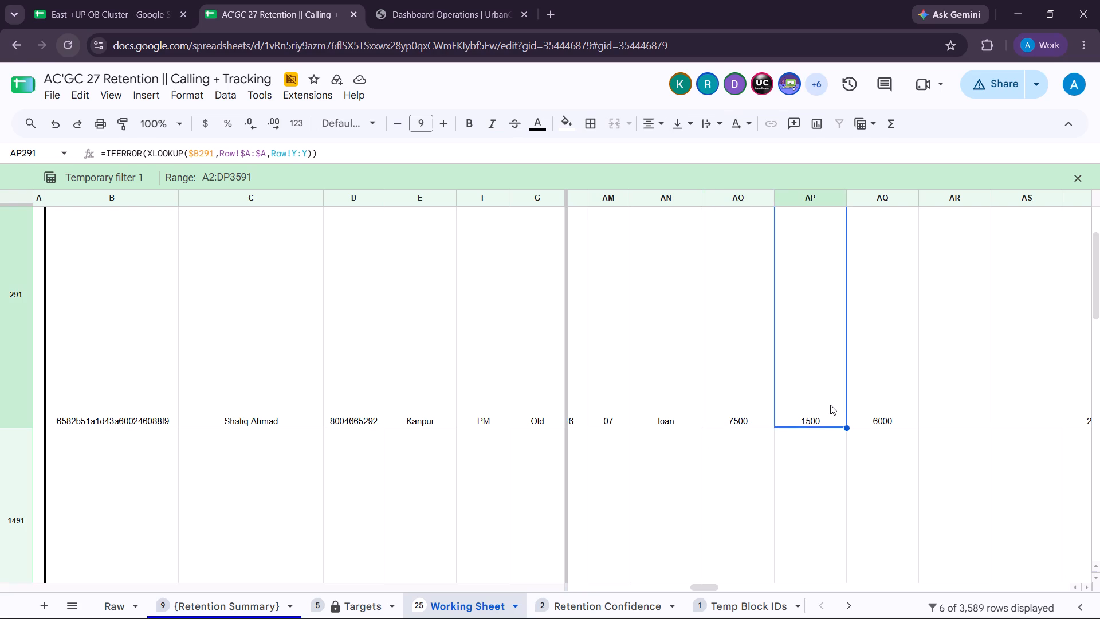
left_click(751, 384)
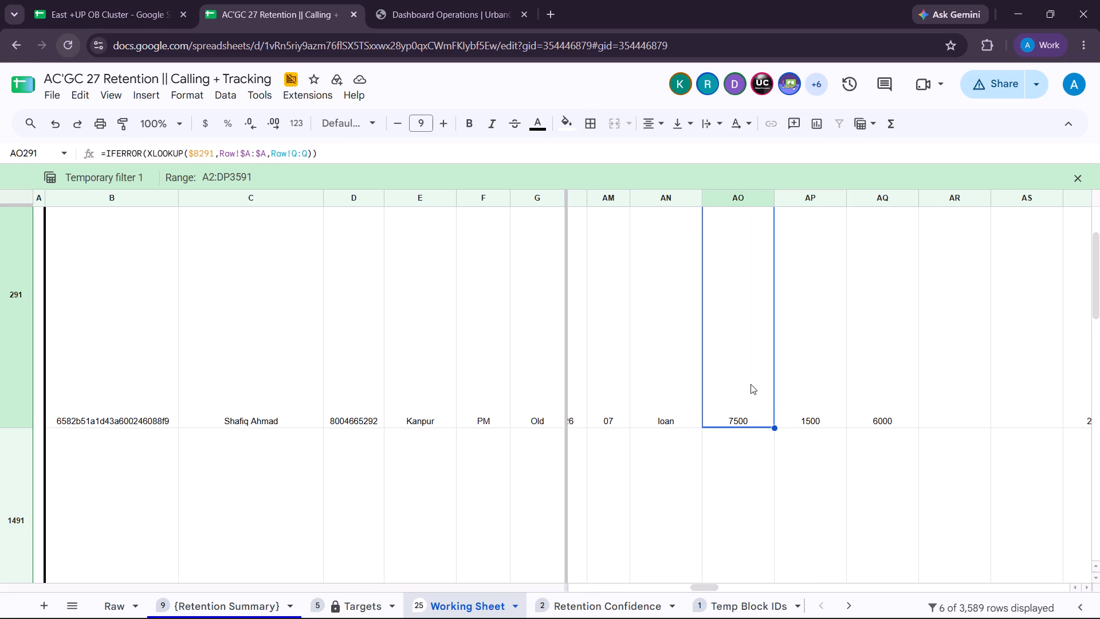
left_click(798, 389)
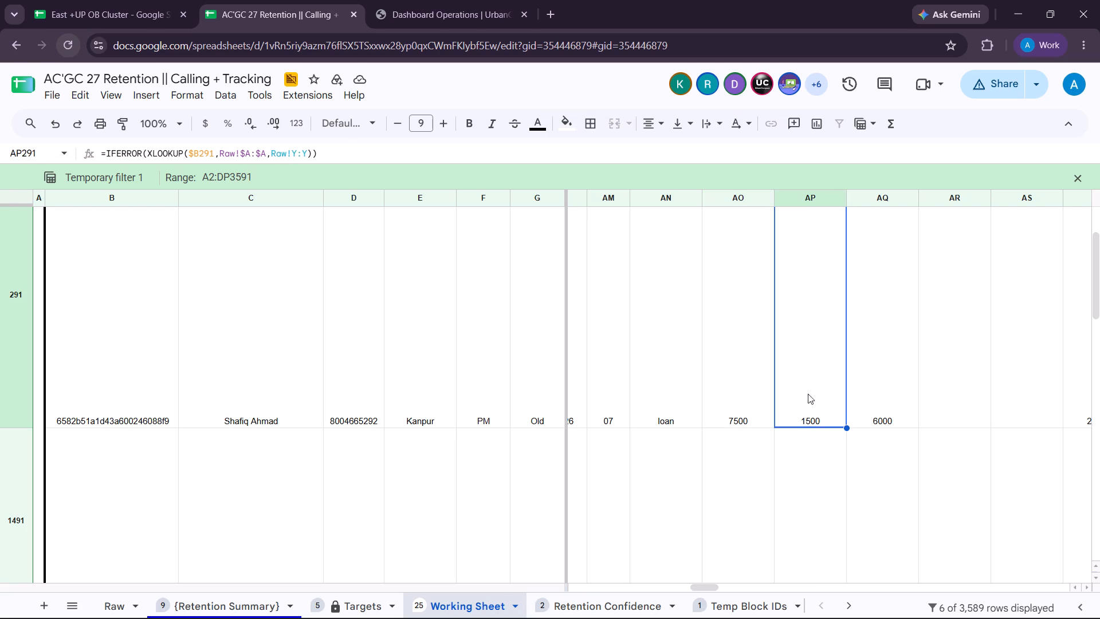
left_click(728, 403)
left_click(819, 402)
left_click(879, 402)
Look through row 291's earning, retention and last-season entries in columns Q to AN.
scroll(716, 409, "right", 2)
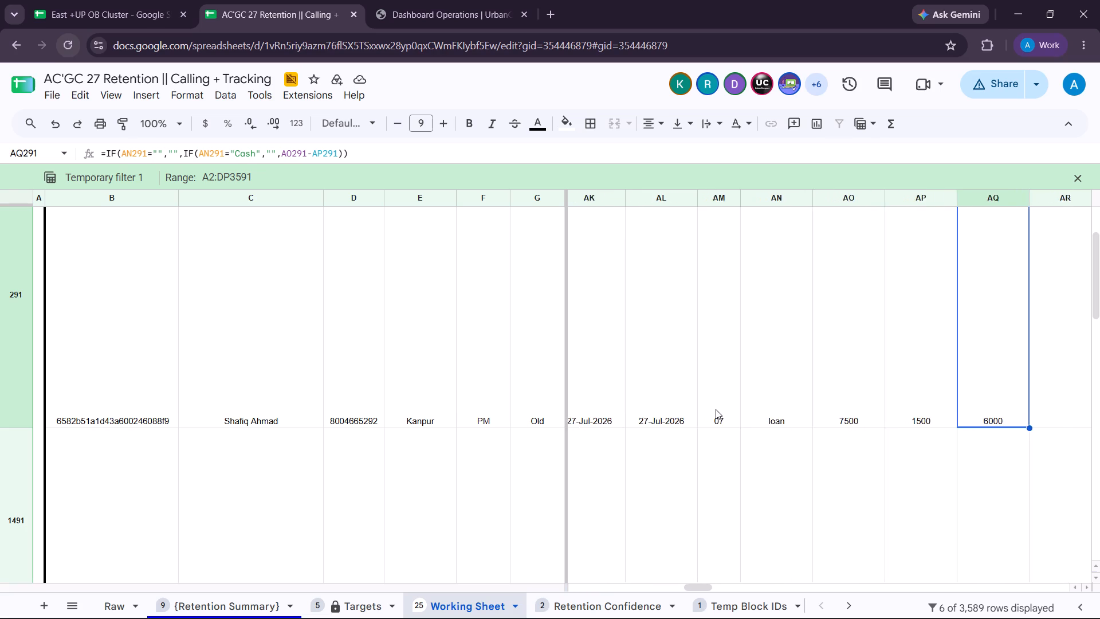
scroll(716, 409, "right", 3)
scroll(716, 409, "left", 1)
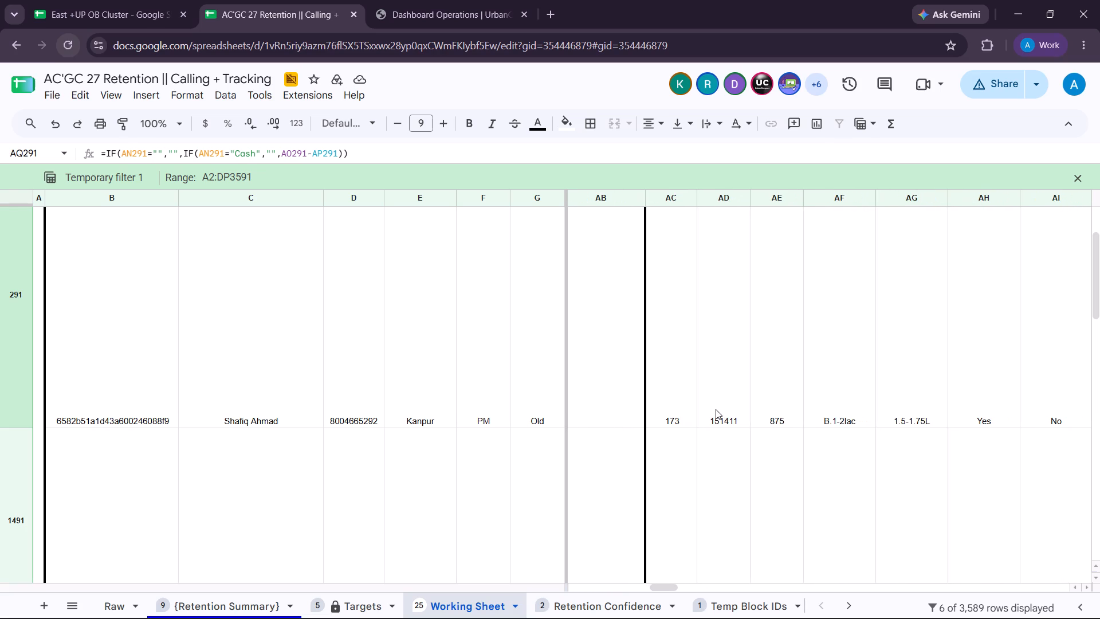
scroll(716, 409, "left", 1)
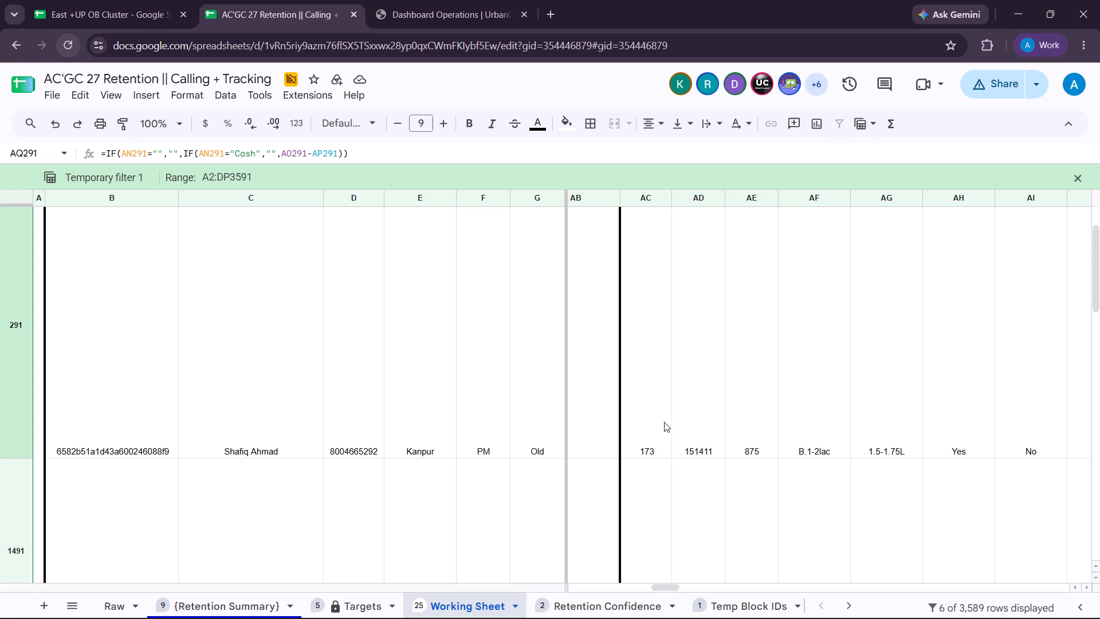
scroll(665, 424, "right", 2)
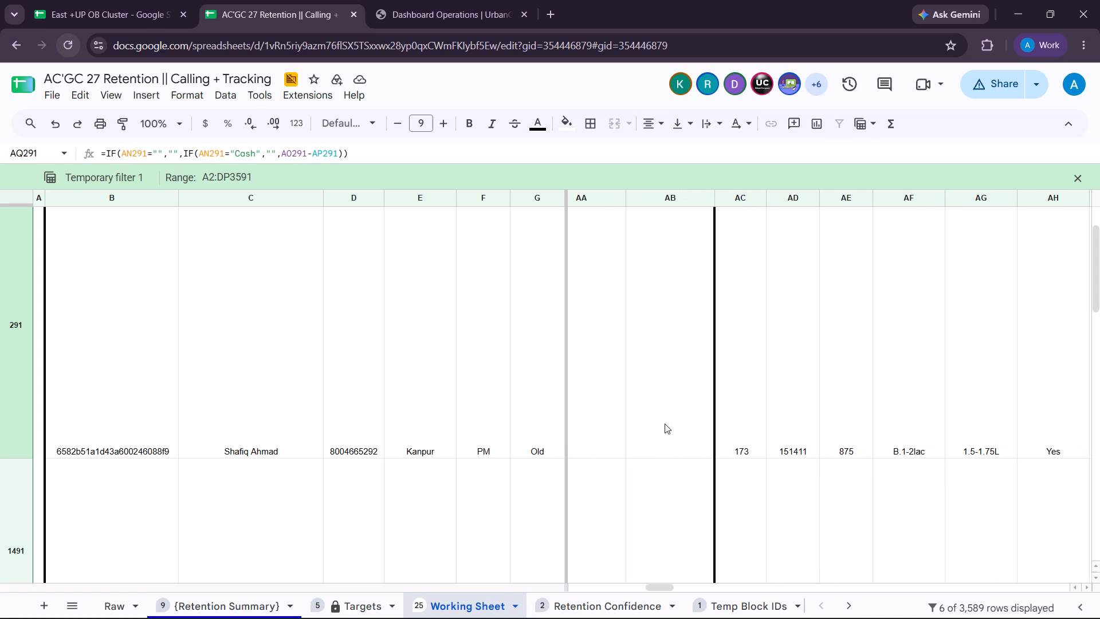
scroll(665, 424, "right", 5)
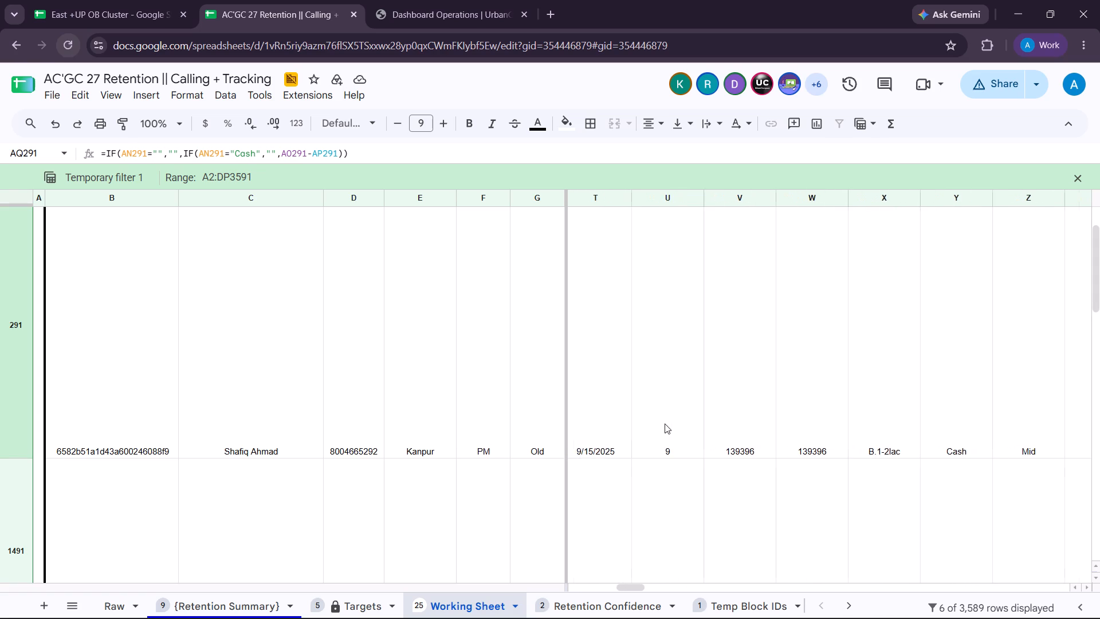
scroll(665, 424, "right", 3)
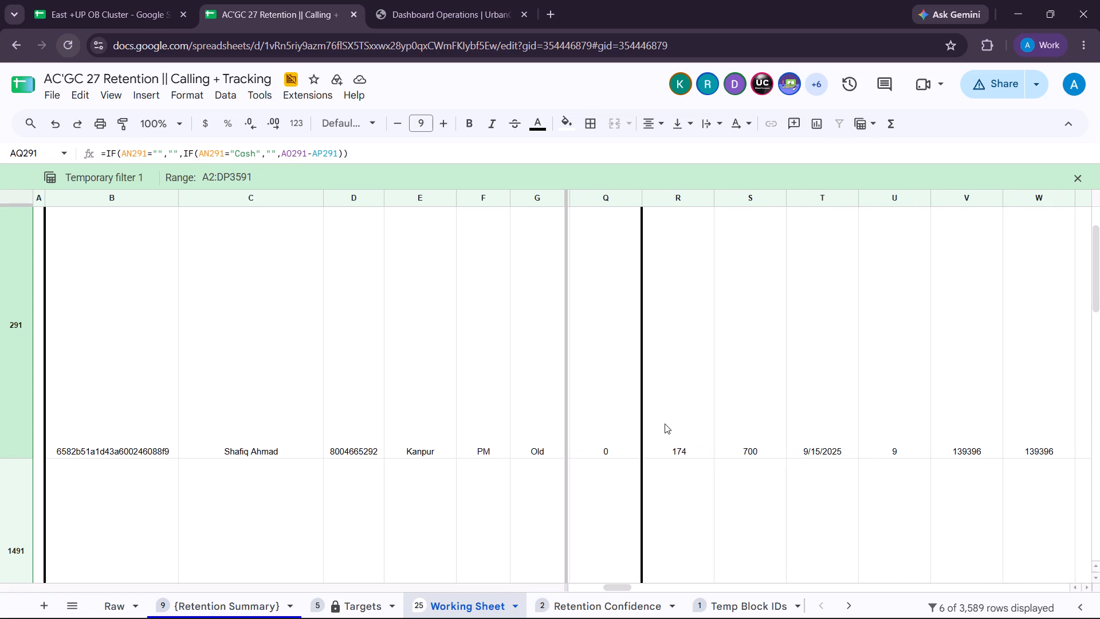
scroll(665, 424, "left", 4)
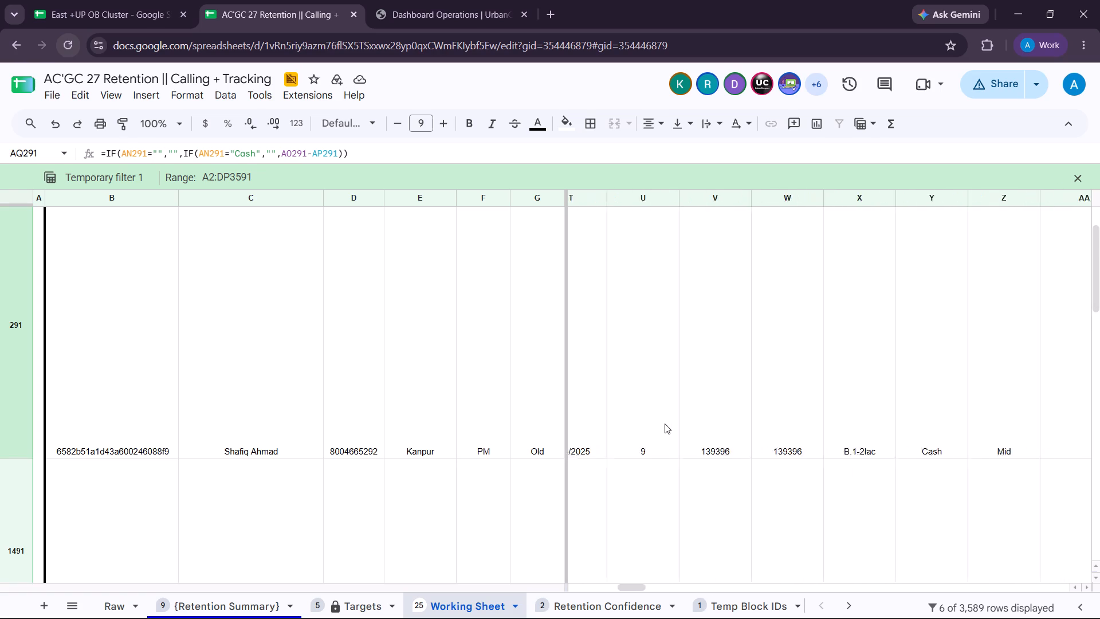
scroll(665, 424, "left", 5)
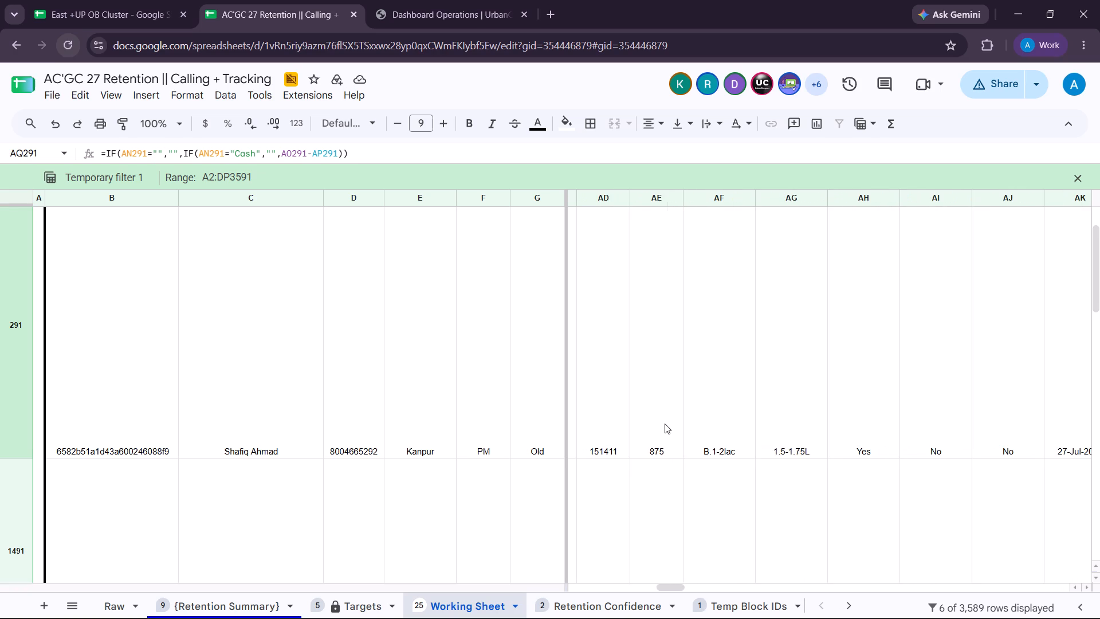
scroll(665, 424, "left", 4)
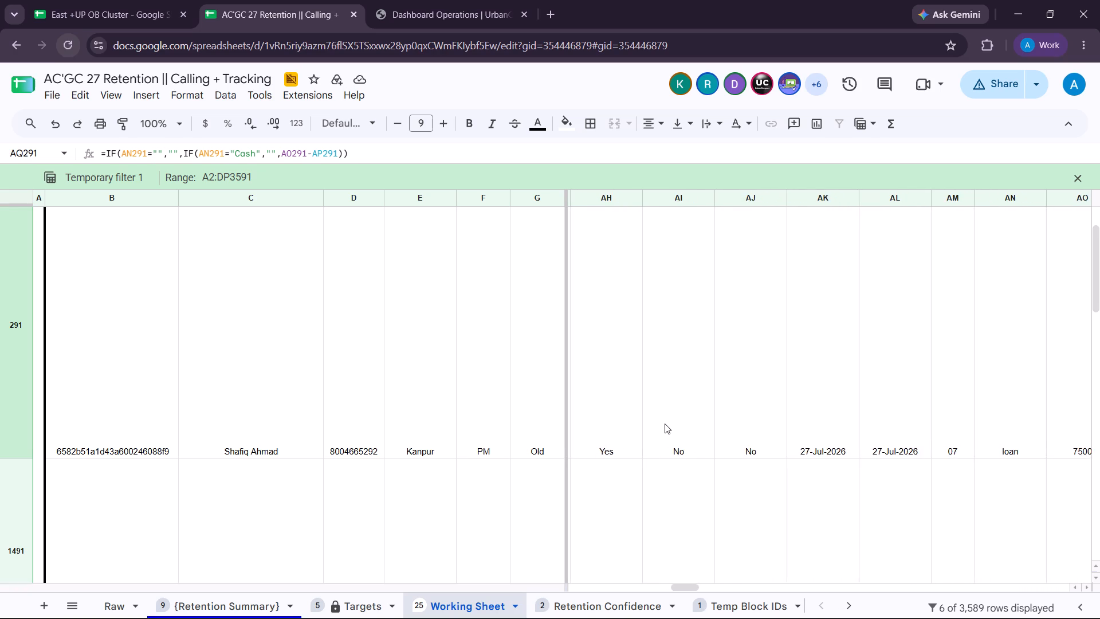
scroll(665, 424, "left", 2)
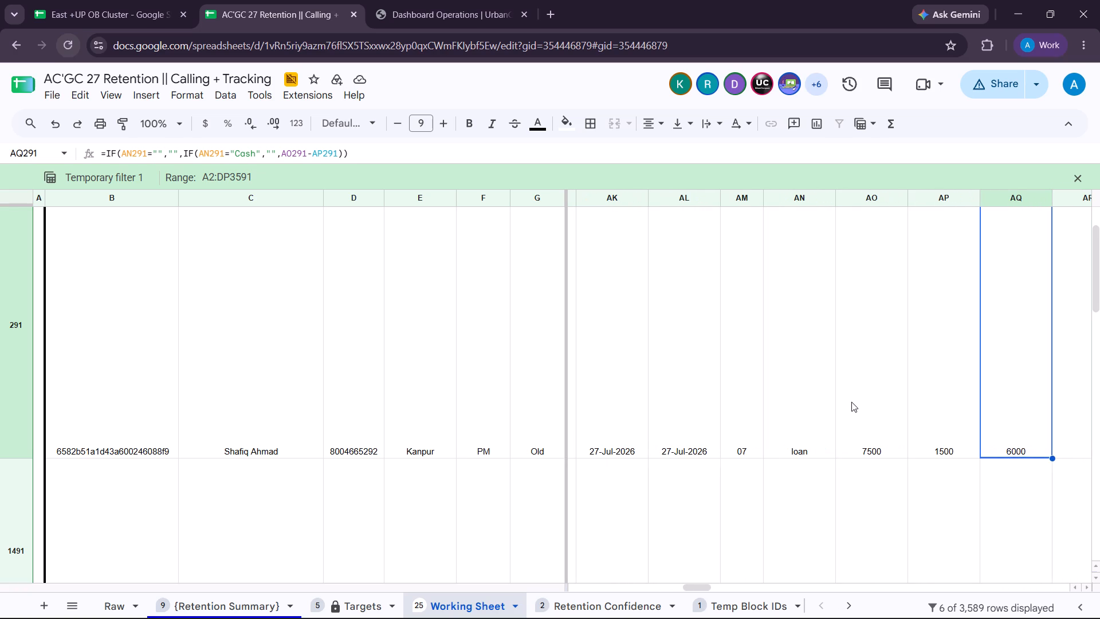
Check row 291's plan price against its column header, and read its 2026 and 2025 Season details with their headers.
left_click(851, 402)
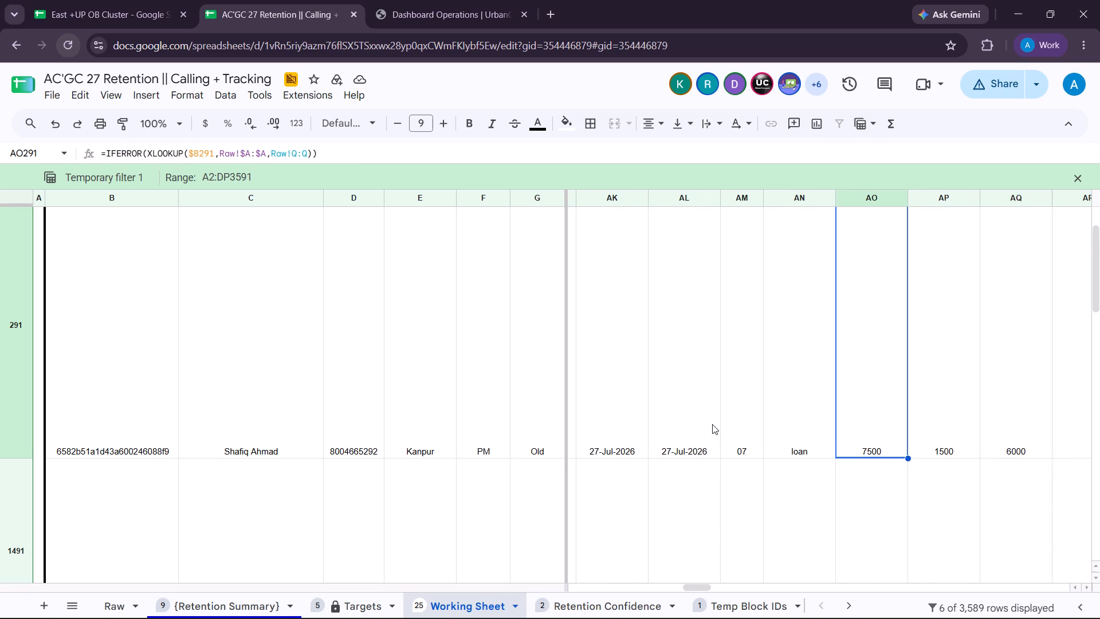
scroll(712, 424, "up", 3)
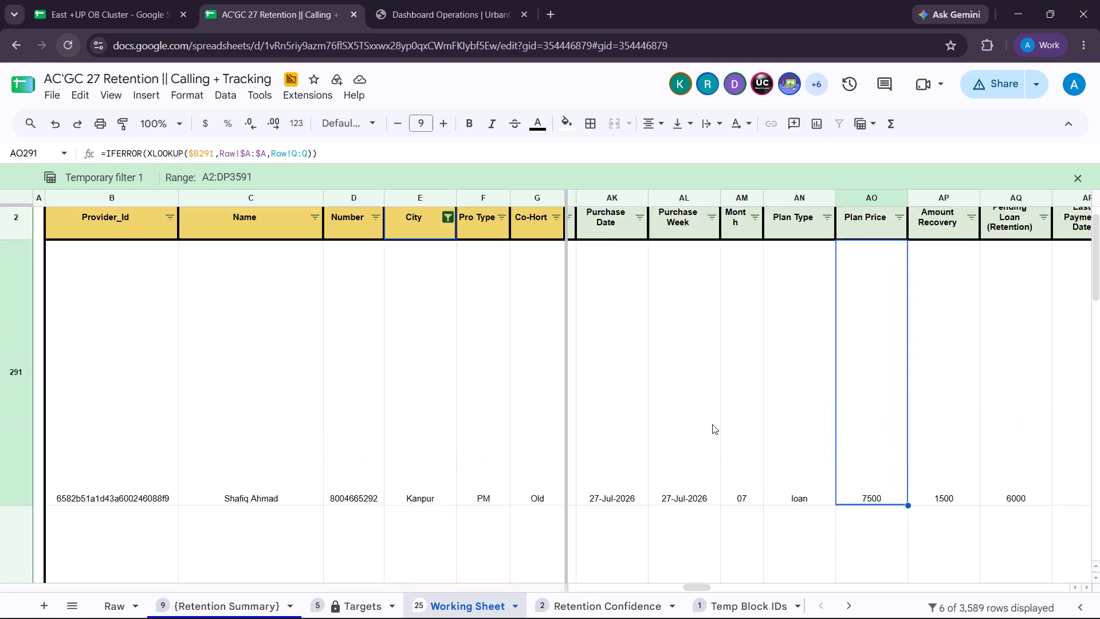
scroll(712, 424, "up", 2)
scroll(712, 424, "right", 2)
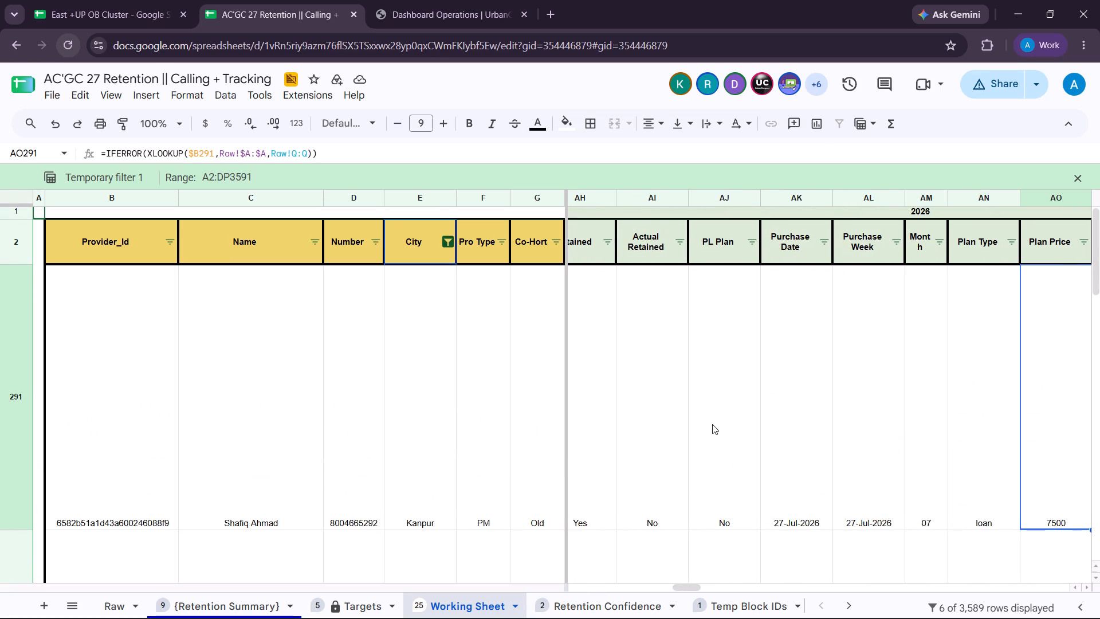
scroll(712, 424, "right", 4)
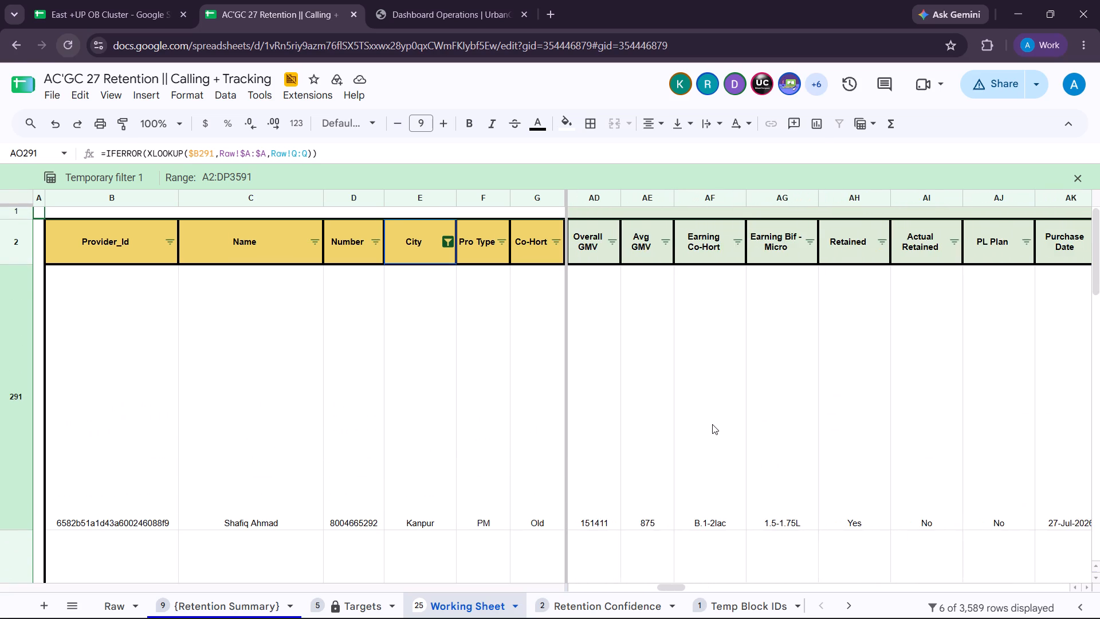
scroll(712, 424, "right", 4)
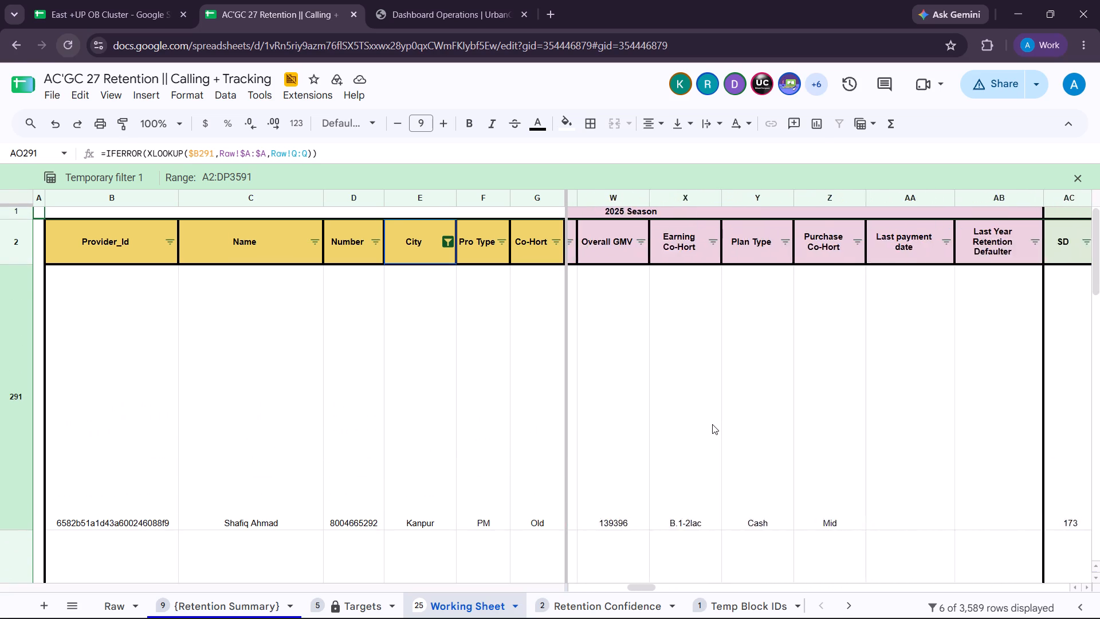
scroll(712, 424, "right", 3)
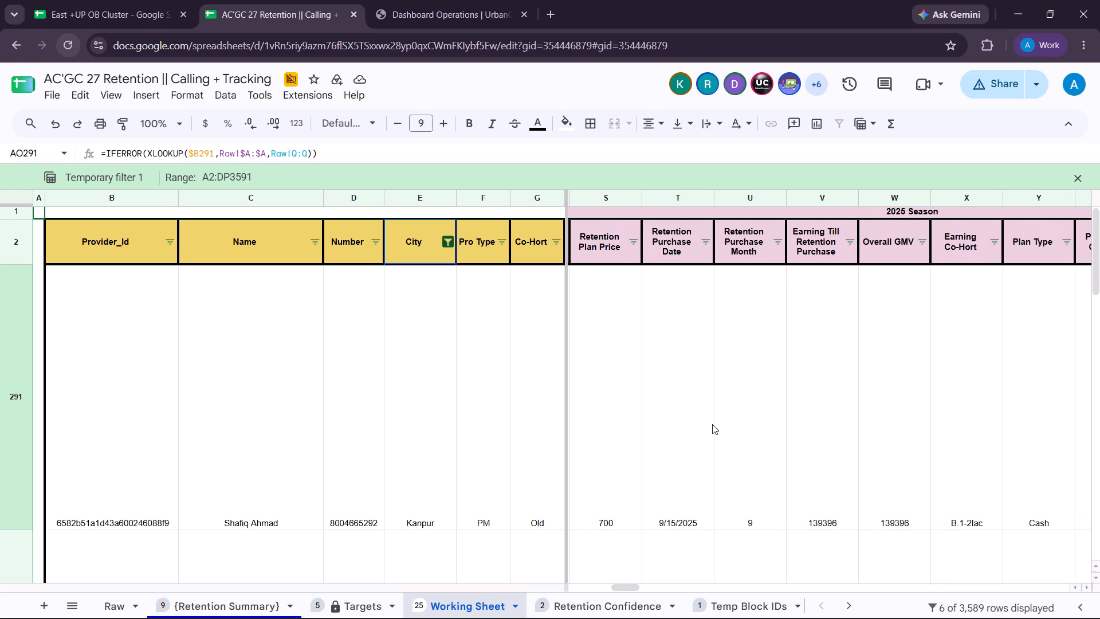
scroll(712, 424, "right", 2)
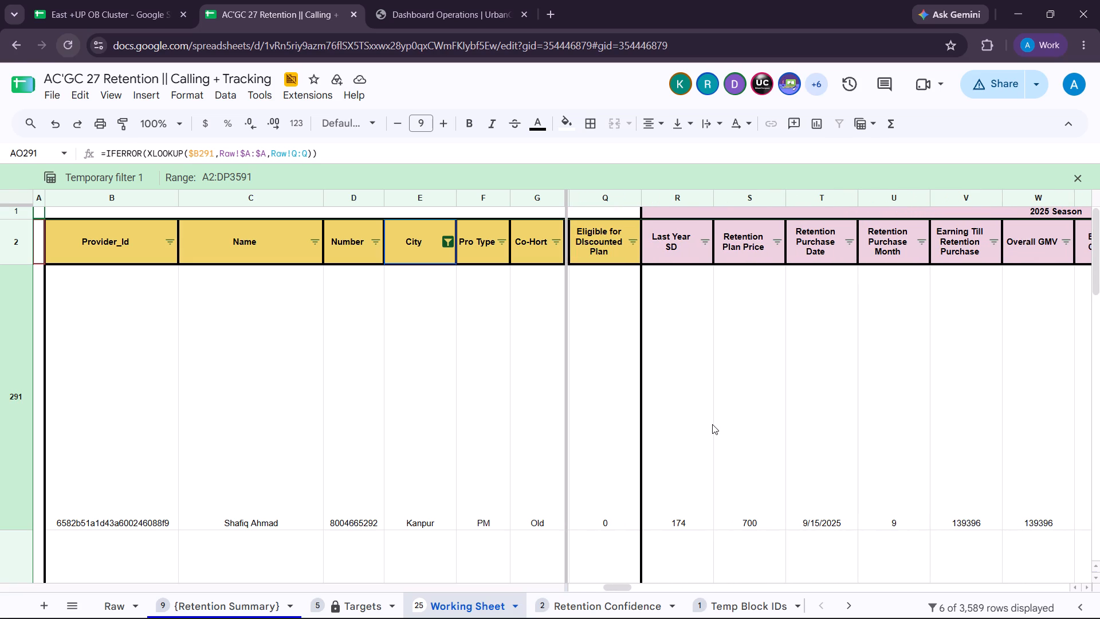
scroll(712, 424, "left", 3)
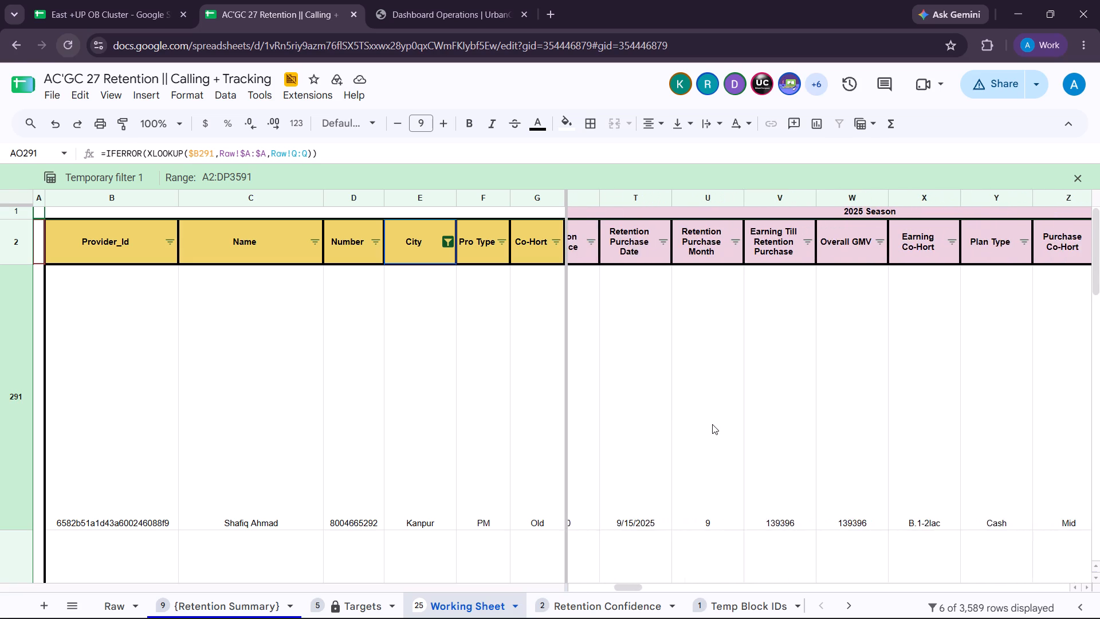
scroll(712, 424, "left", 5)
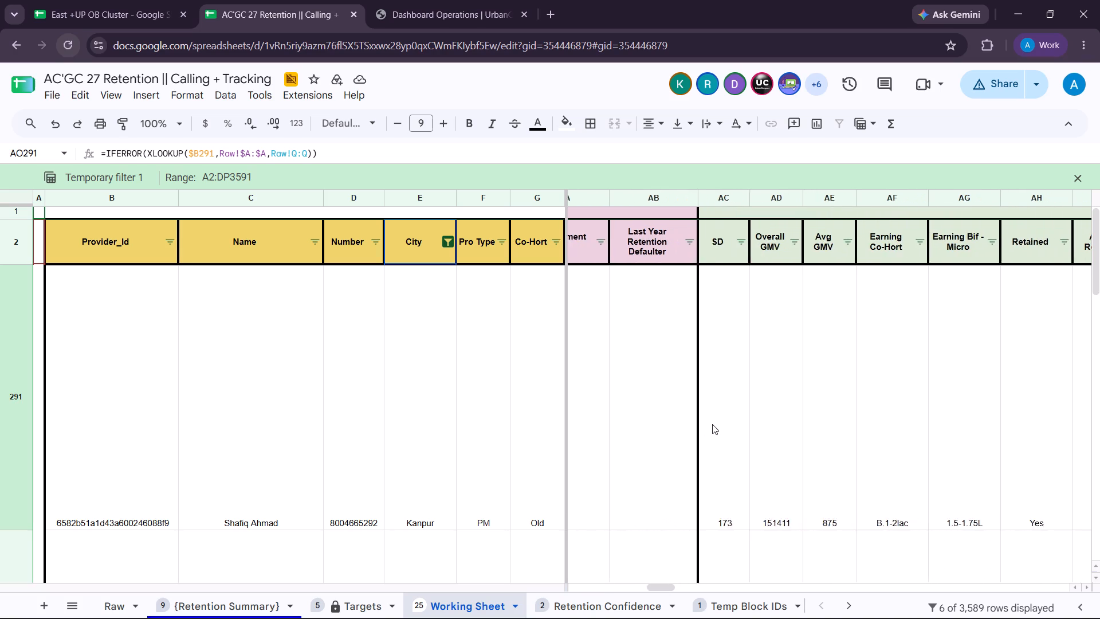
Review row 291's 2026 plan and loan recovery entries and its 2025 Season details across columns P to AS.
scroll(712, 424, "left", 5)
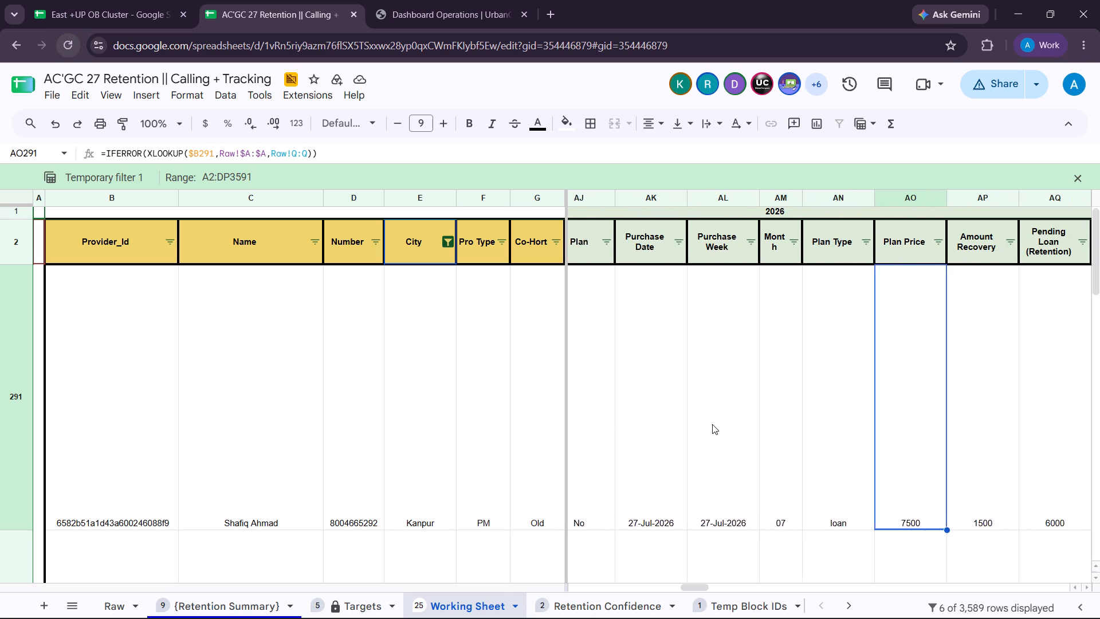
scroll(712, 424, "left", 3)
scroll(712, 424, "right", 1)
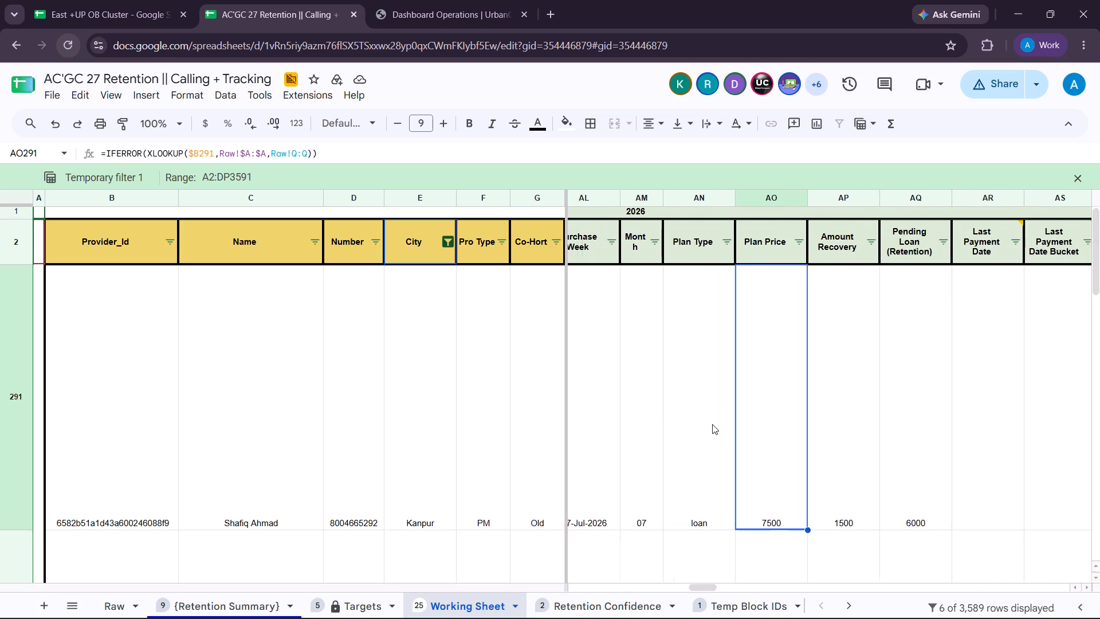
scroll(712, 424, "right", 5)
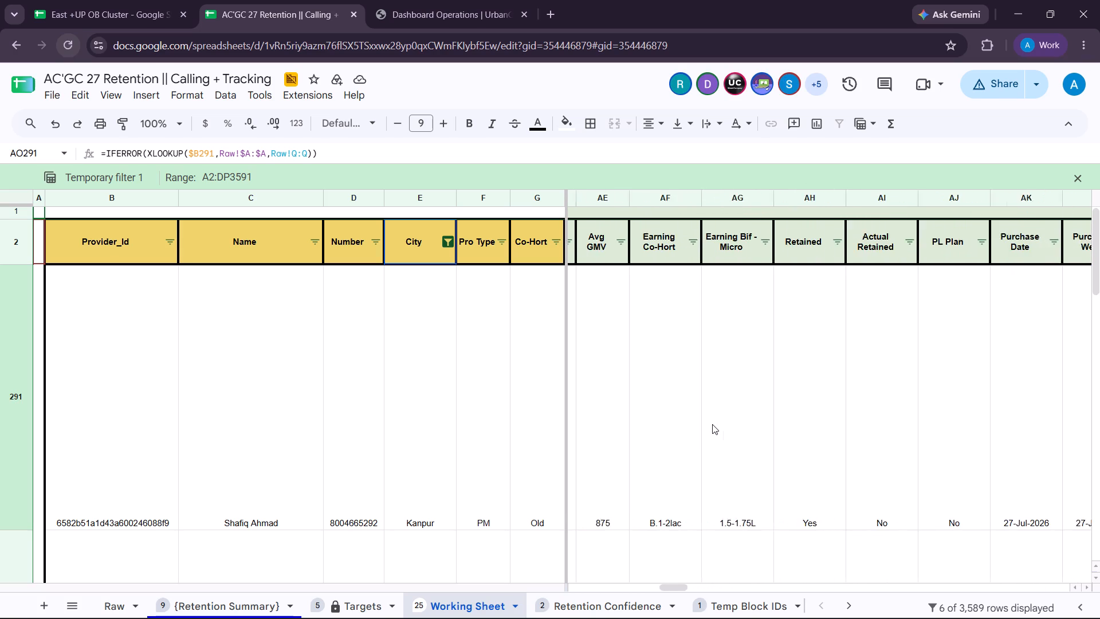
scroll(712, 424, "right", 2)
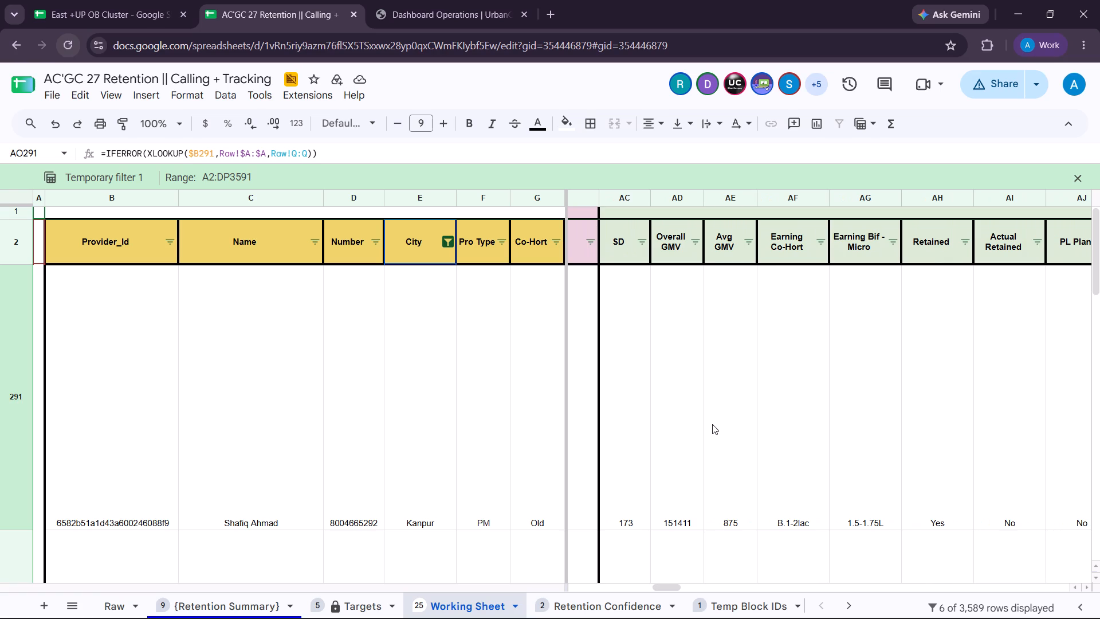
scroll(712, 424, "right", 2)
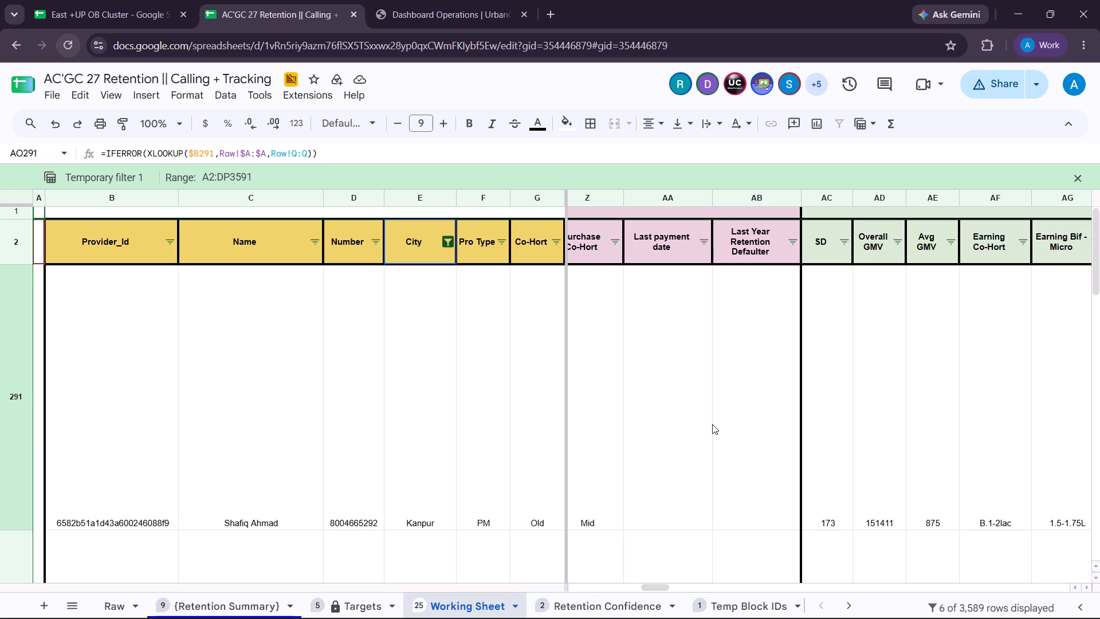
scroll(712, 424, "right", 4)
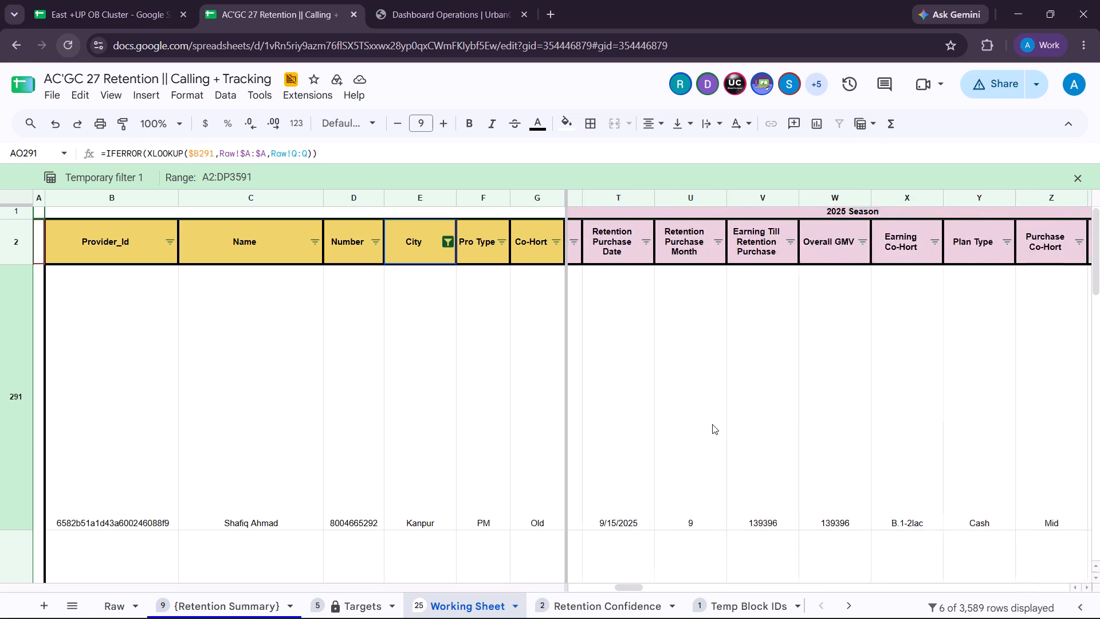
scroll(712, 424, "right", 3)
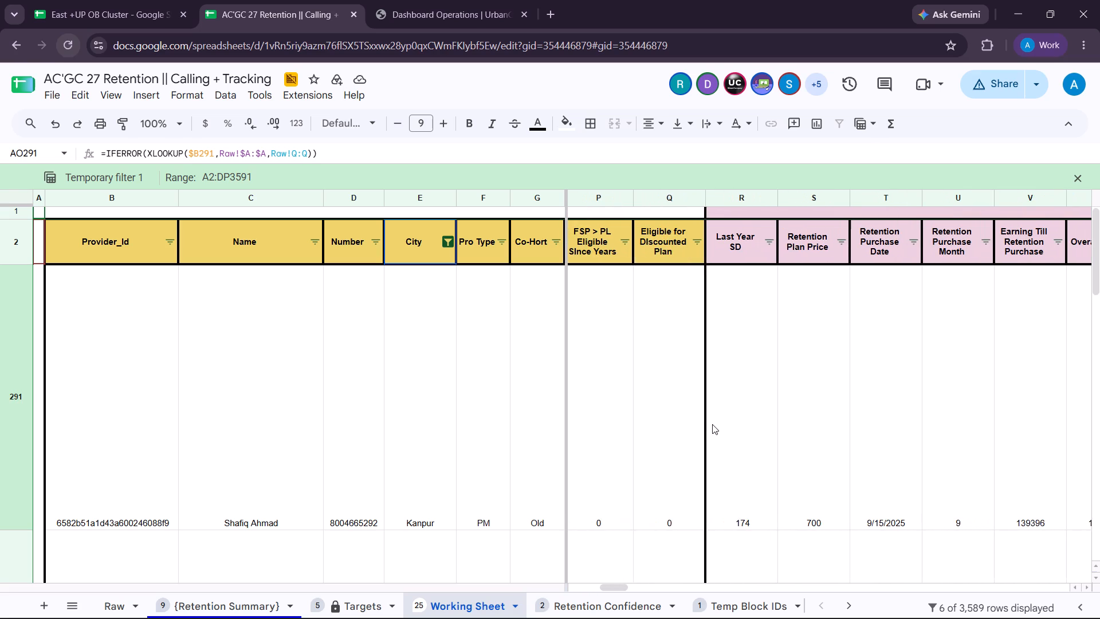
scroll(712, 424, "right", 1)
Return to row 291's 2026 section and inspect the SD and Overall GMV cells in columns AC and AD.
scroll(712, 424, "left", 2)
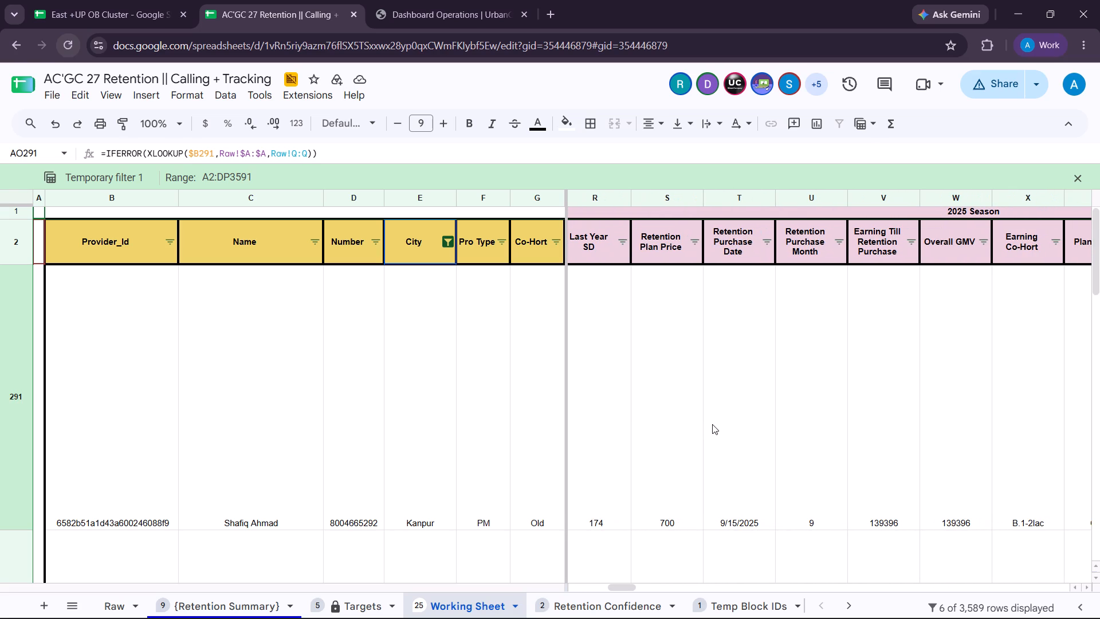
scroll(712, 424, "left", 6)
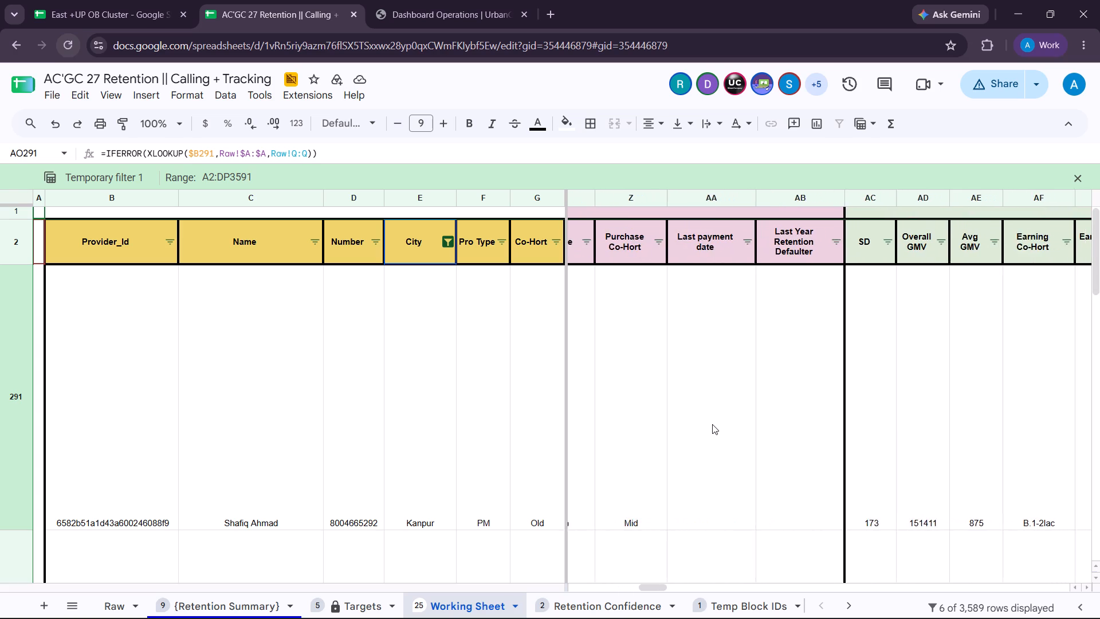
scroll(712, 424, "left", 1)
scroll(712, 424, "right", 1)
left_click(712, 424)
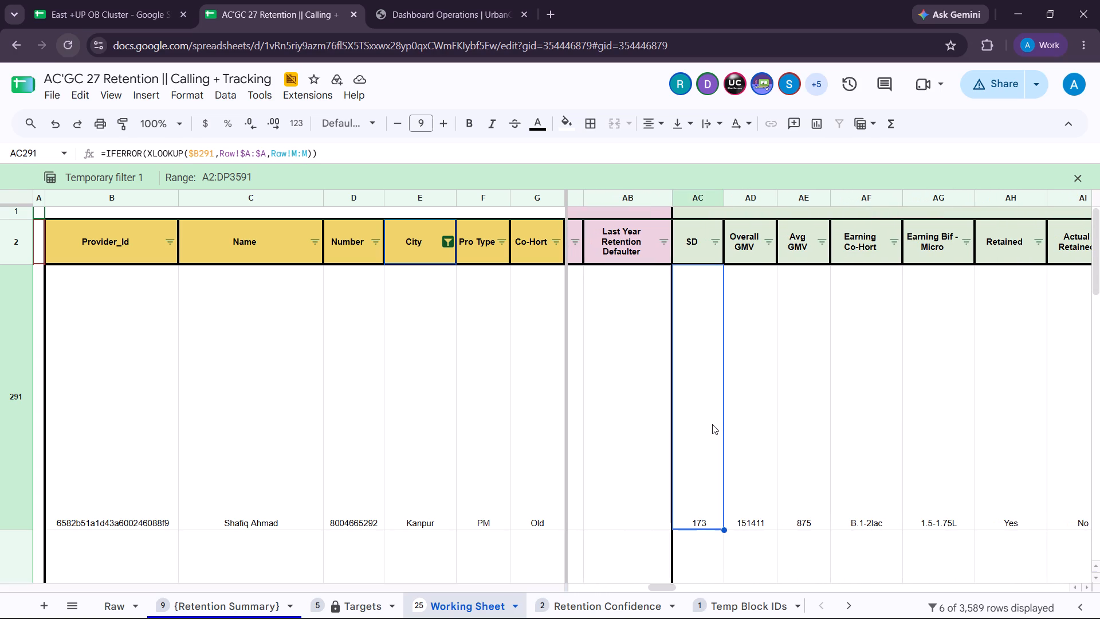
left_click(734, 429)
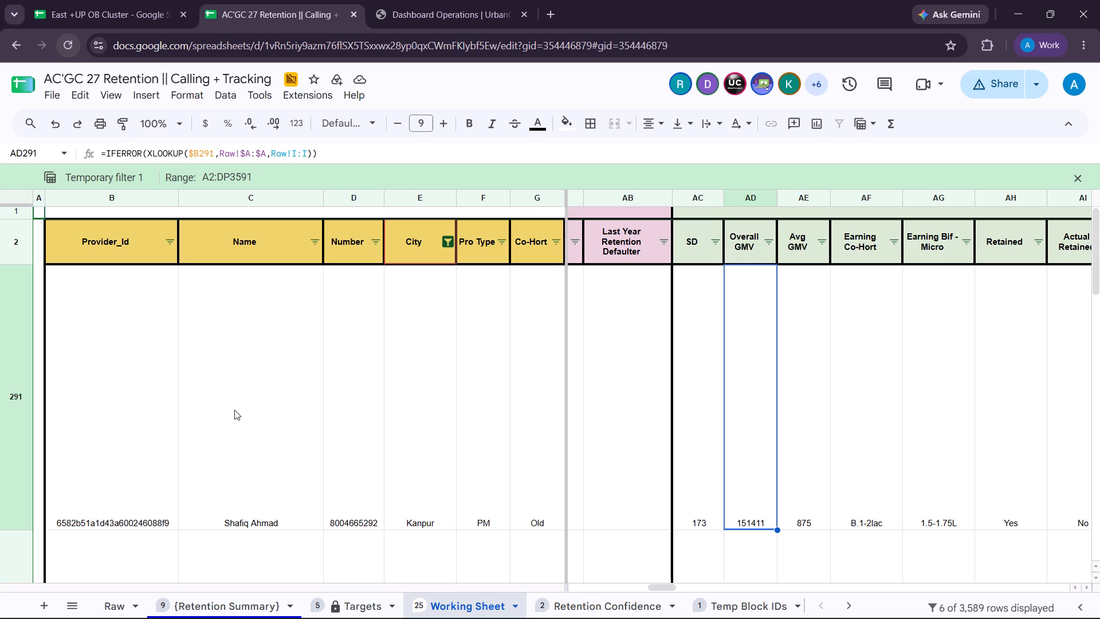
Copy row 291's Provider_Id and open that provider's info page in the UrbanClap operations dashboard.
left_click(149, 427)
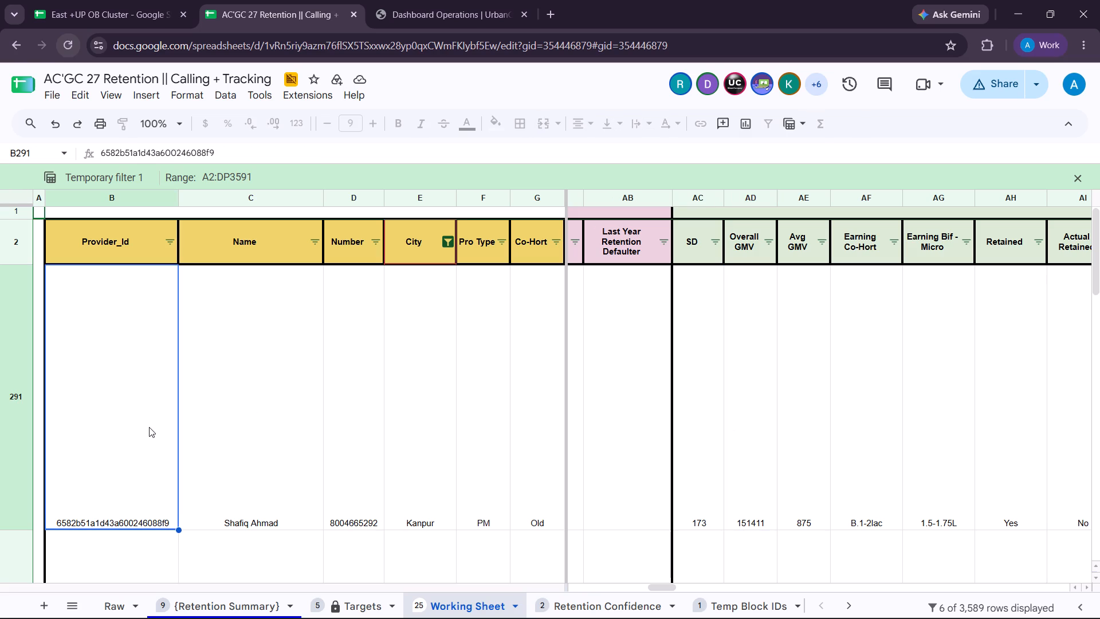
key("ctrl+c")
left_click(450, 0)
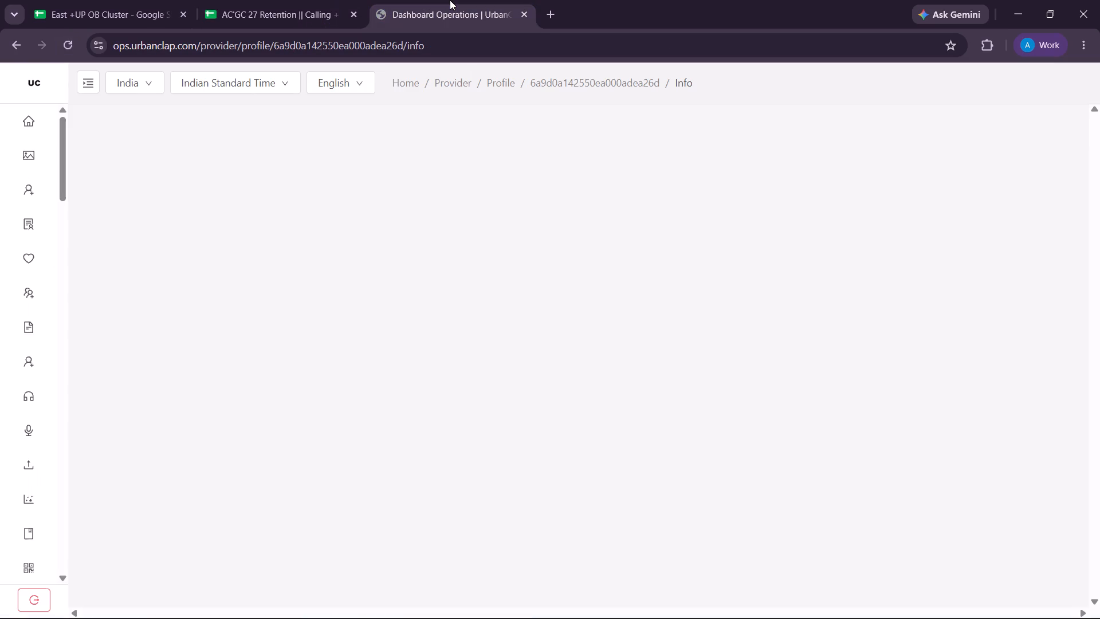
double_click(321, 49)
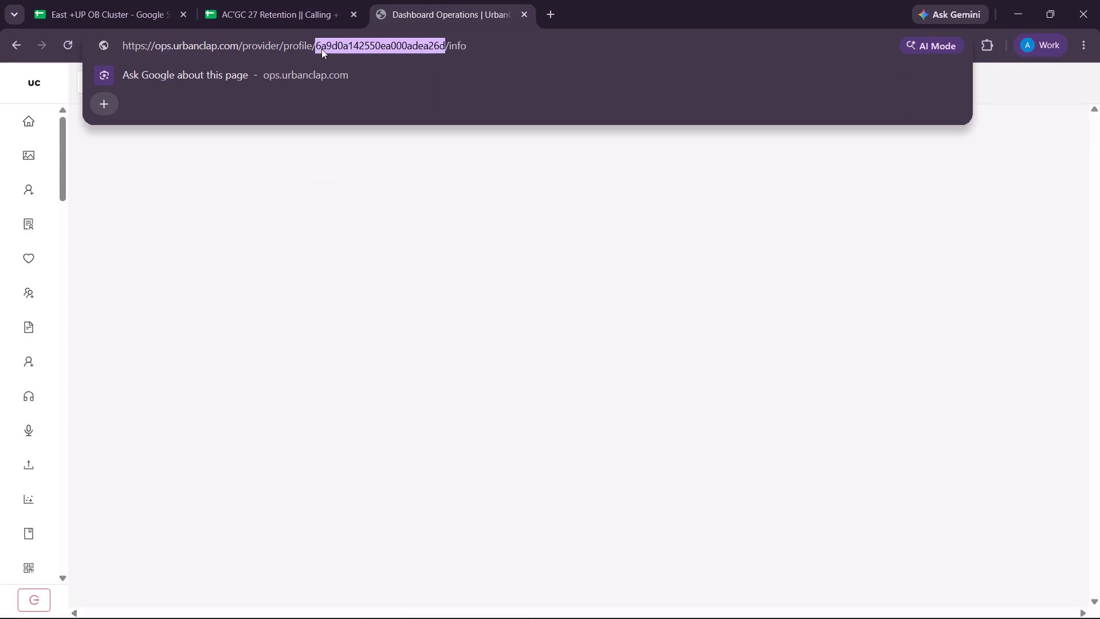
key("ctrl+v")
key("Return")
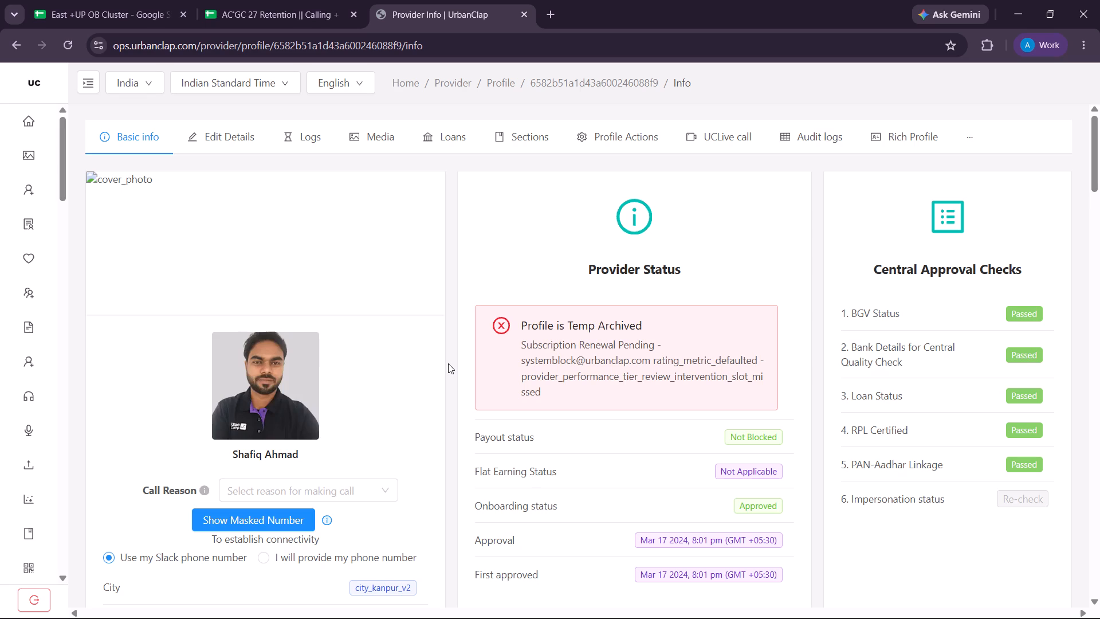
Examine the provider's profile details, leads, recharges and hierarchy down to the Last 50 notified leads table.
scroll(448, 363, "down", 2)
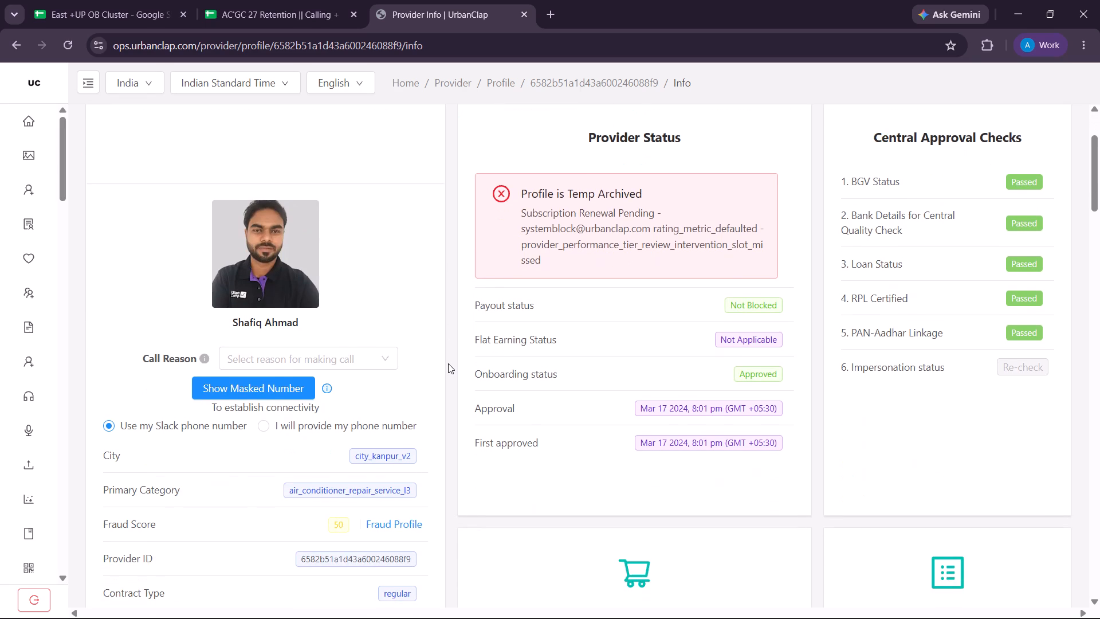
scroll(448, 363, "down", 4)
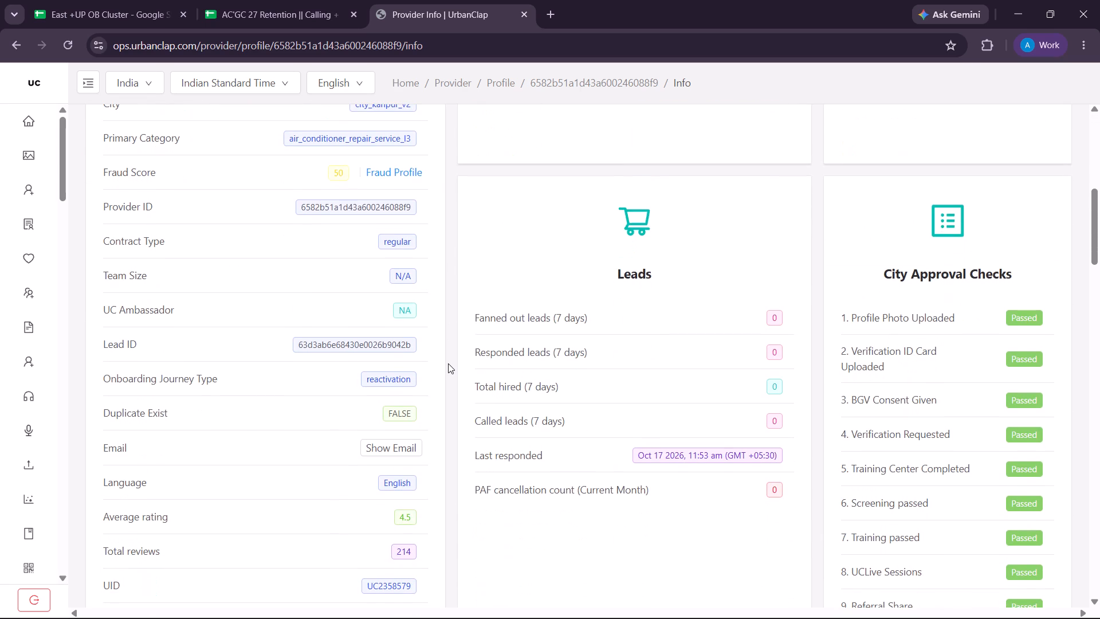
scroll(448, 363, "down", 6)
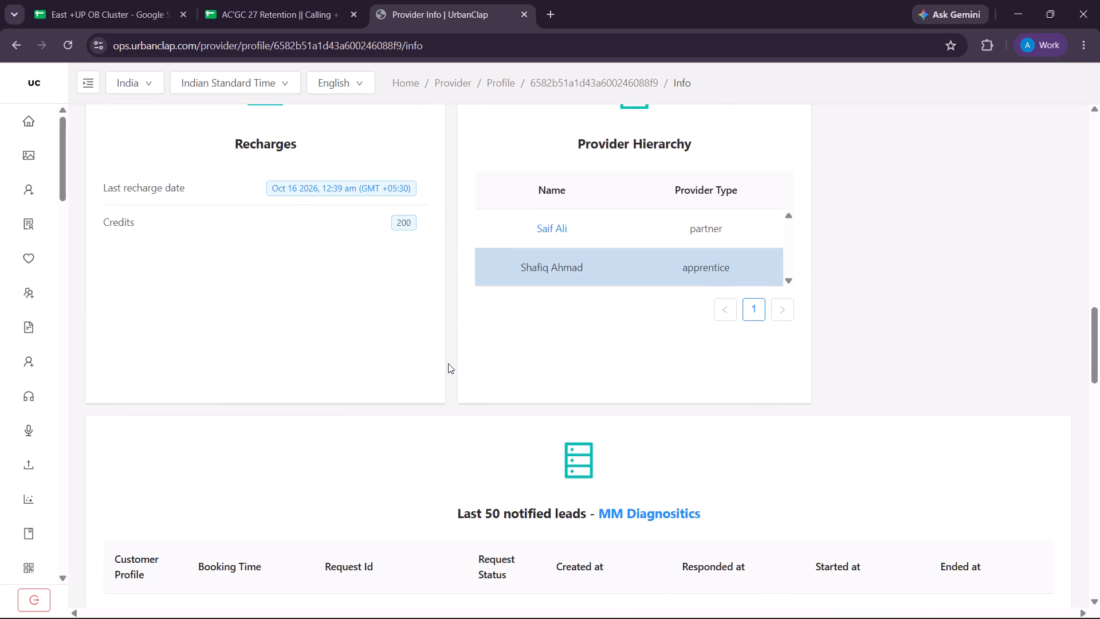
scroll(448, 363, "down", 2)
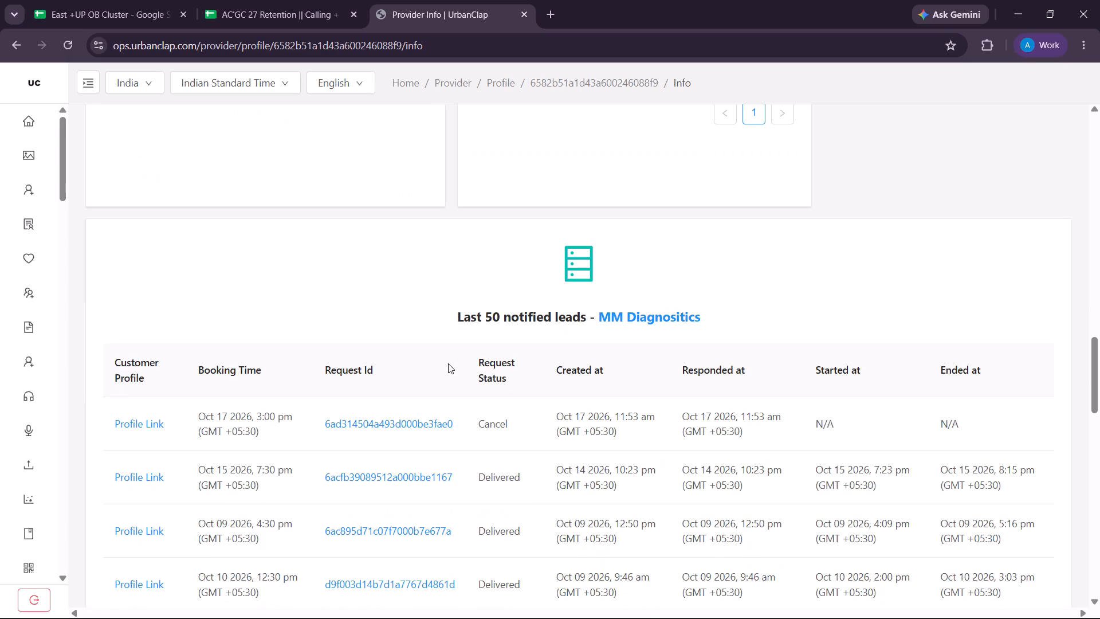
scroll(448, 363, "down", 1)
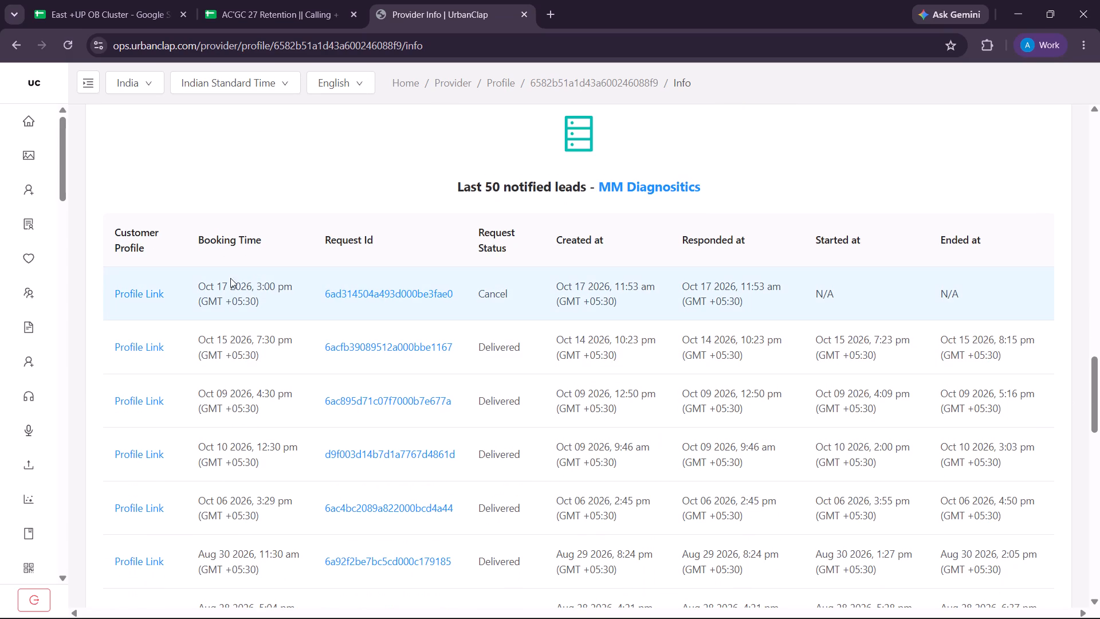
Check the booking time, request status and start and end times of the newest lead in Last 50 notified leads.
left_click_drag(200, 287, 943, 309)
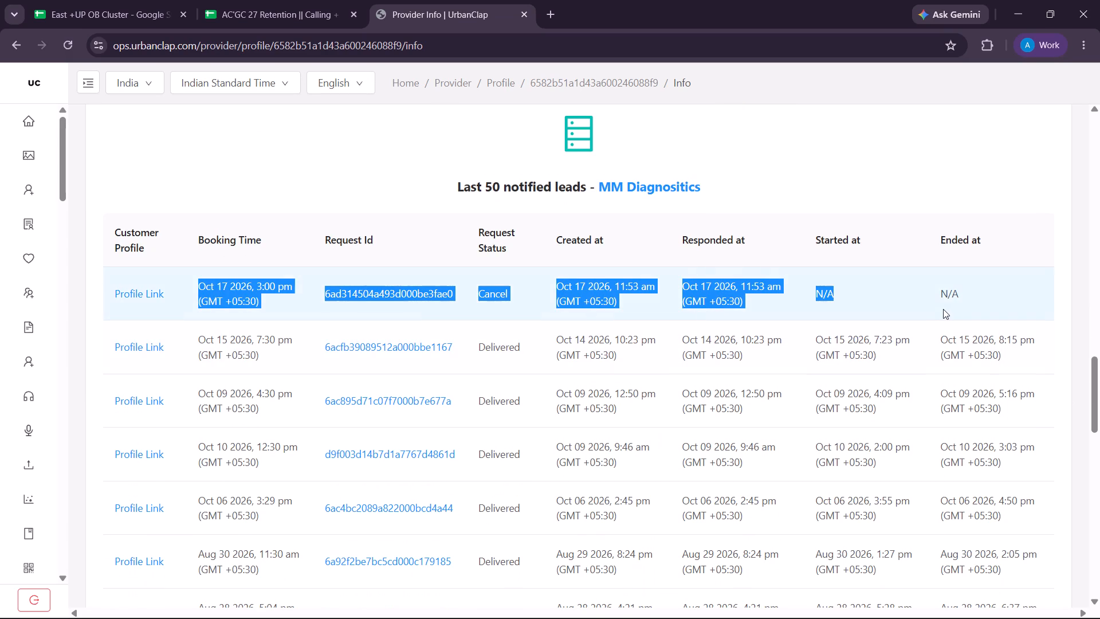
left_click_drag(943, 309, 946, 308)
left_click(985, 307)
scroll(985, 307, "down", 1)
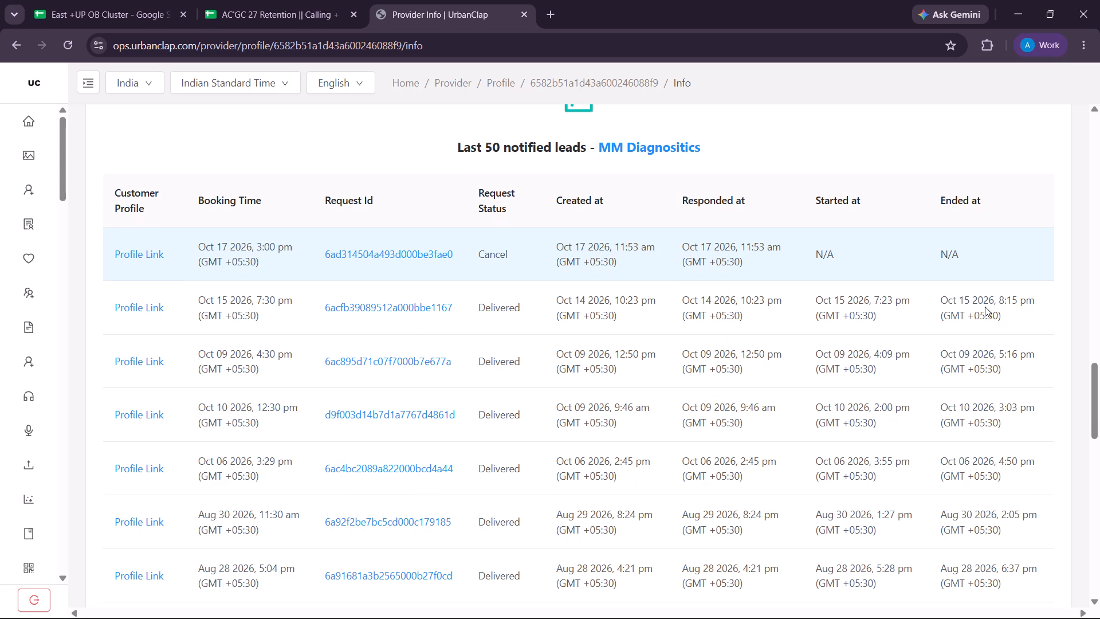
scroll(985, 307, "down", 1)
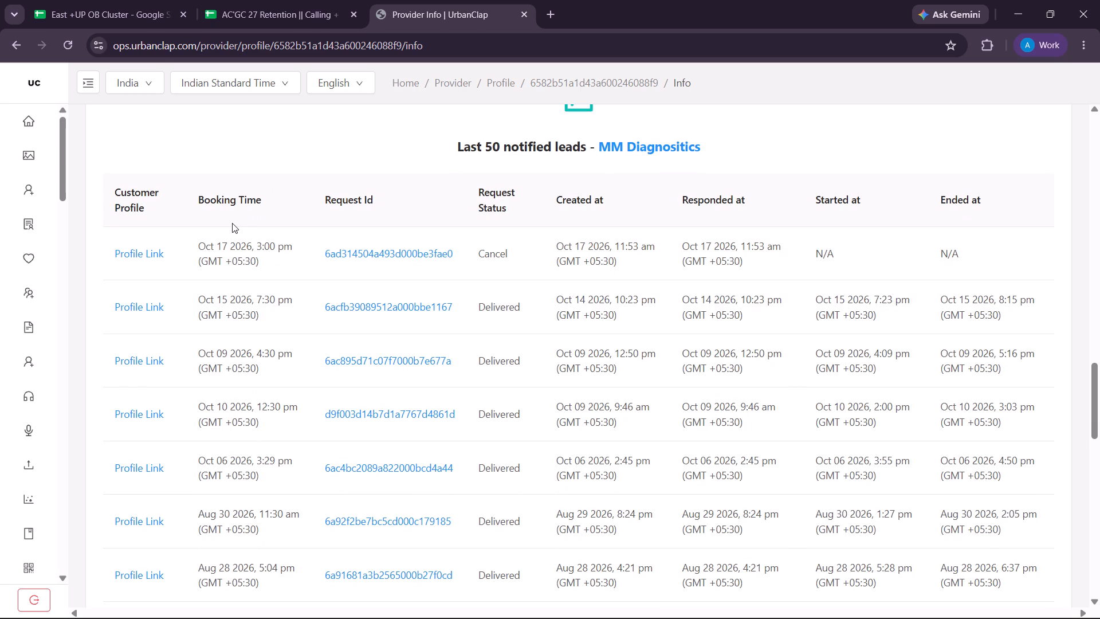
scroll(345, 250, "up", 1)
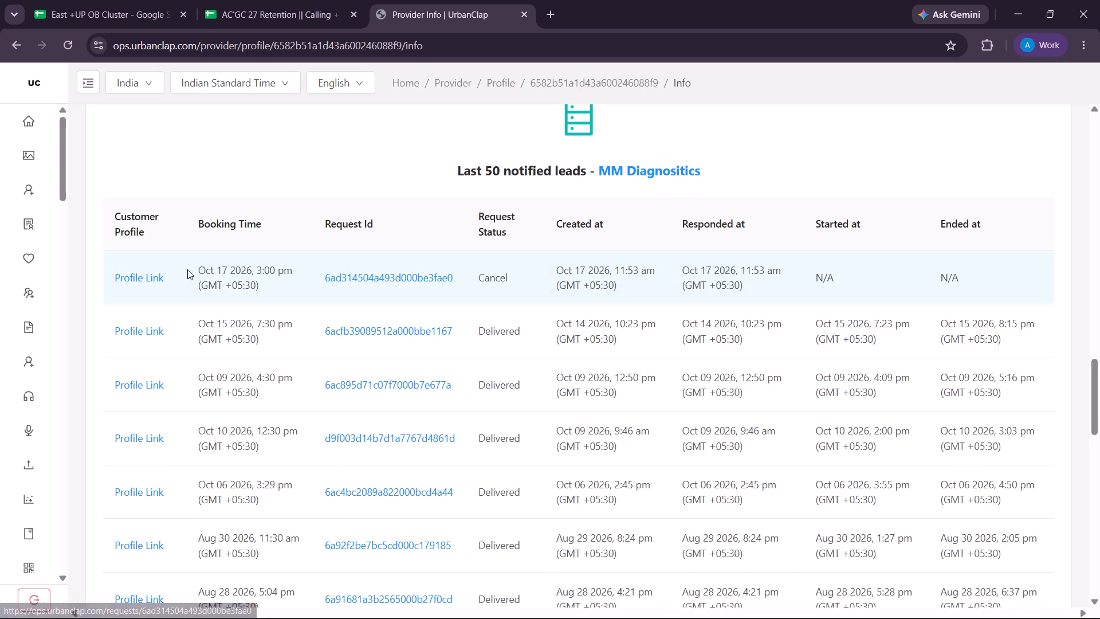
left_click_drag(242, 269, 374, 293)
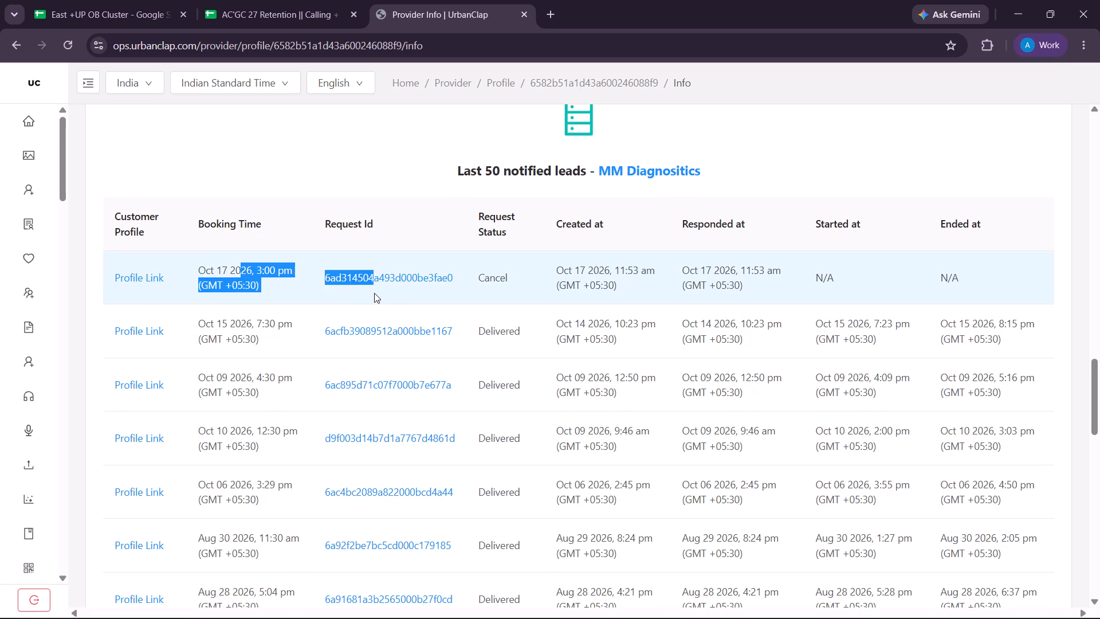
left_click(423, 292)
scroll(423, 292, "up", 2)
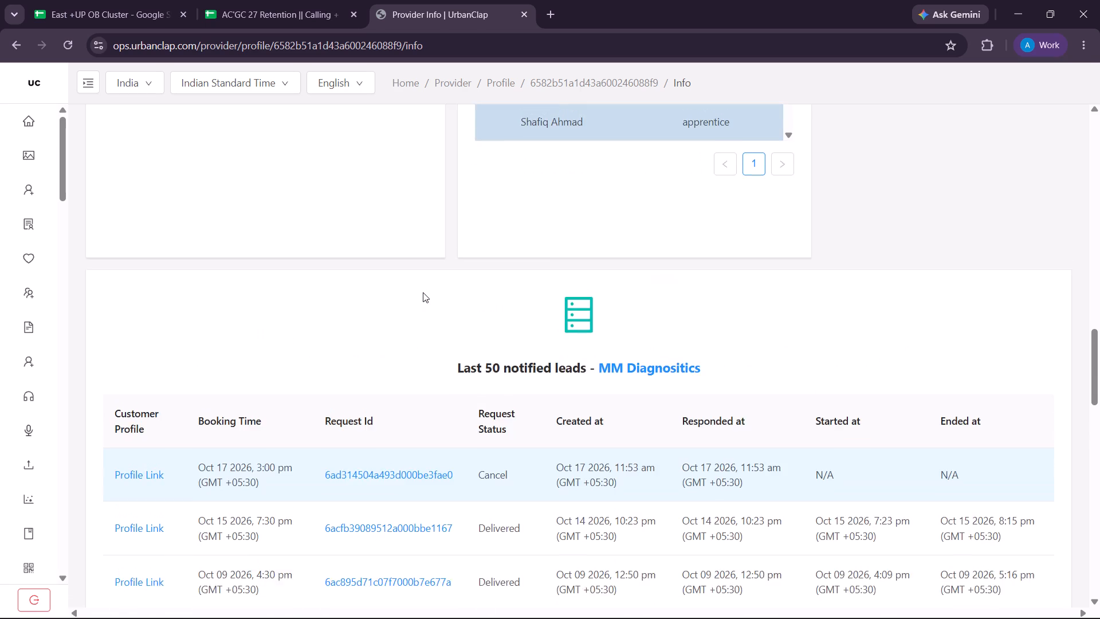
scroll(423, 292, "up", 11)
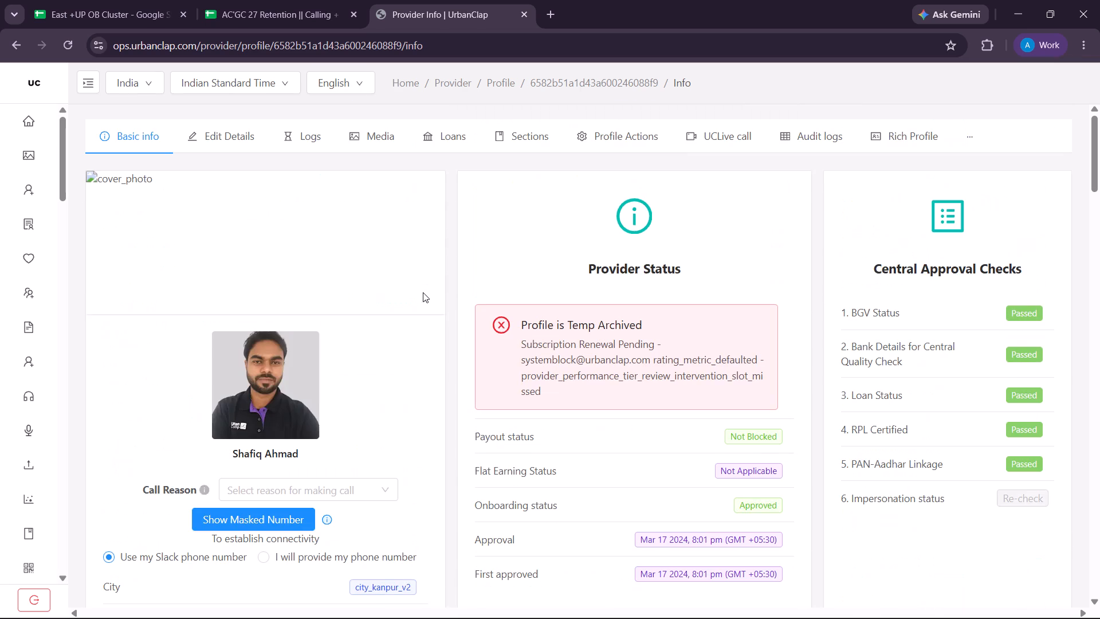
Go to page 2 of the Last 50 notified leads and read its booking times and request statuses.
scroll(452, 378, "down", 11)
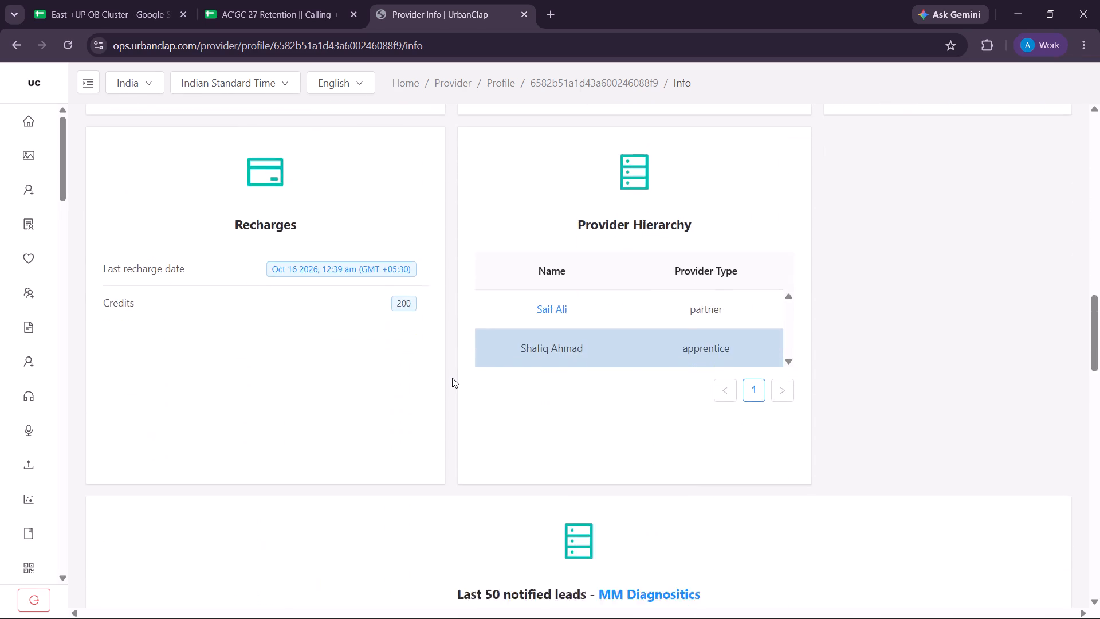
scroll(452, 378, "down", 3)
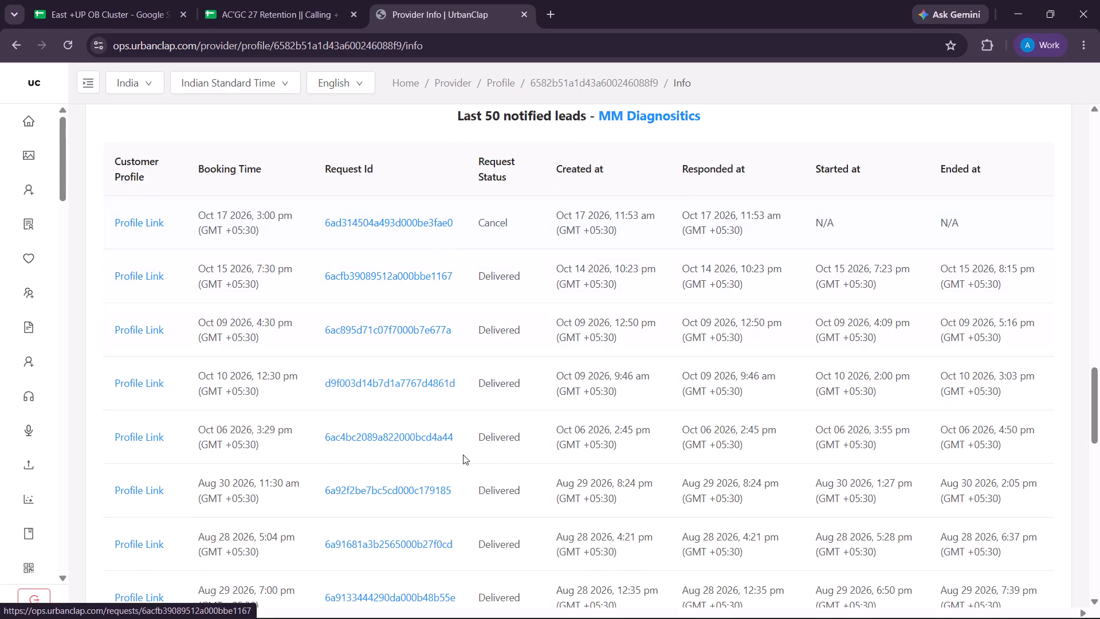
scroll(463, 455, "down", 3)
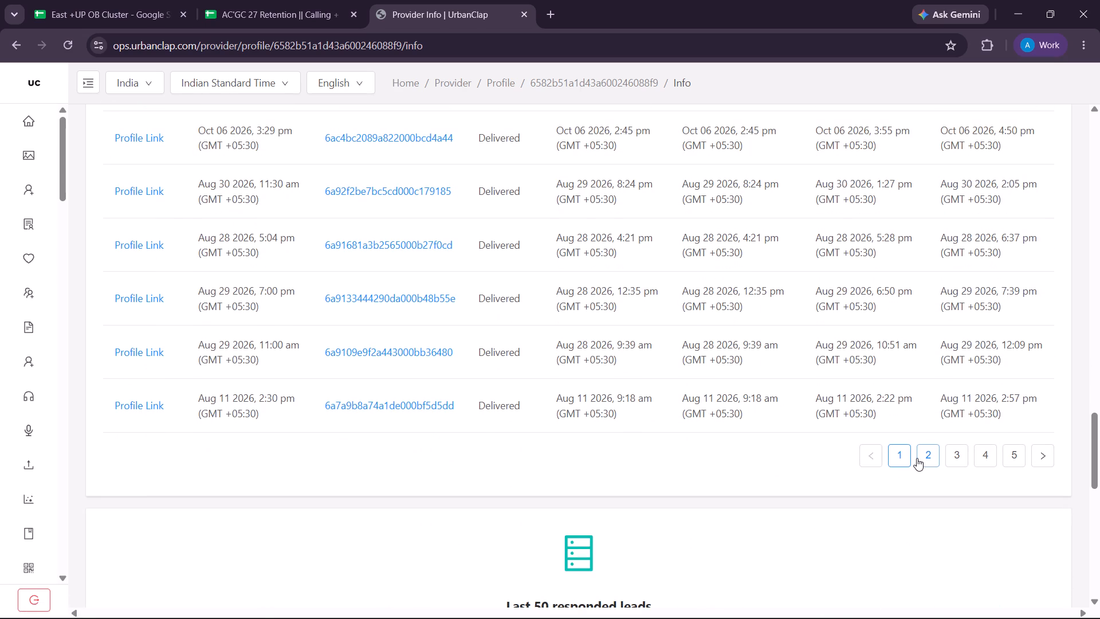
left_click(917, 458)
scroll(601, 426, "up", 2)
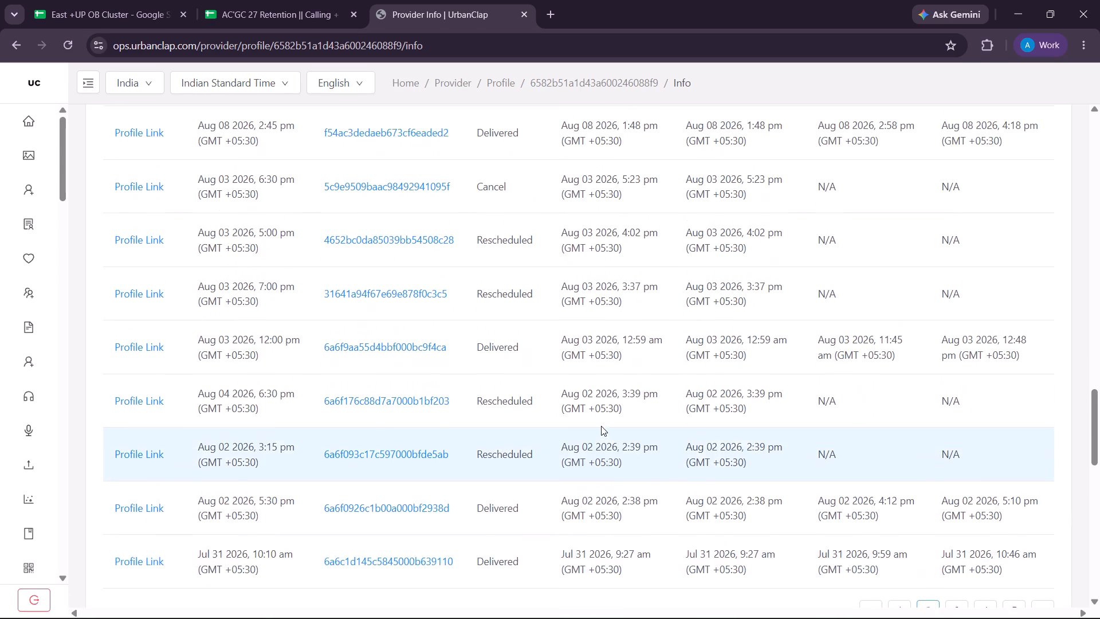
scroll(601, 426, "up", 2)
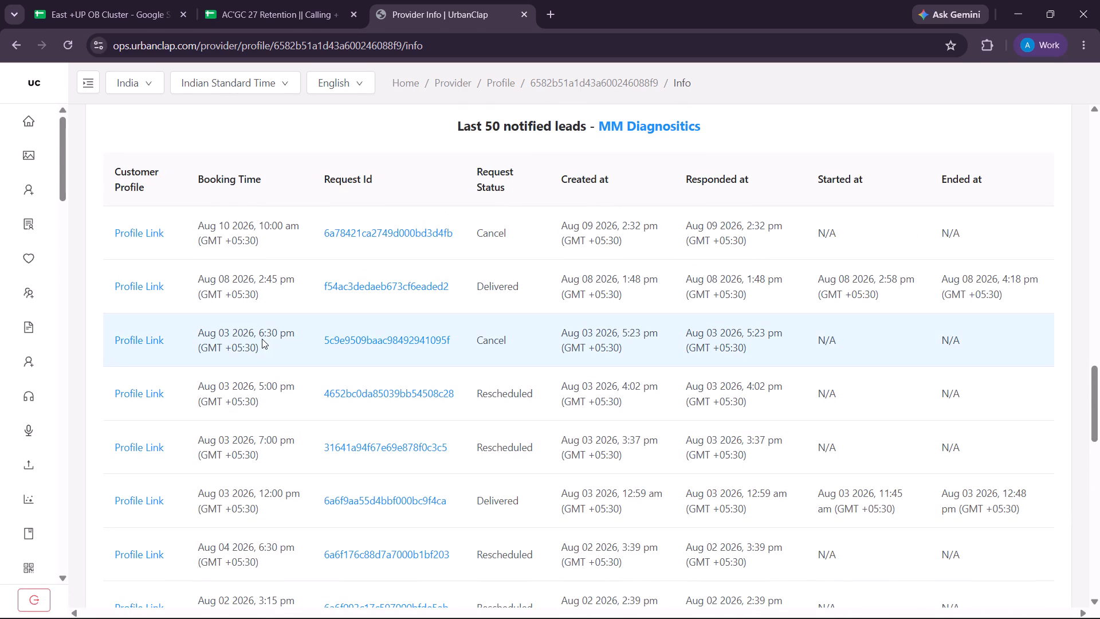
Open the cancelled Aug 03 2026, 6:30 pm request and return to page 2 of the provider's notified leads.
left_click(386, 343)
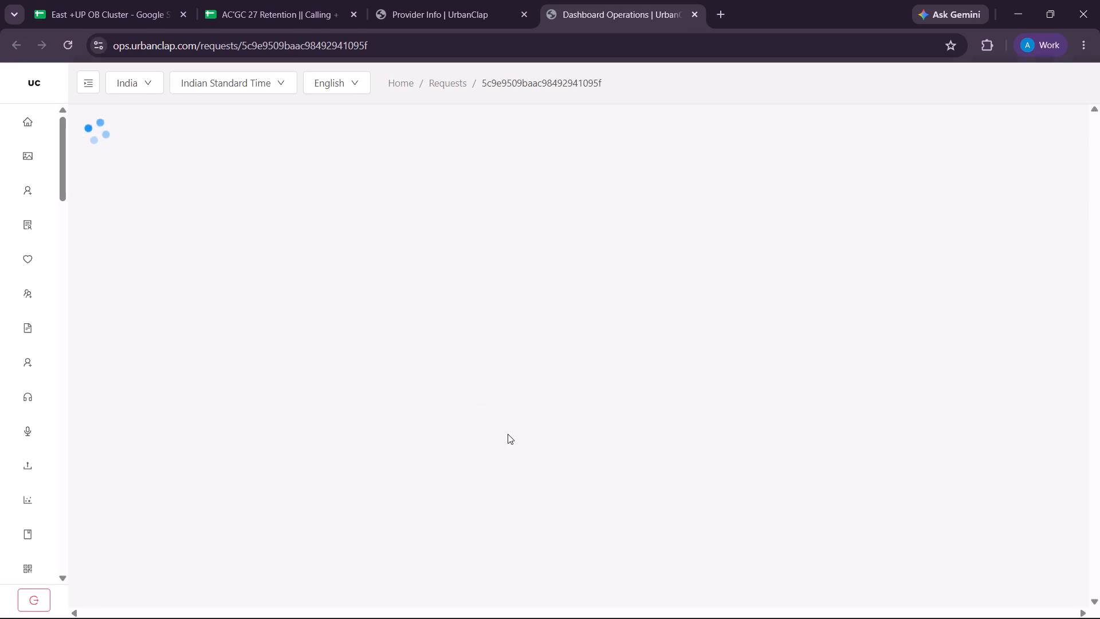
left_click(473, 0)
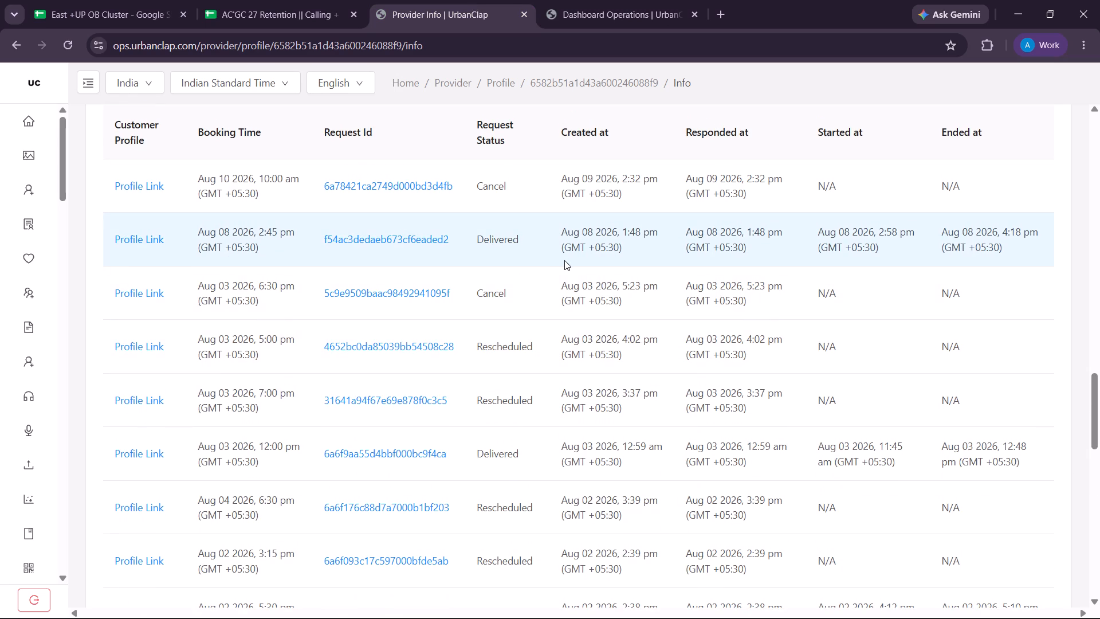
scroll(586, 421, "down", 2)
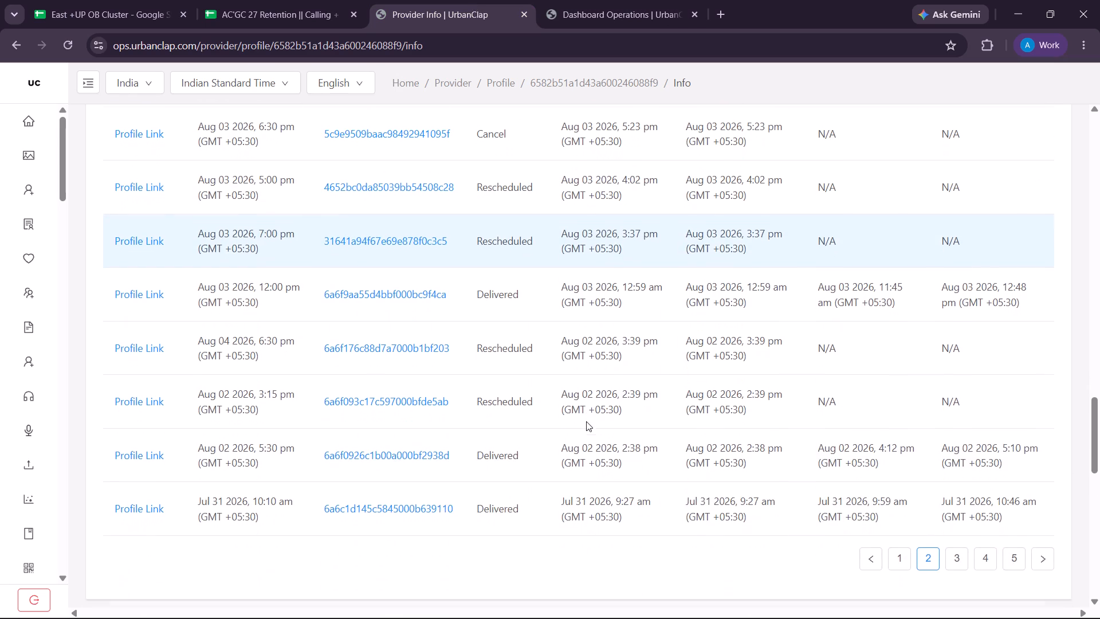
Read the booking times and request statuses on pages 3, 4 and 5 of the Last 50 notified leads.
scroll(586, 421, "down", 1)
left_click(953, 539)
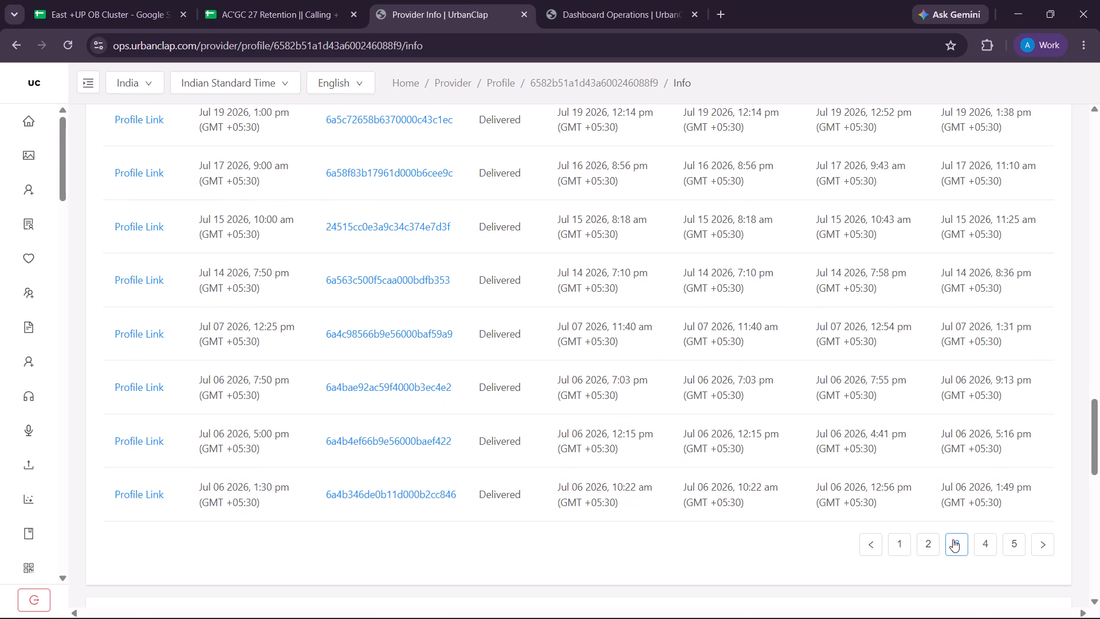
scroll(481, 399, "right", 1)
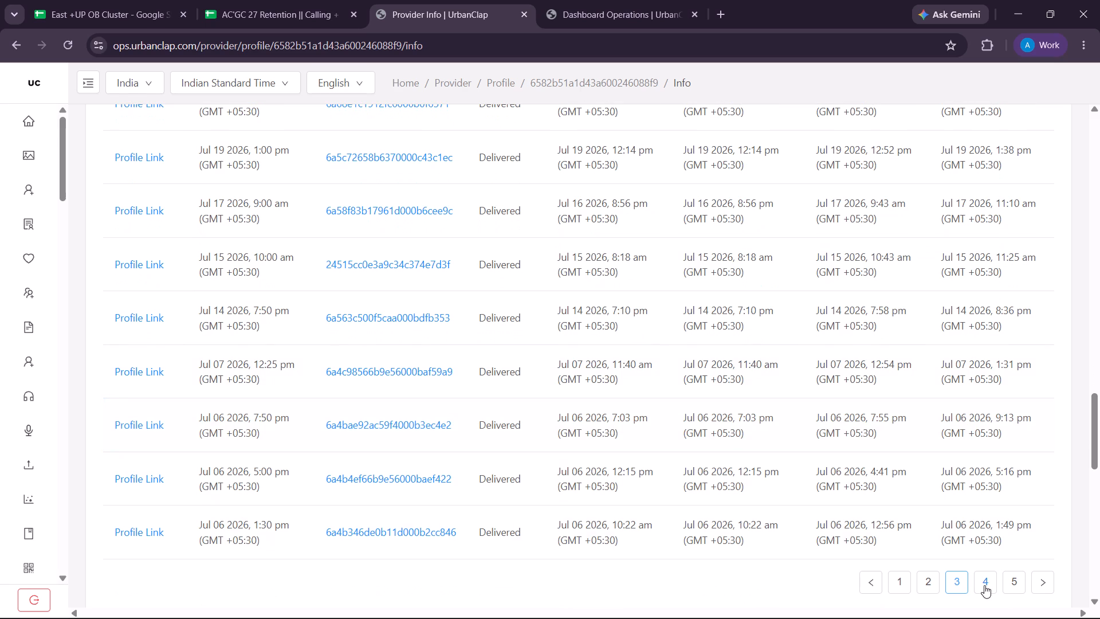
left_click(986, 585)
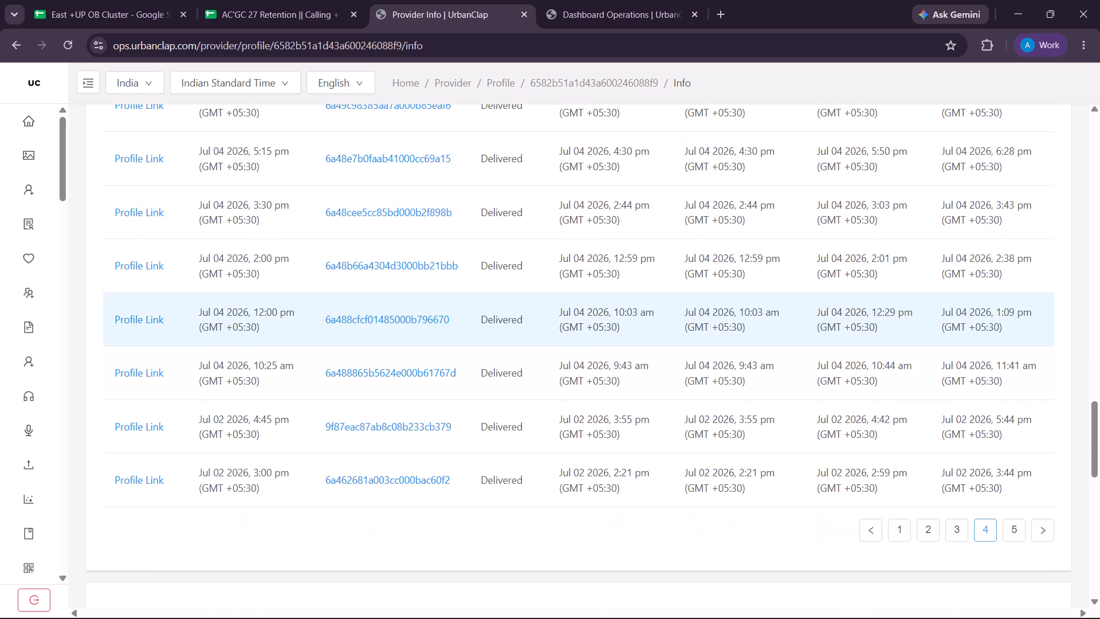
left_click(1012, 524)
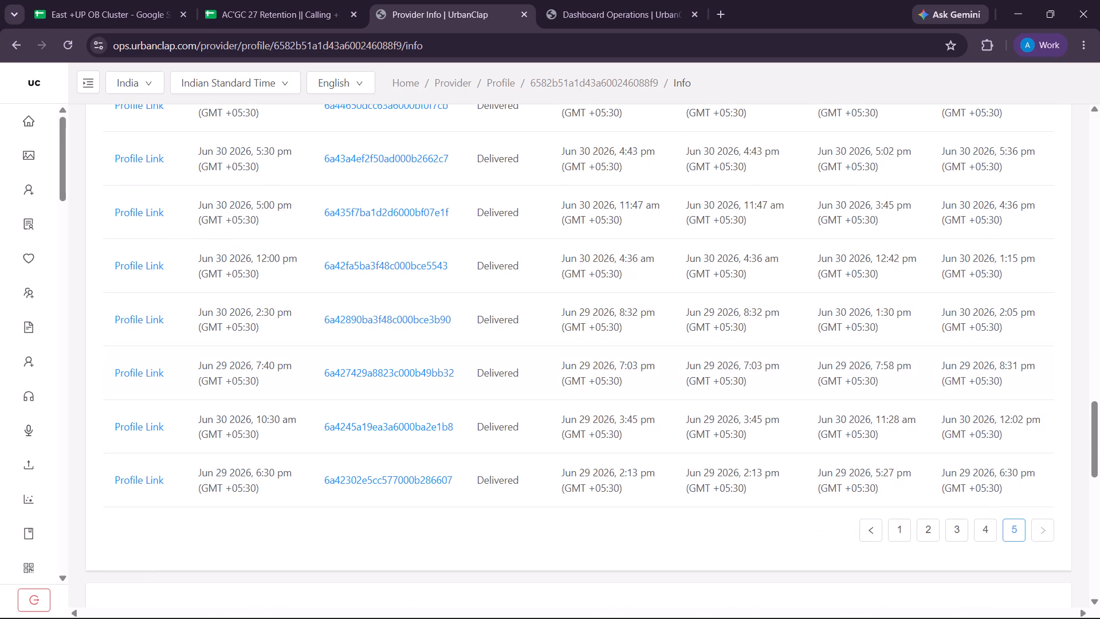
scroll(564, 383, "up", 3)
scroll(564, 383, "down", 1)
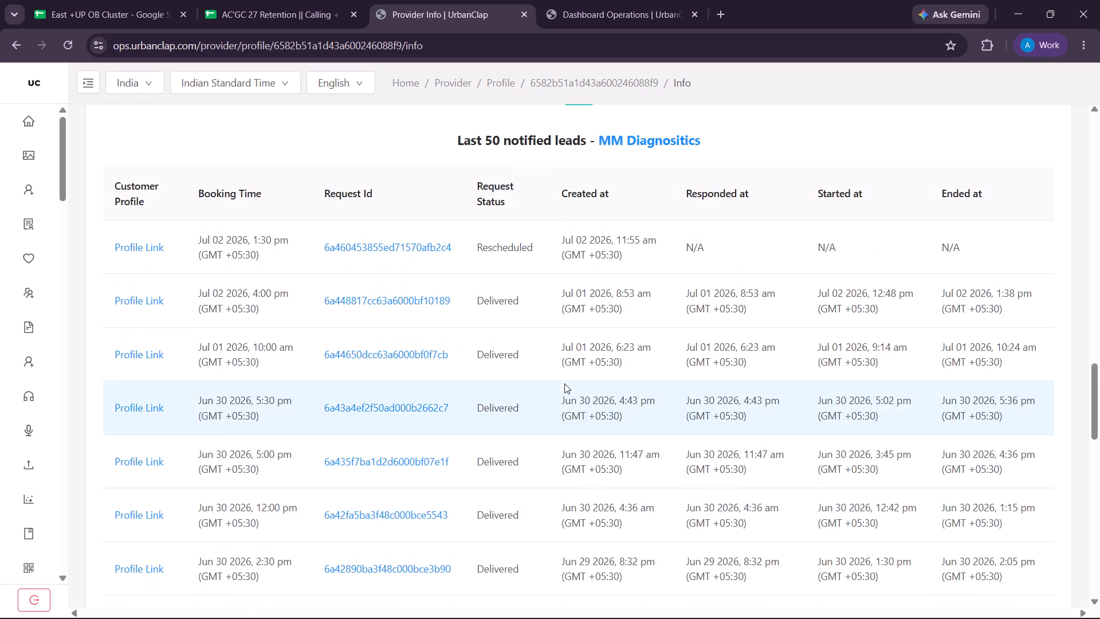
Recheck the booking times and request statuses on page 1 and page 2 of the Last 50 notified leads.
scroll(564, 383, "down", 3)
left_click(899, 383)
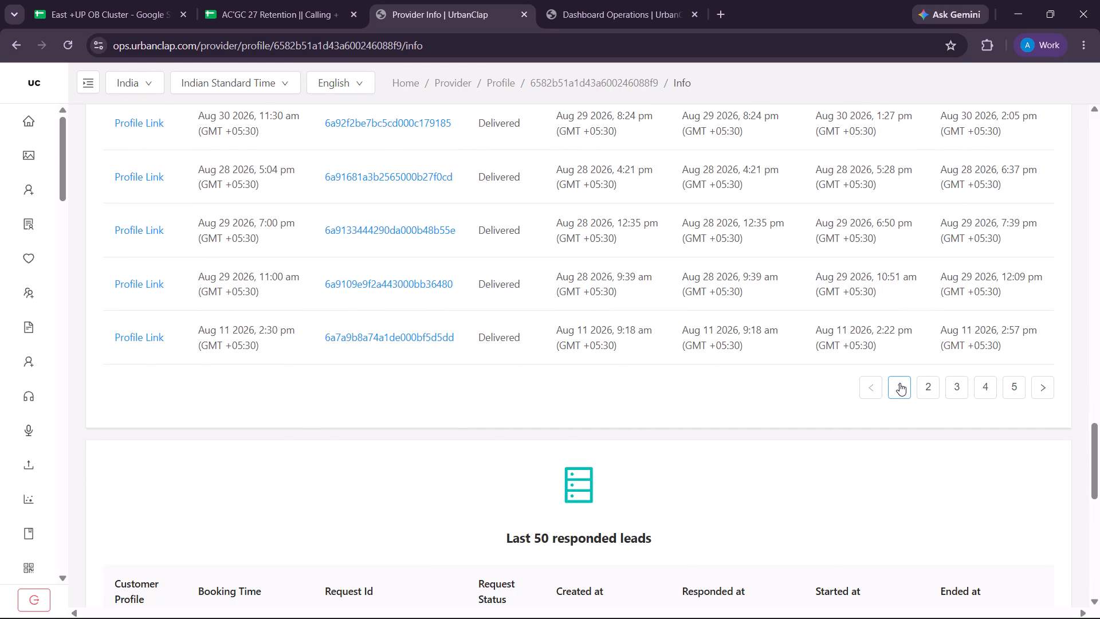
scroll(534, 257, "up", 4)
scroll(534, 257, "down", 2)
left_click(926, 542)
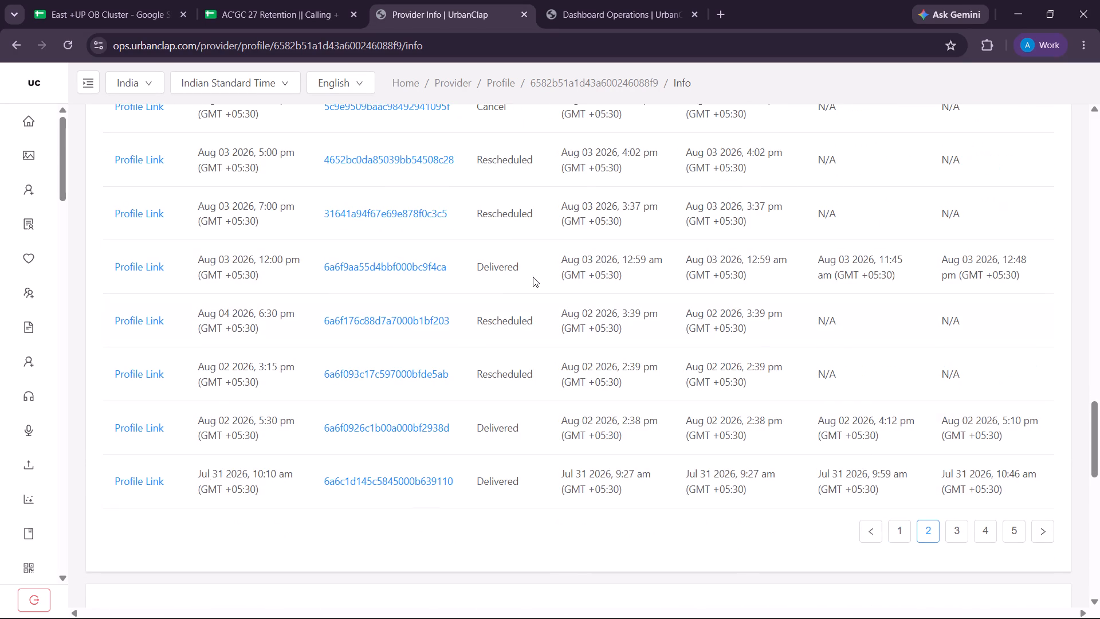
scroll(533, 277, "up", 2)
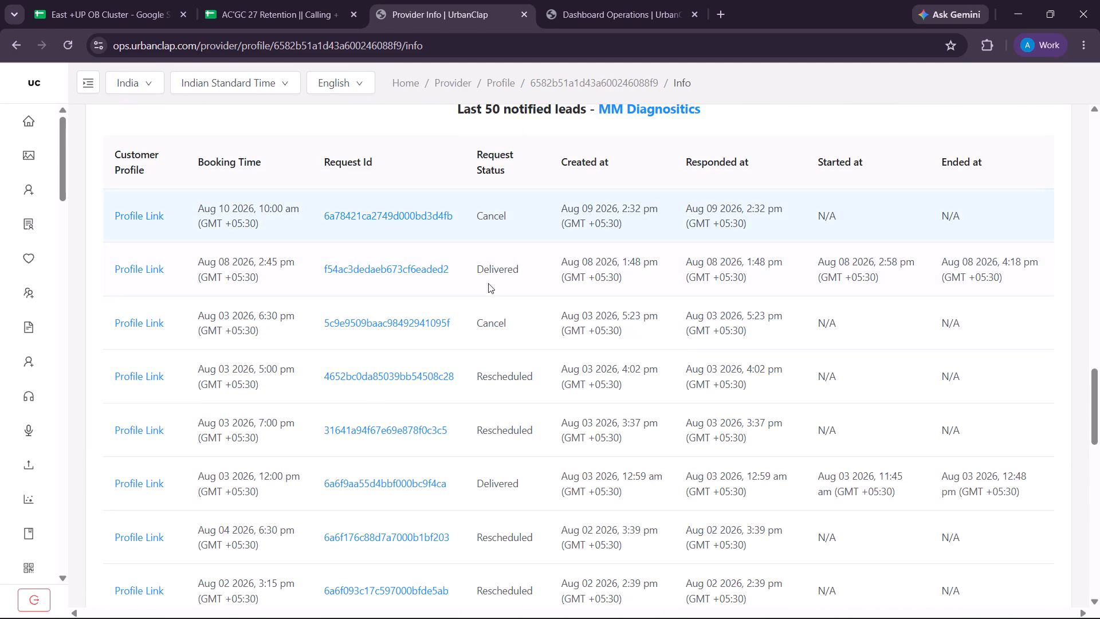
Switch to the opened Aug 03 2026, 6:30 pm request and examine its status, booking time, cancellation reason and who updated it.
left_click(654, 0)
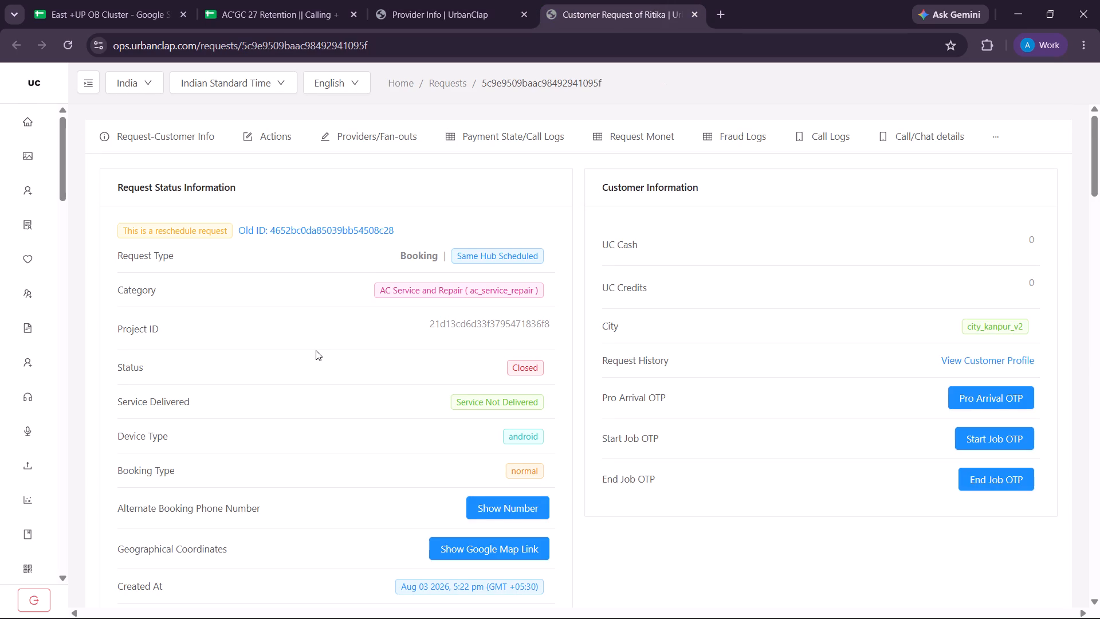
scroll(316, 350, "down", 1)
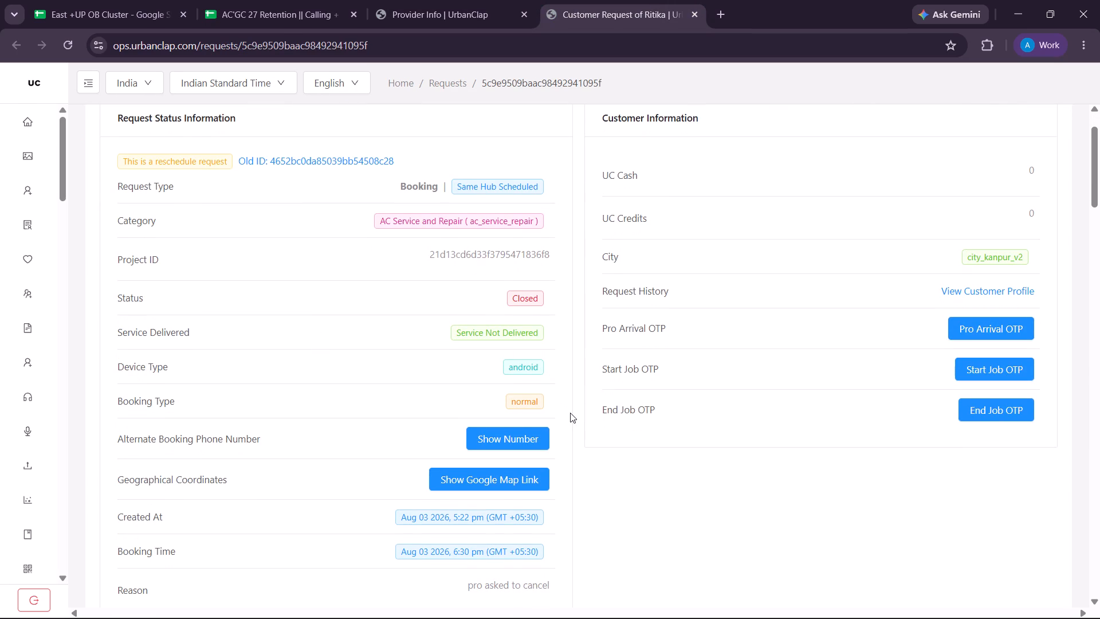
scroll(570, 413, "down", 1)
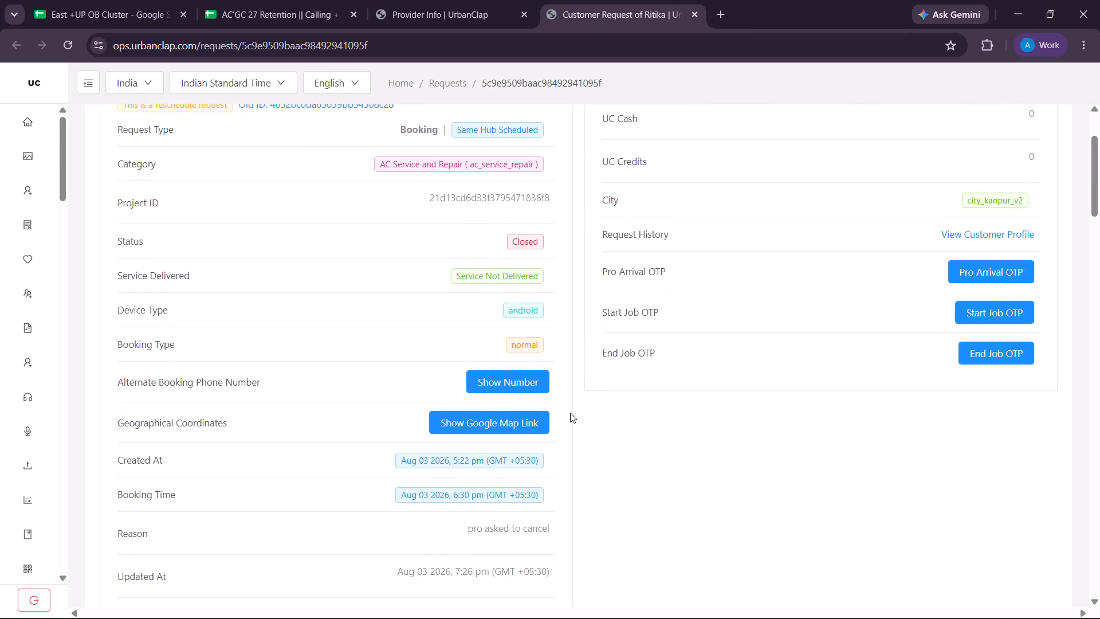
scroll(570, 413, "down", 1)
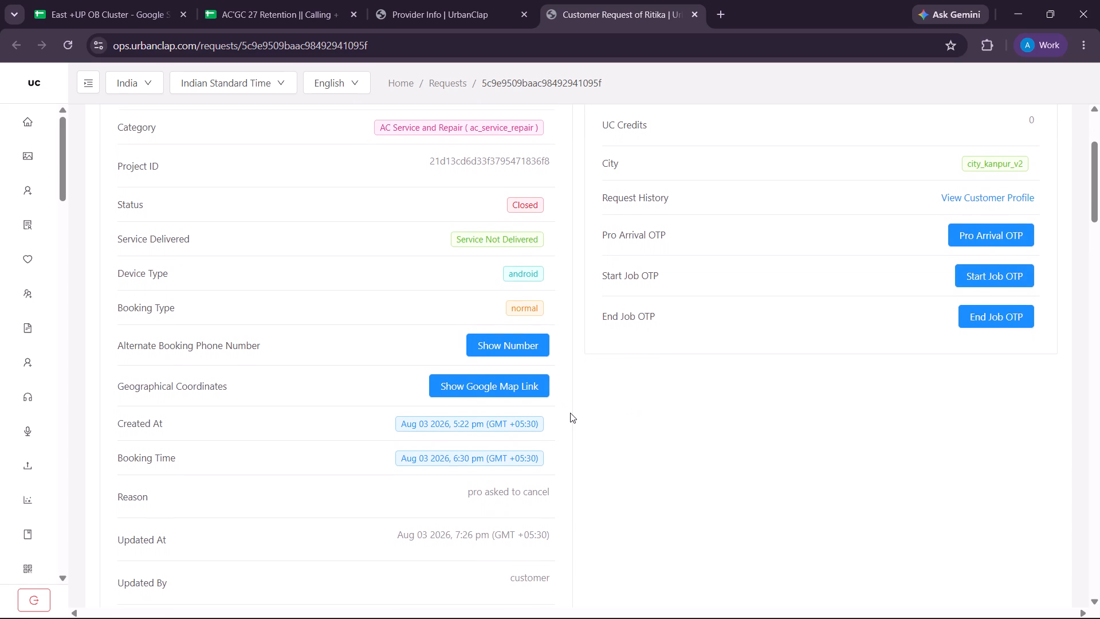
scroll(570, 413, "down", 2)
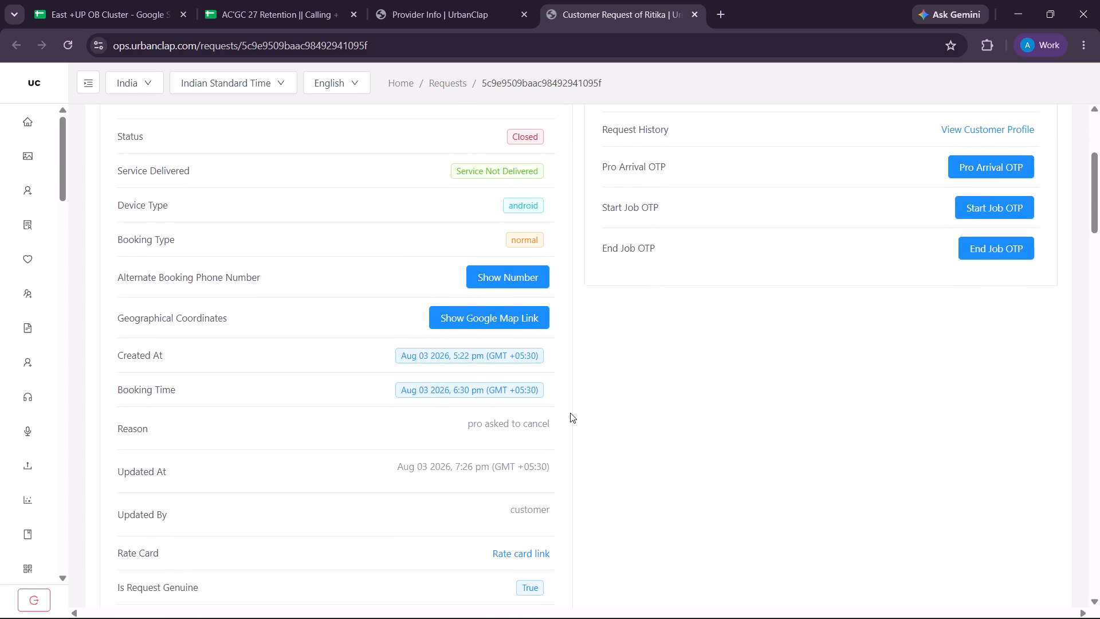
scroll(570, 413, "down", 3)
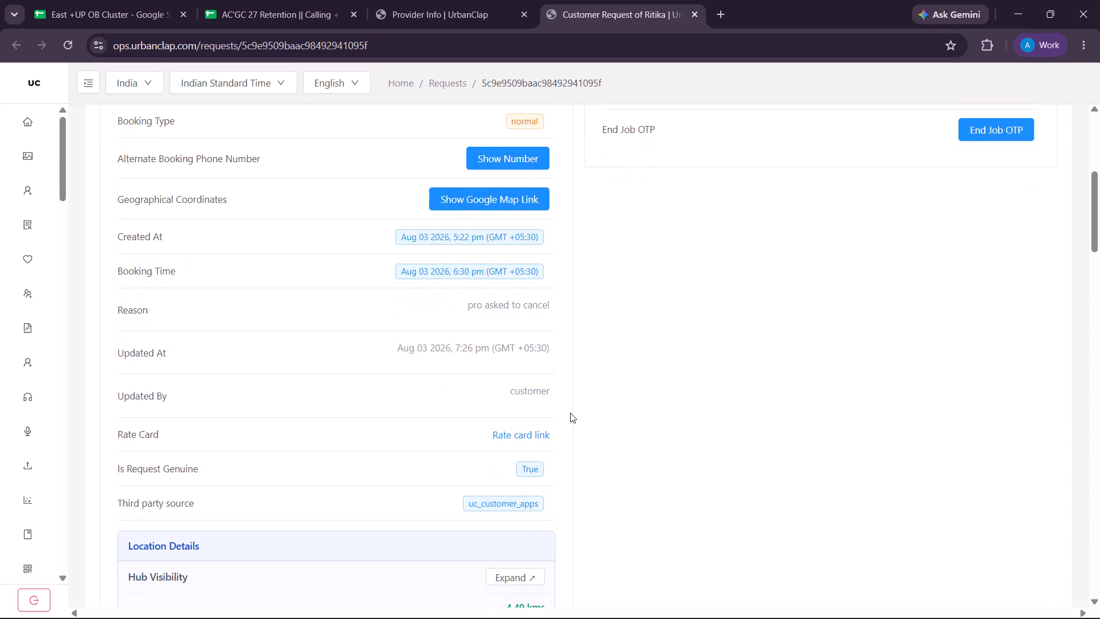
scroll(570, 413, "down", 1)
scroll(564, 307, "up", 3)
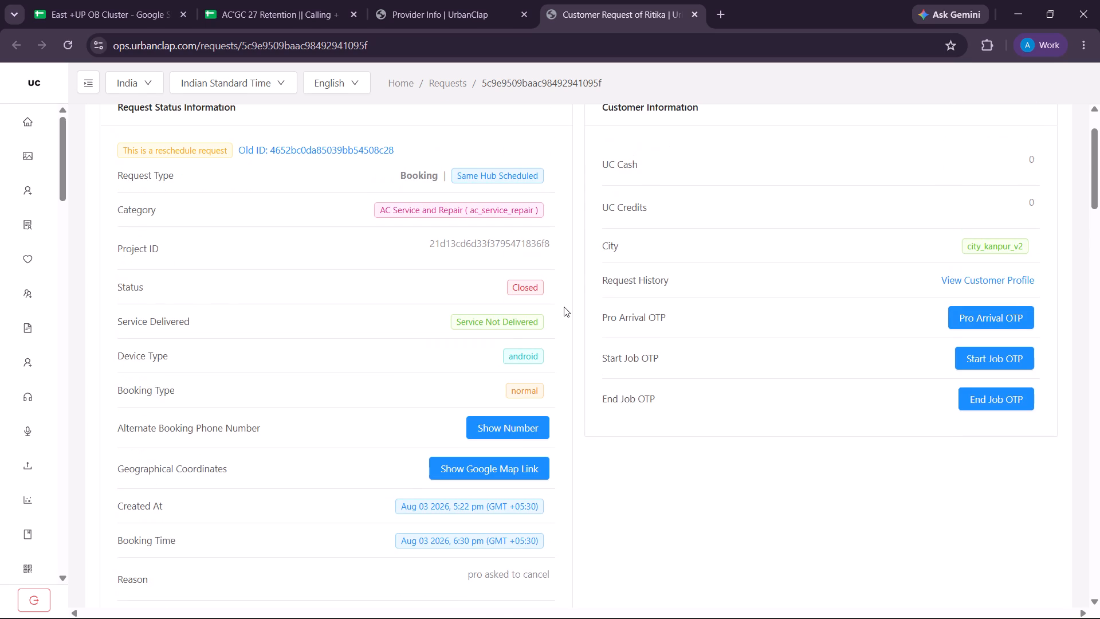
scroll(577, 358, "down", 2)
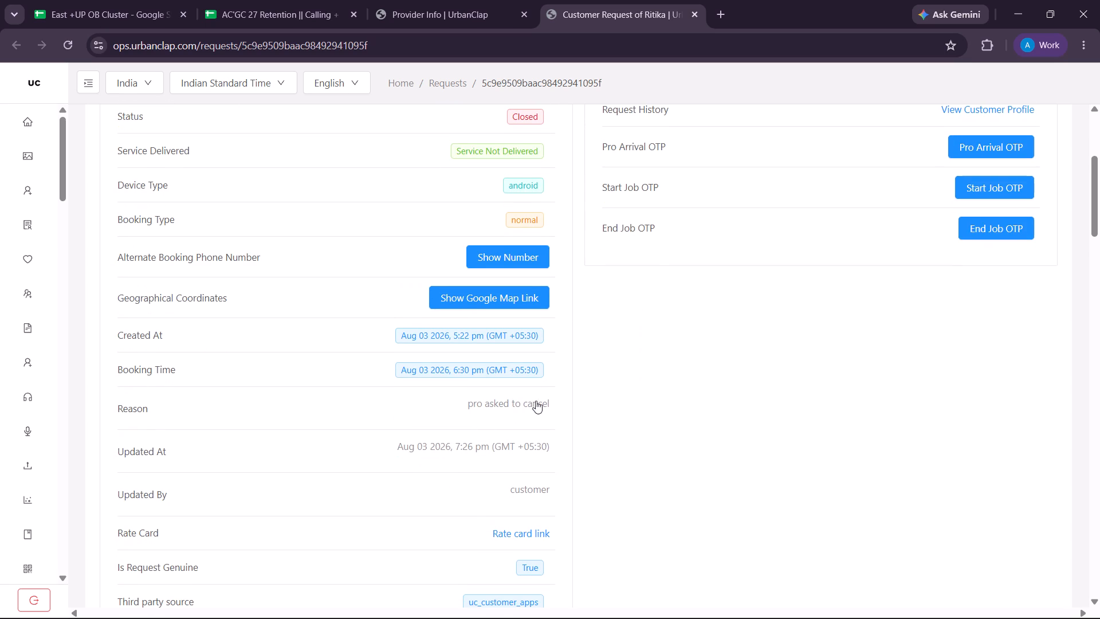
scroll(556, 445, "down", 2)
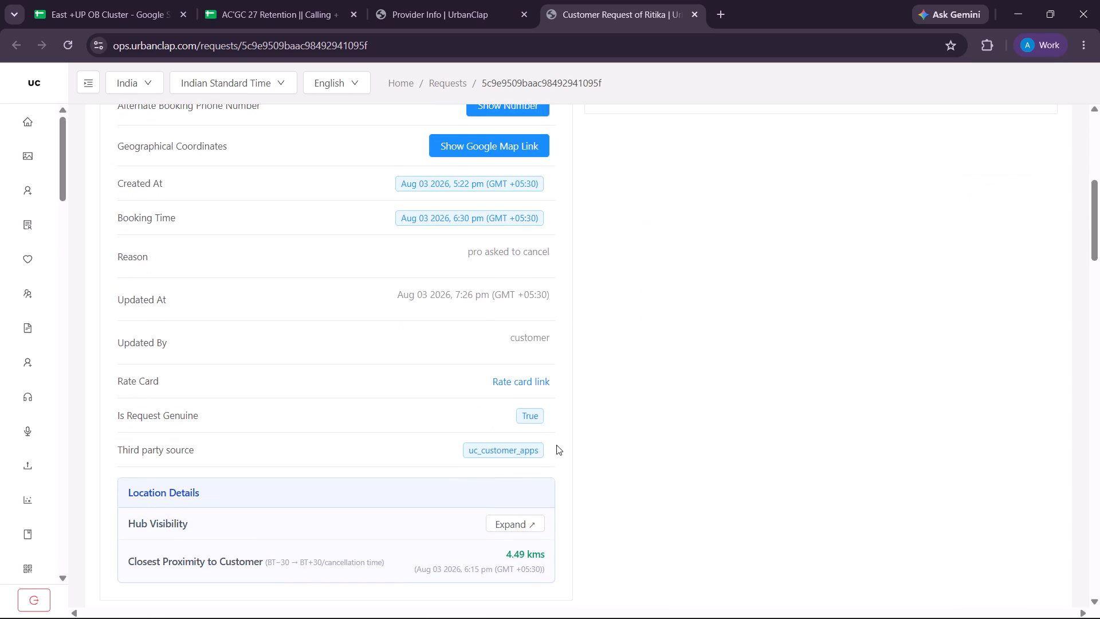
Examine the request's location details, request information, PAF status, FBCE details and Tickets V2 table.
scroll(575, 490, "down", 1)
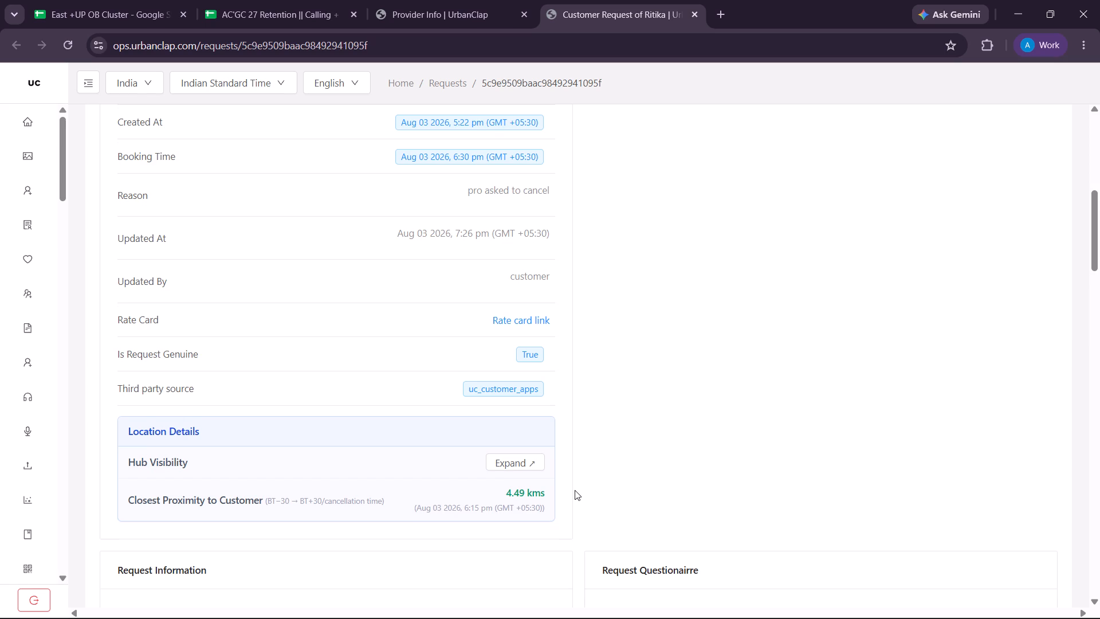
scroll(575, 490, "down", 4)
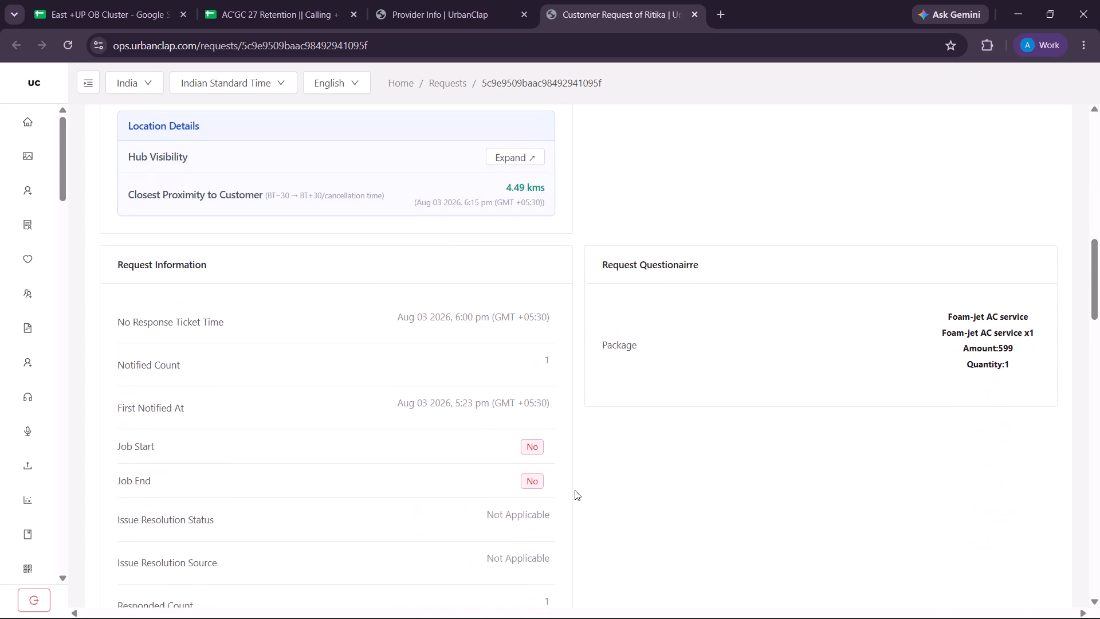
scroll(575, 490, "down", 2)
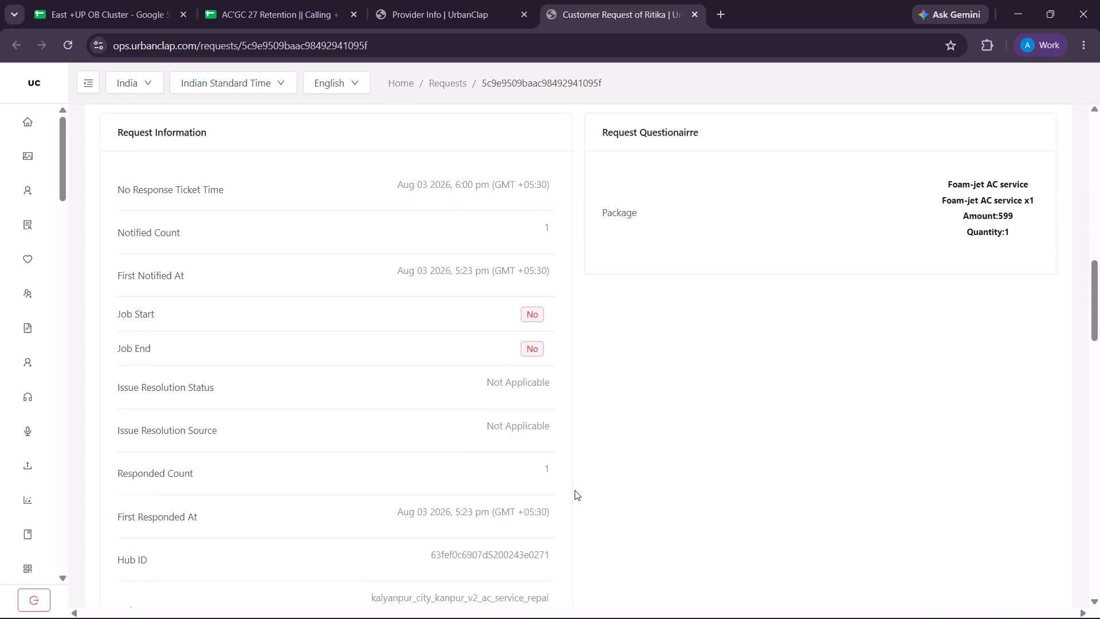
scroll(575, 490, "down", 2)
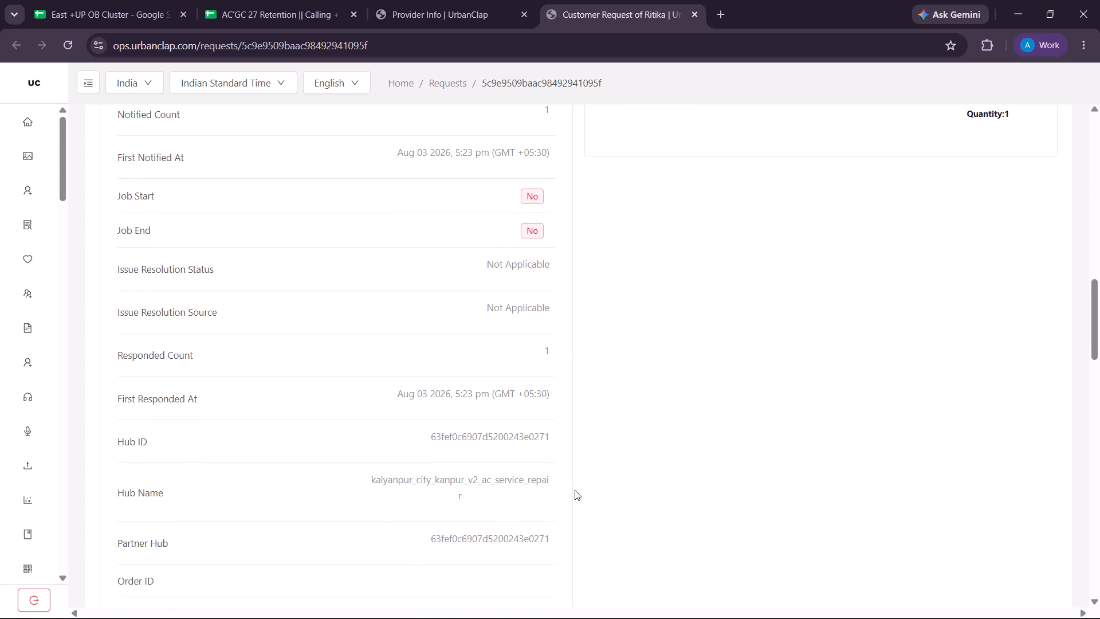
scroll(575, 490, "down", 3)
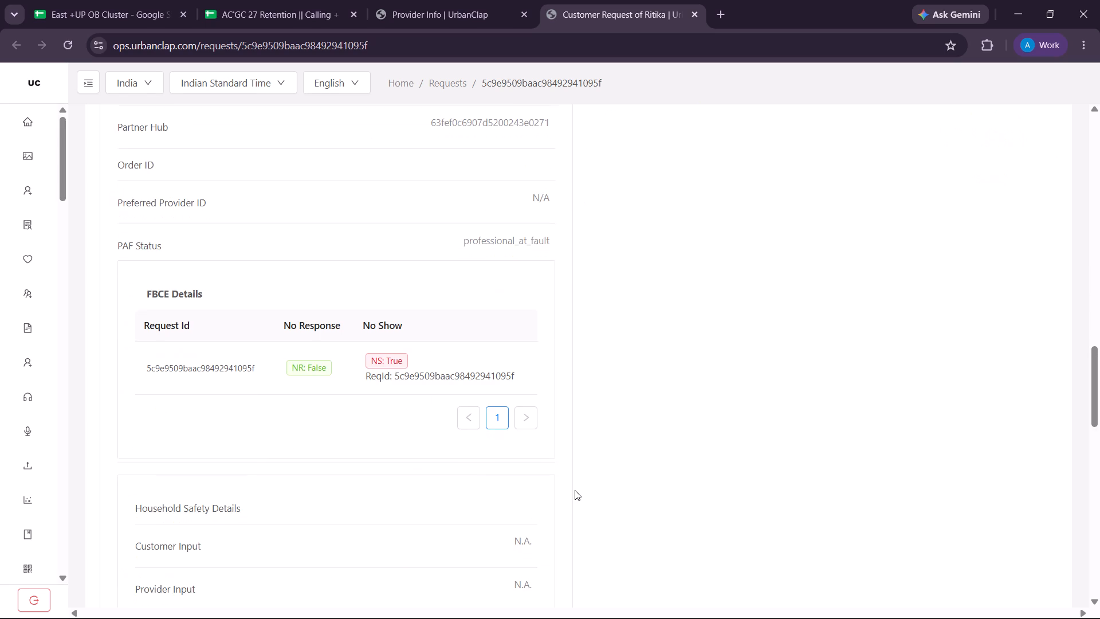
scroll(575, 490, "down", 3)
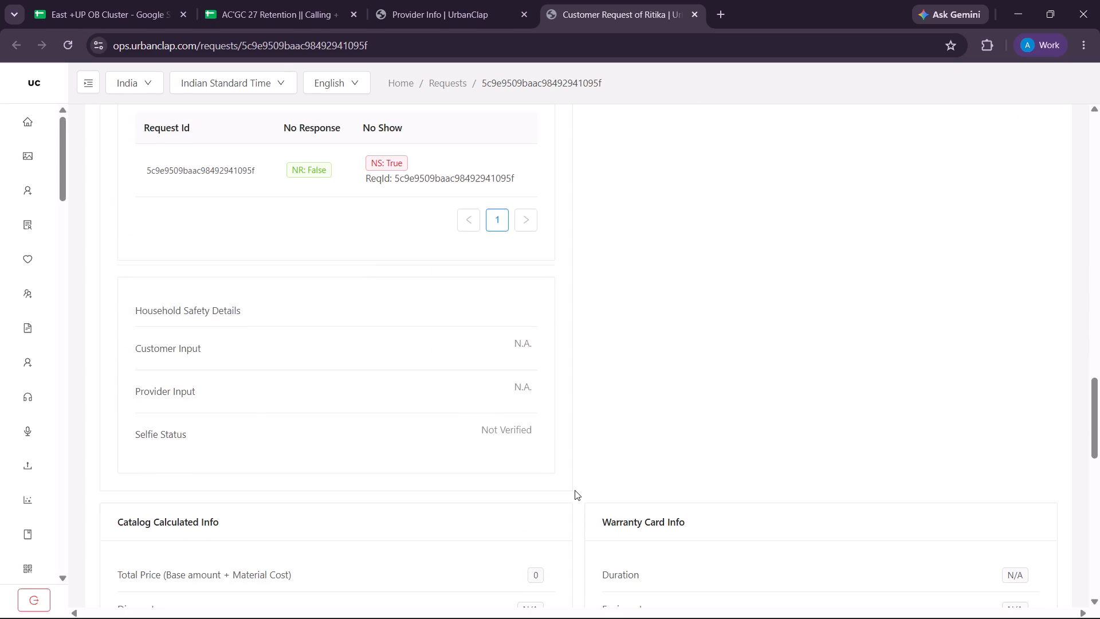
scroll(575, 490, "down", 2)
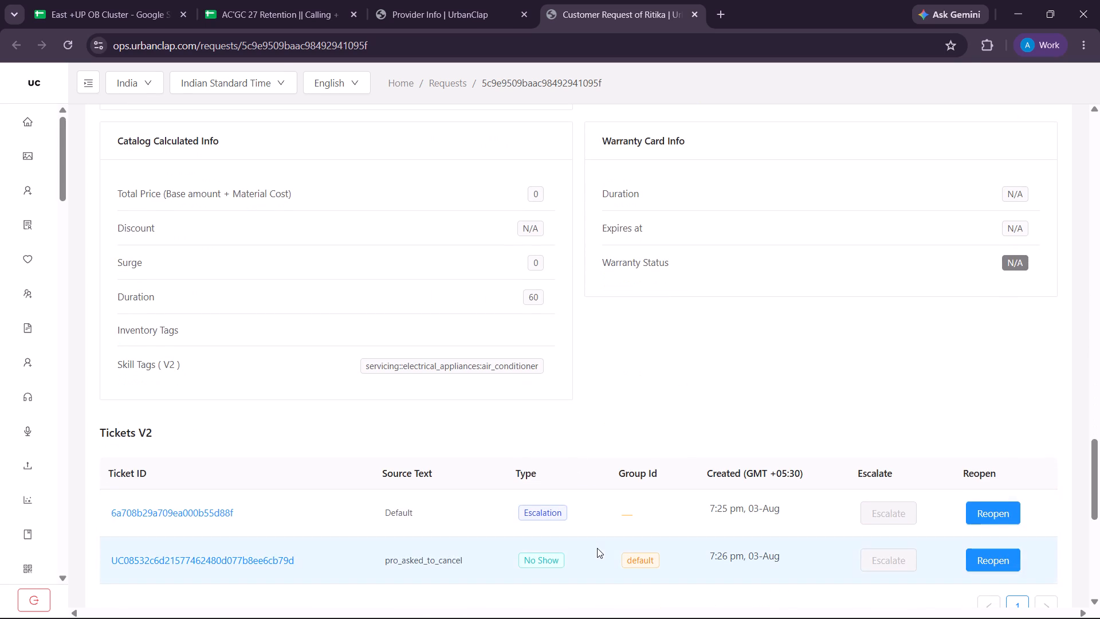
scroll(597, 548, "down", 2)
Return to the Request Status Information and recheck the request's status, booking time and cancellation reason.
scroll(597, 548, "up", 12)
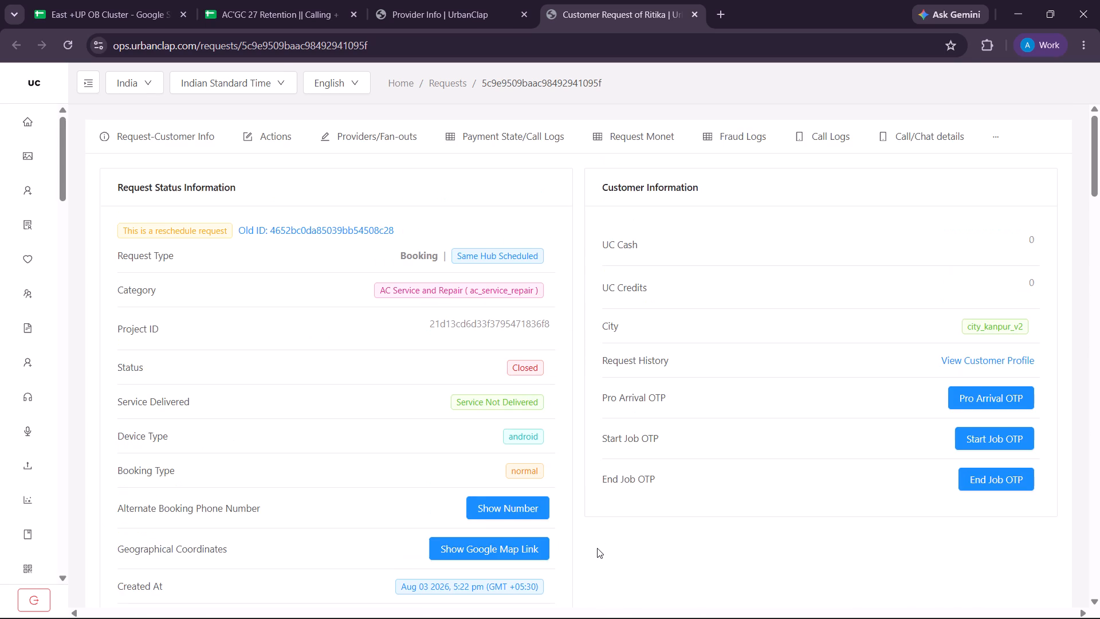
scroll(597, 548, "down", 1)
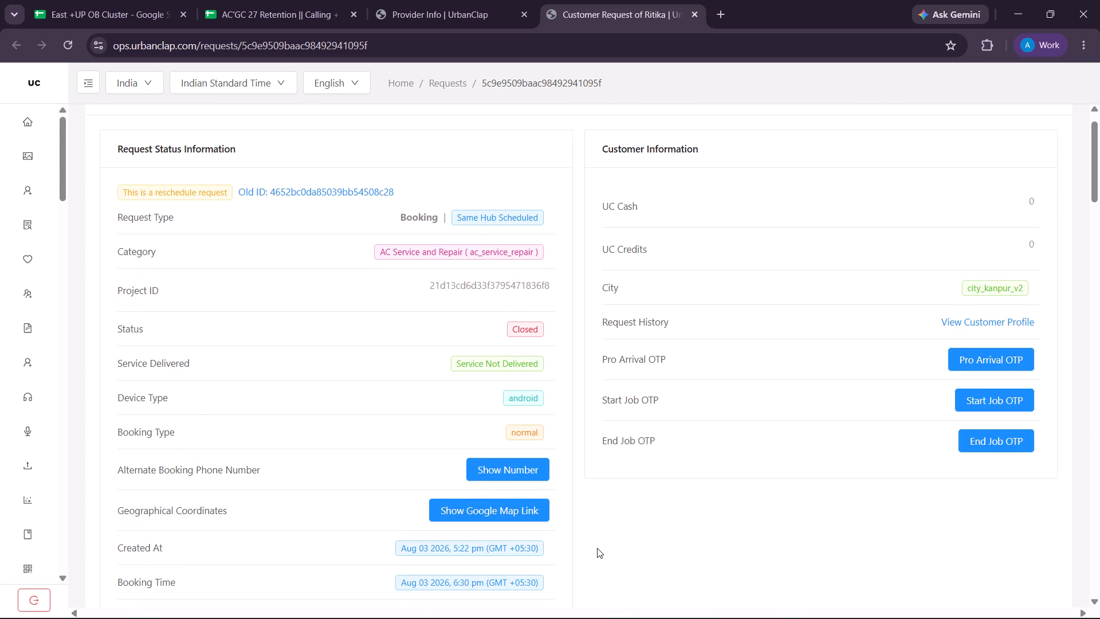
scroll(597, 548, "down", 1)
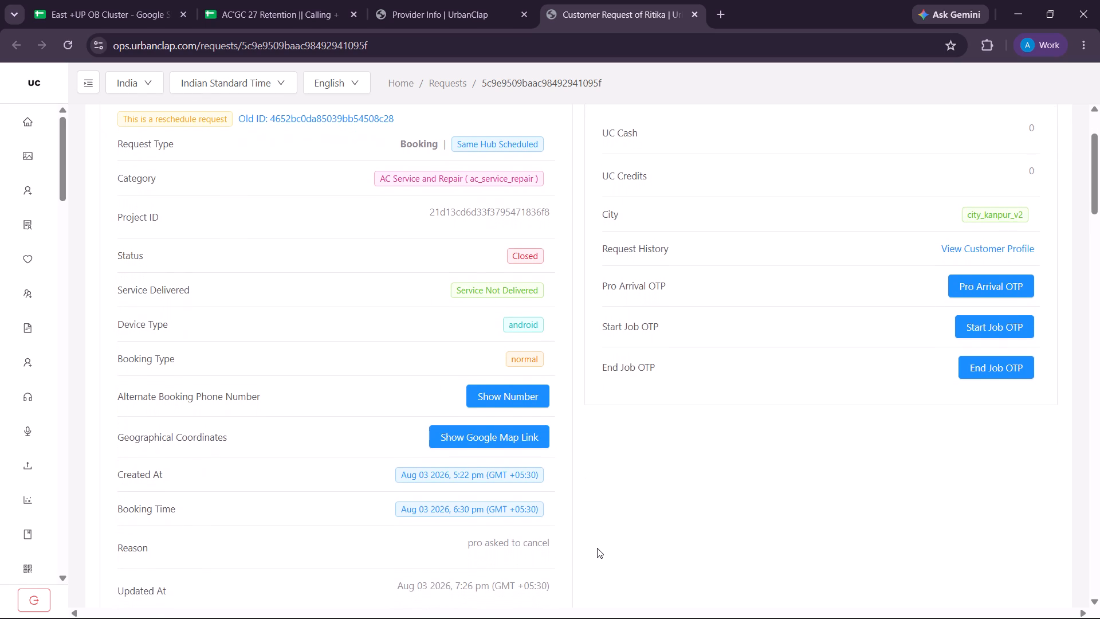
scroll(597, 548, "down", 2)
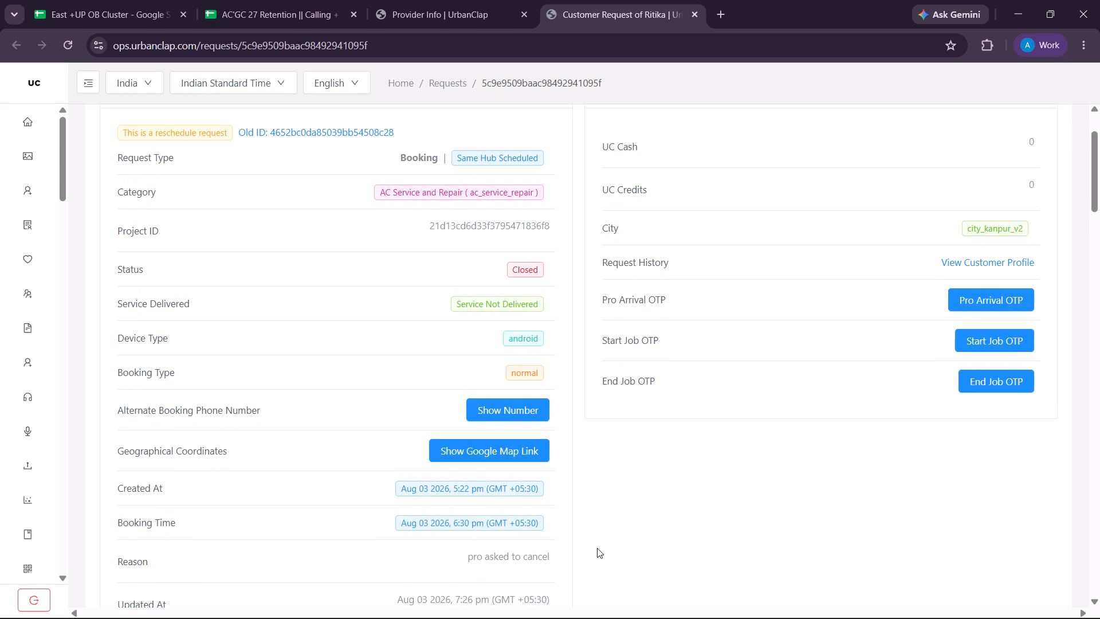
scroll(597, 548, "down", 2)
Capture a screenshot of the request's Created At, Booking Time, Reason and Updated At rows.
key("shift+super+s")
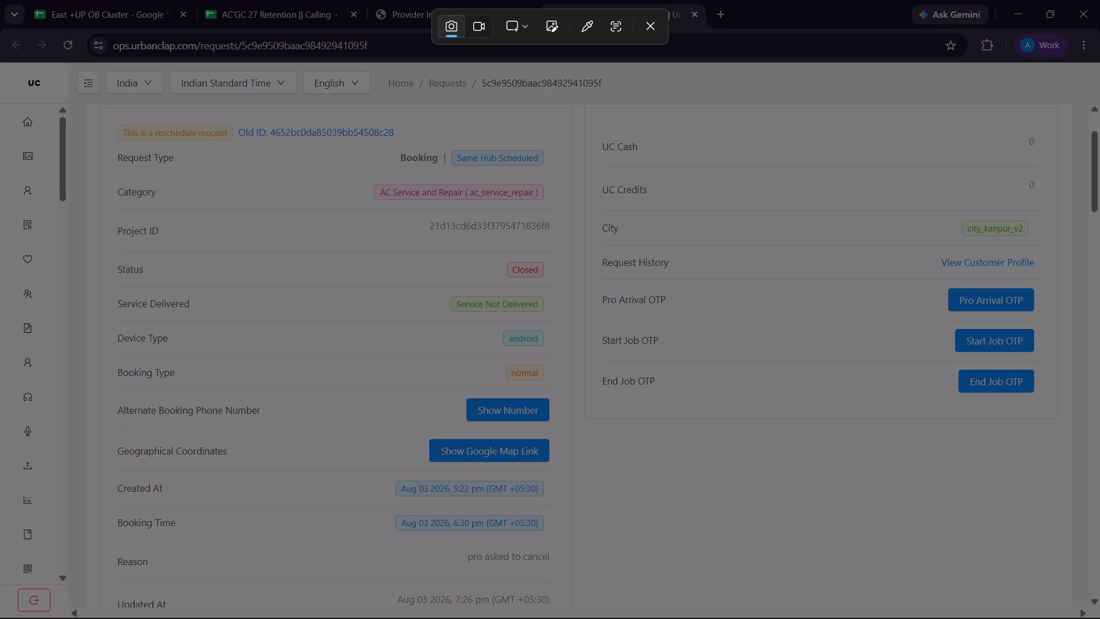
left_click_drag(106, 474, 559, 592)
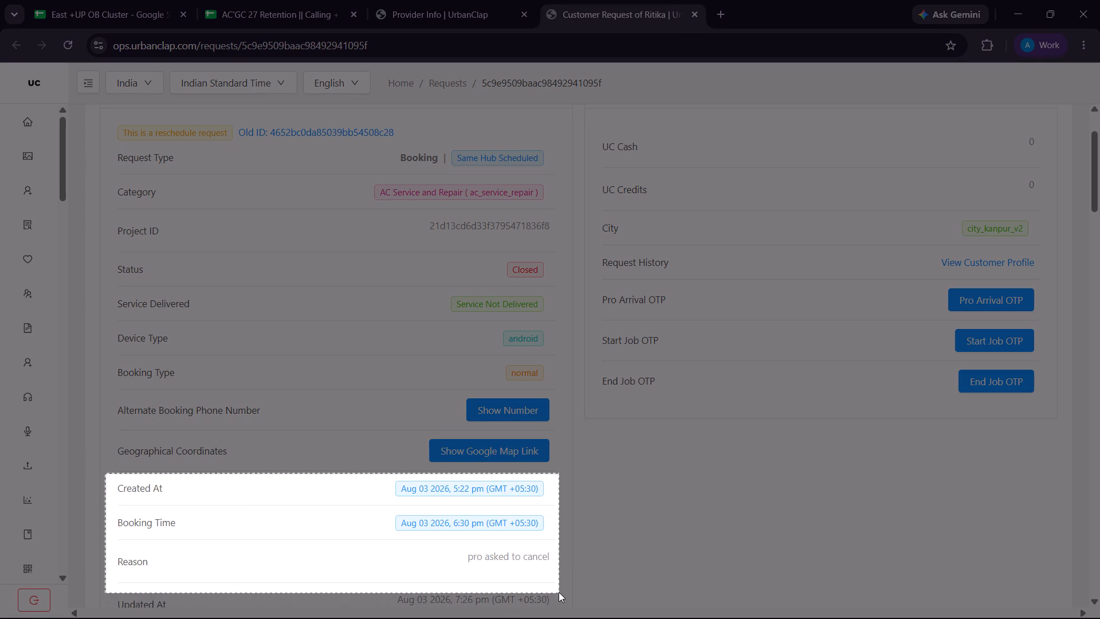
left_click_drag(559, 592, 567, 615)
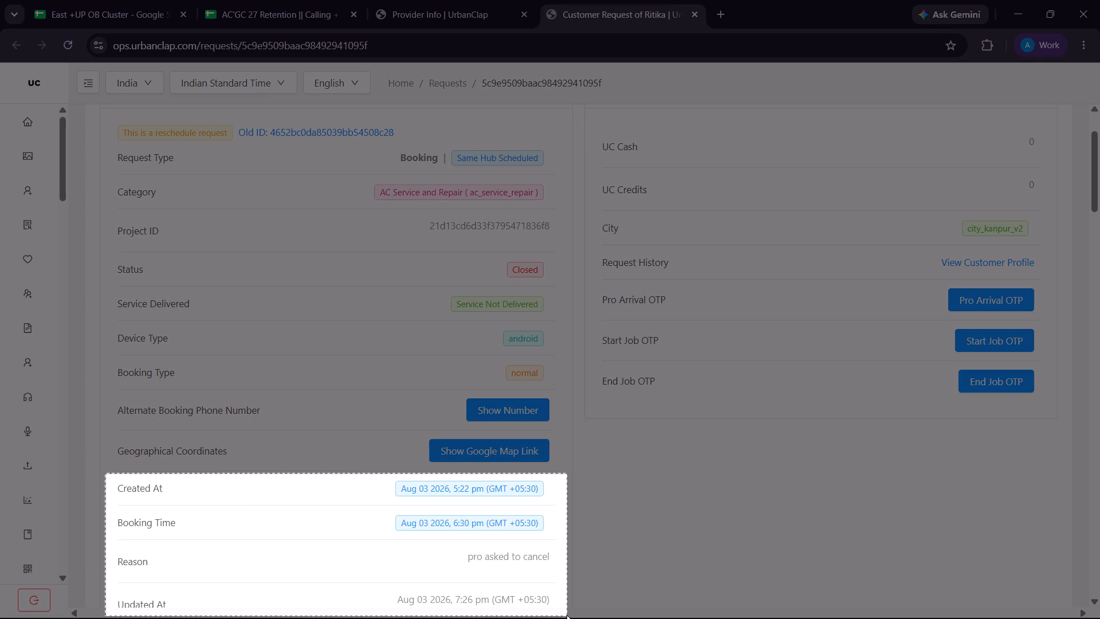
left_click_drag(567, 615, 564, 612)
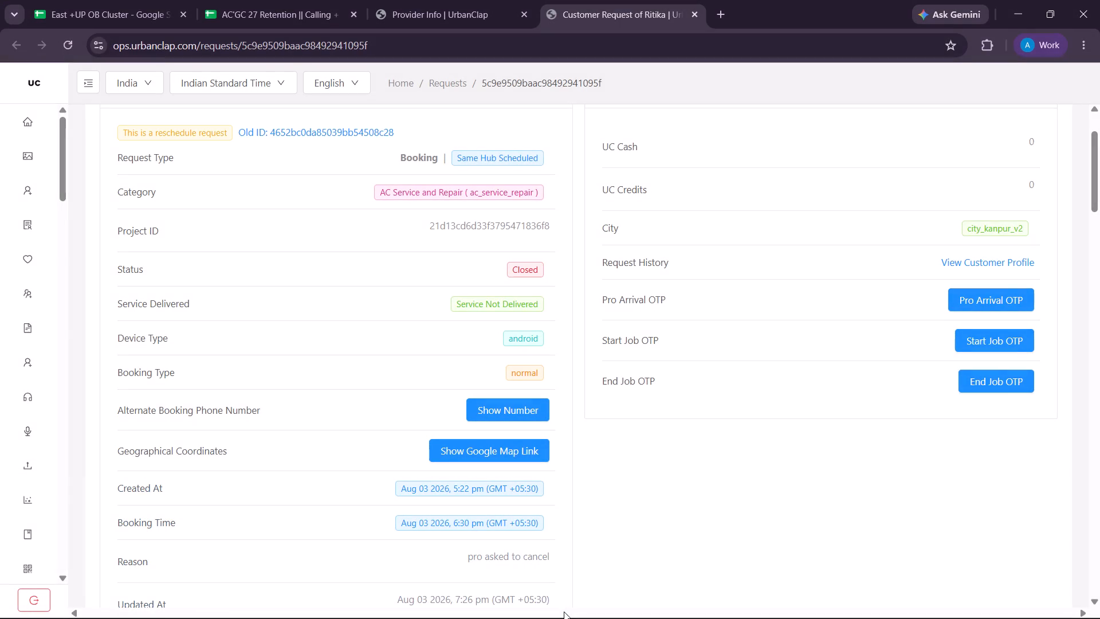
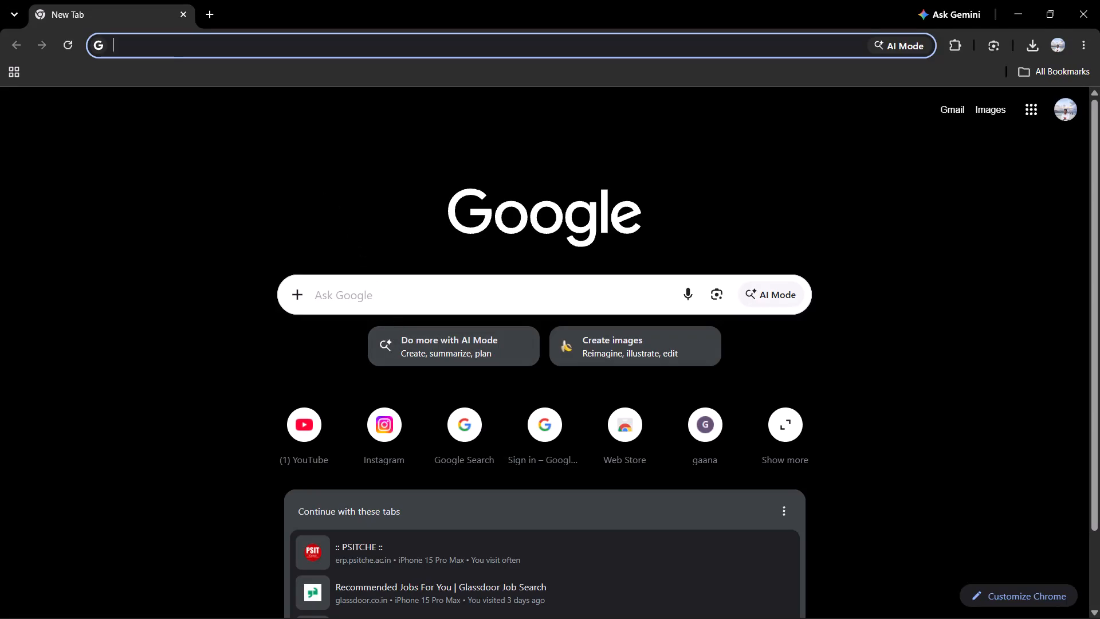
Switch to the new tab page in Google Chrome and open the Google search box for a query.
left_click(395, 312)
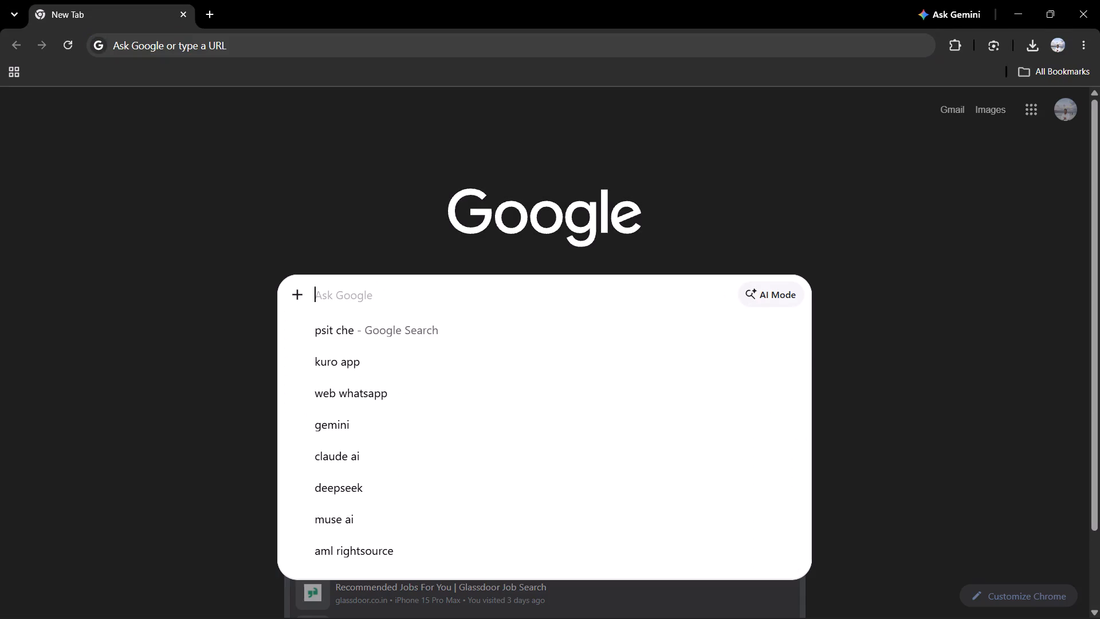
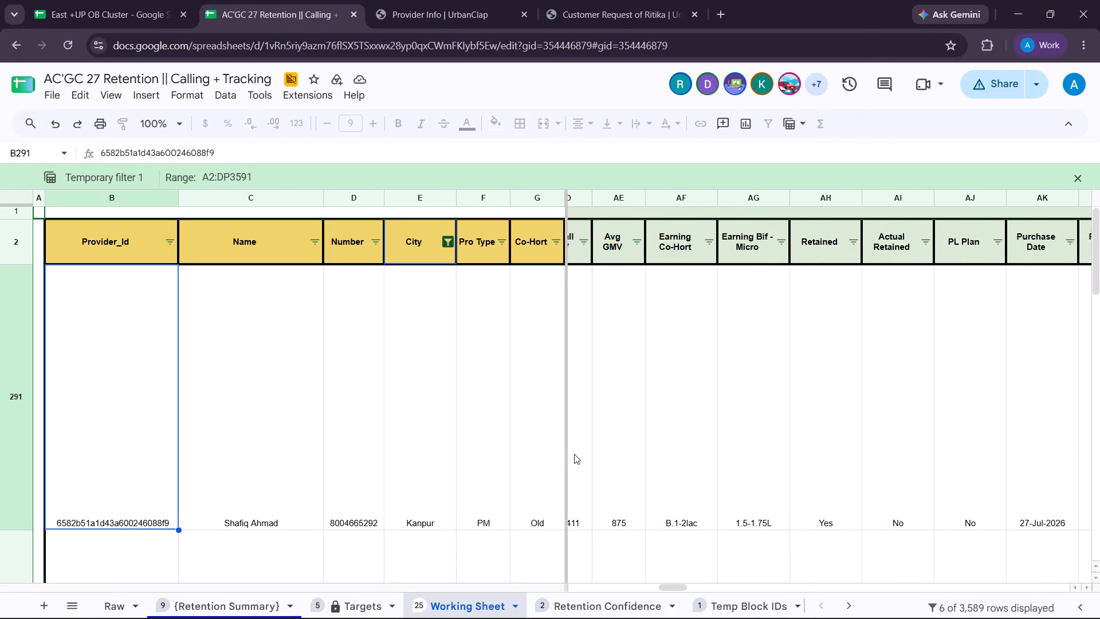
Review the selected Kanpur provider's retention, PL plan and purchase date columns in the Working Sheet.
scroll(574, 454, "left", 2)
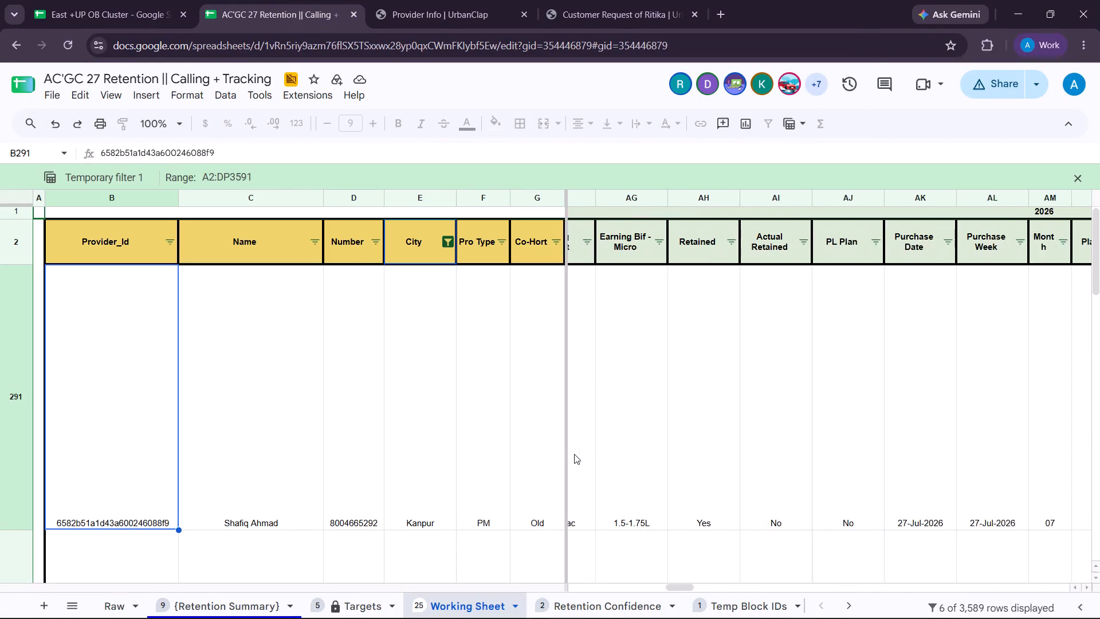
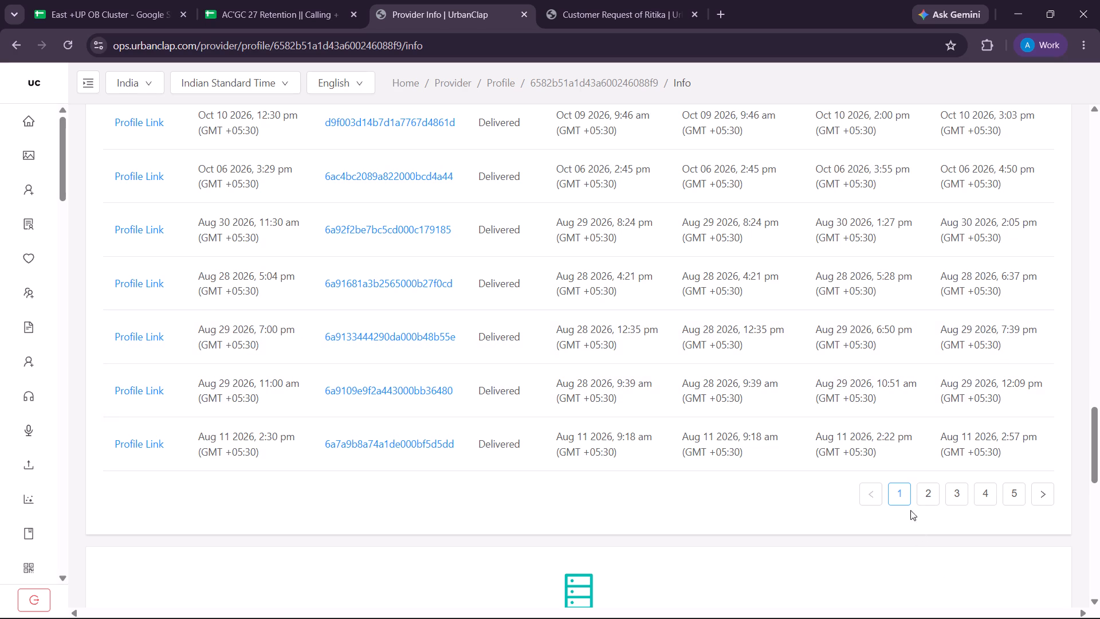
Switch to the AC'GC 27 Retention sheet and review the Kanpur provider's plan price, amount recovery, pending loan and recovery columns.
left_click(286, 0)
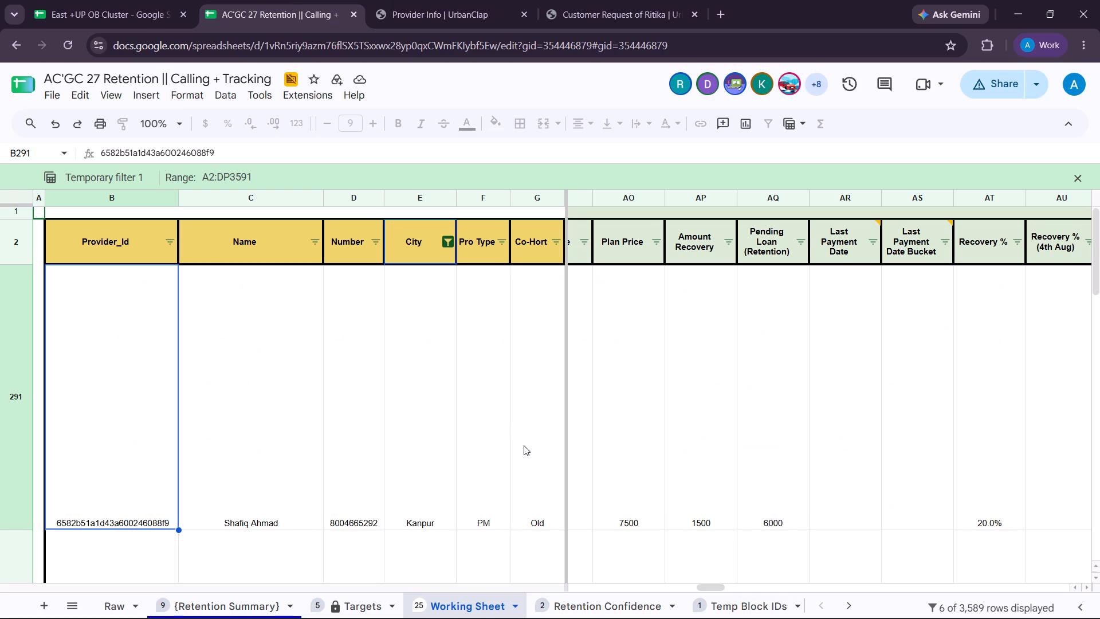
scroll(524, 445, "left", 3)
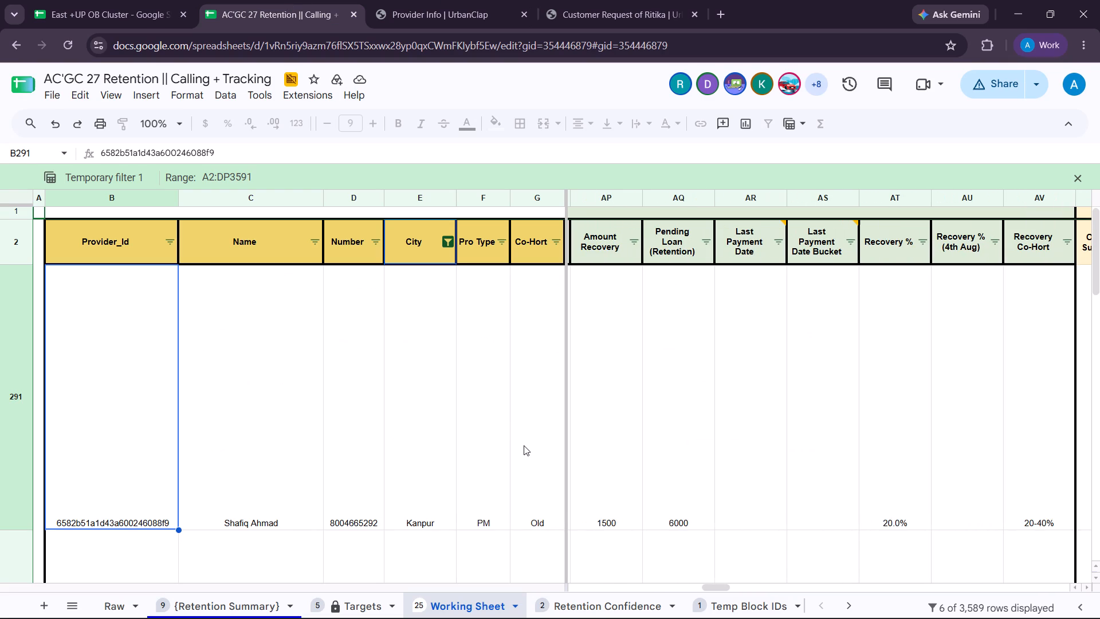
scroll(646, 461, "right", 2)
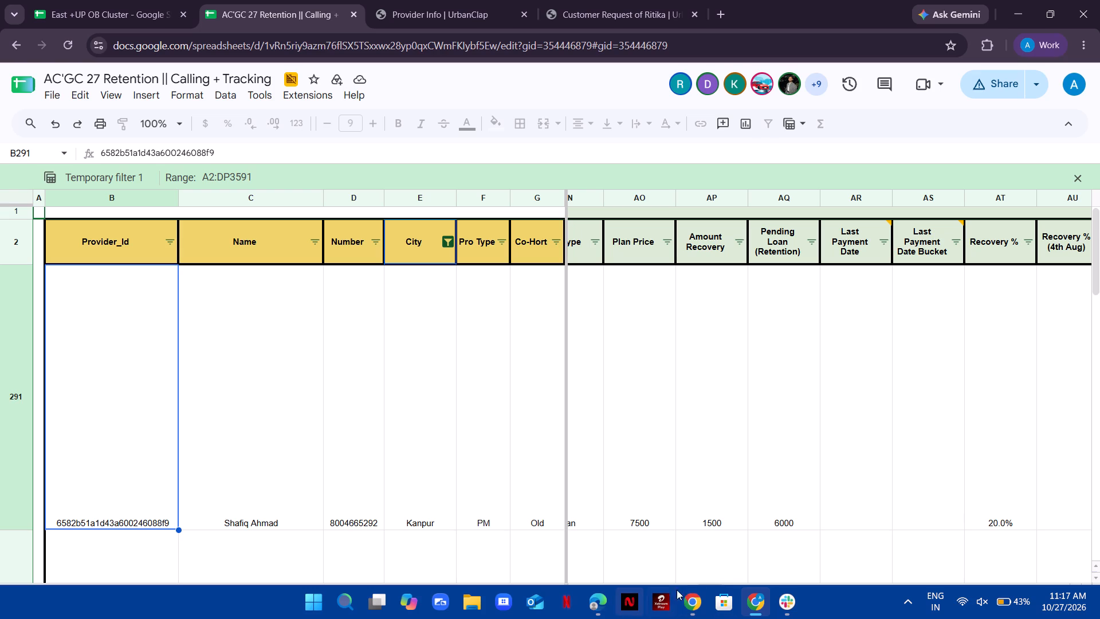
Switch to the other Chrome window with the new tab and look up web whatsapp in the Google search box.
left_click(682, 602)
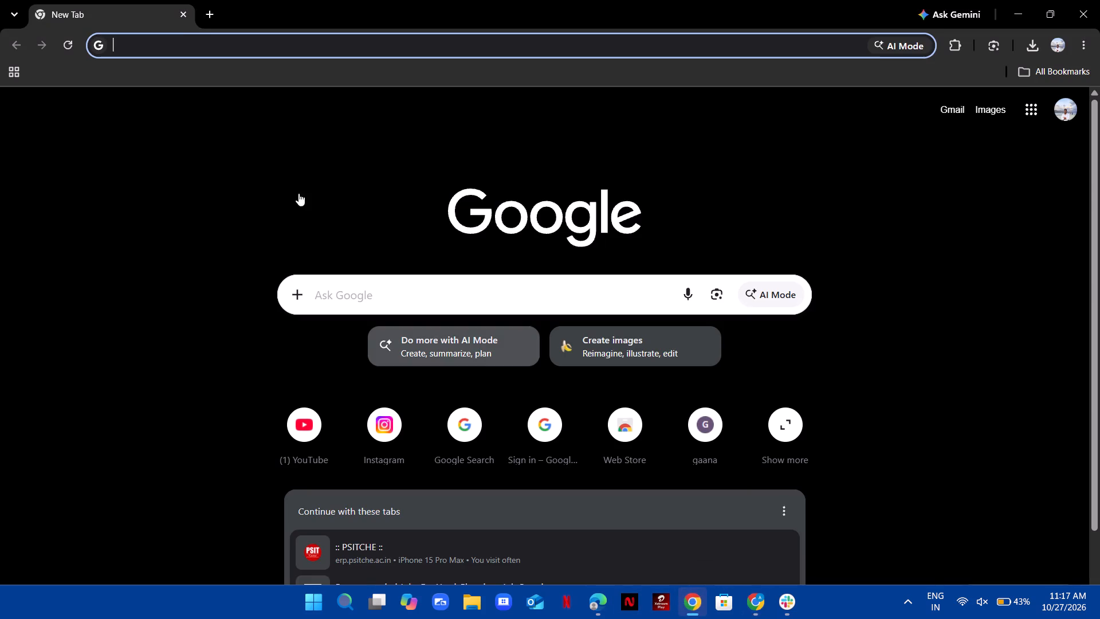
left_click(380, 277)
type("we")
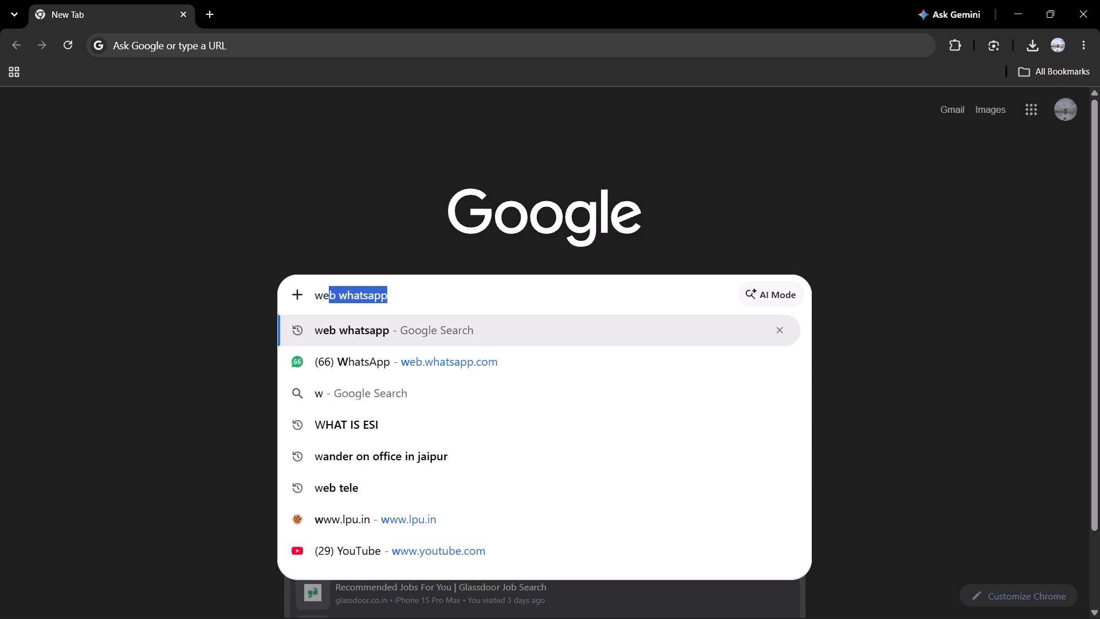
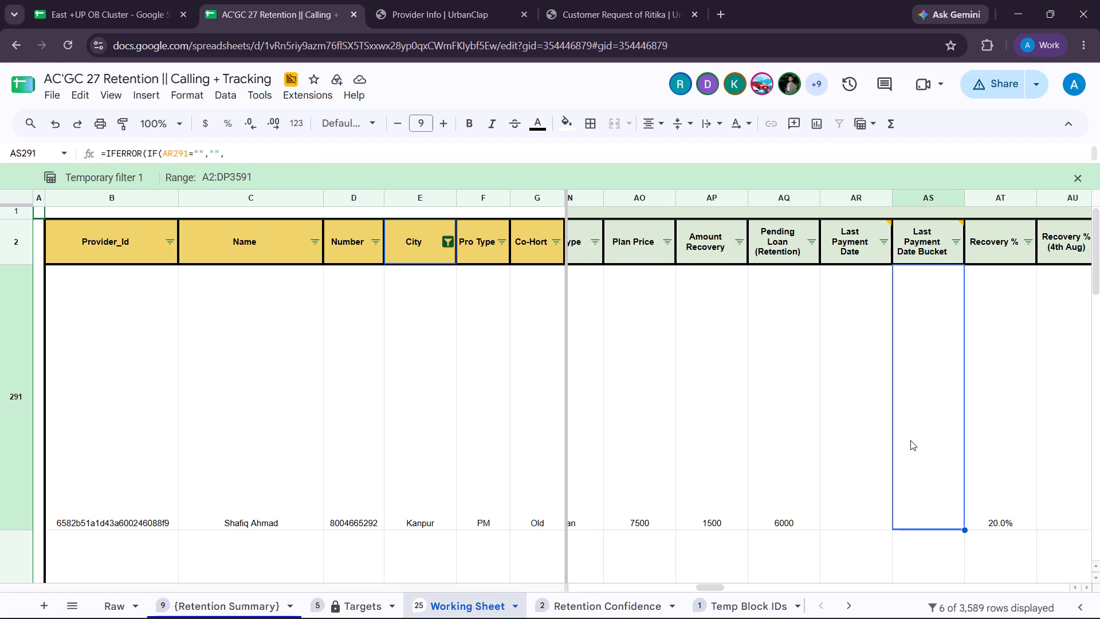
Check the Amount Recovery value in the Kanpur provider's row of the Working Sheet.
left_click(722, 433)
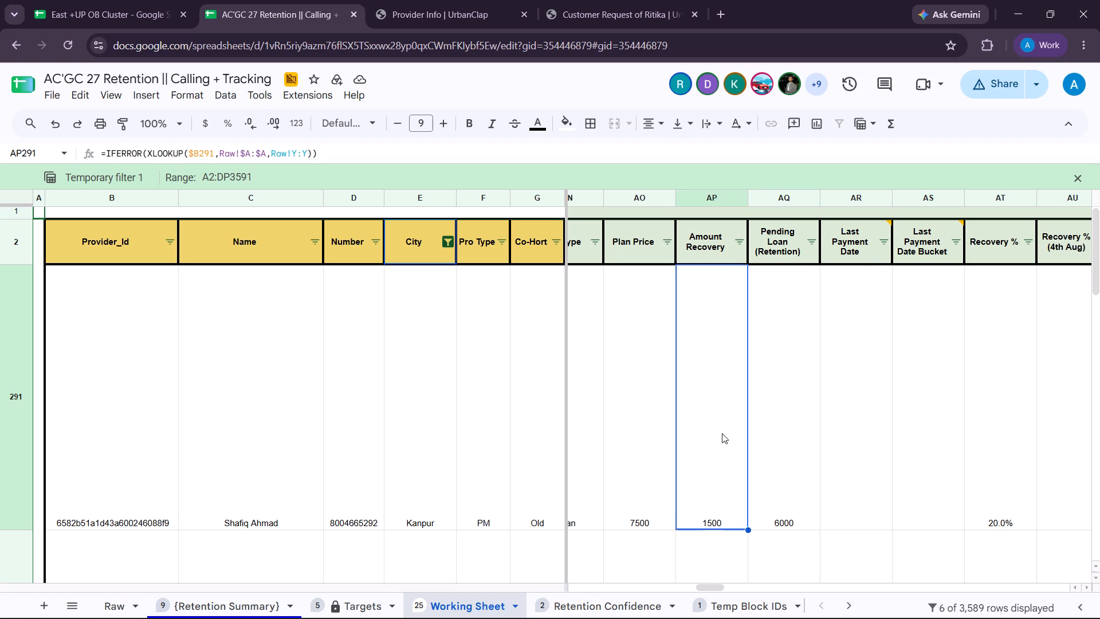
Examine row 291's Amount Recovery and Pending Loan (Retention) cells and compare their amounts in the Working Sheet.
scroll(760, 454, "down", 1)
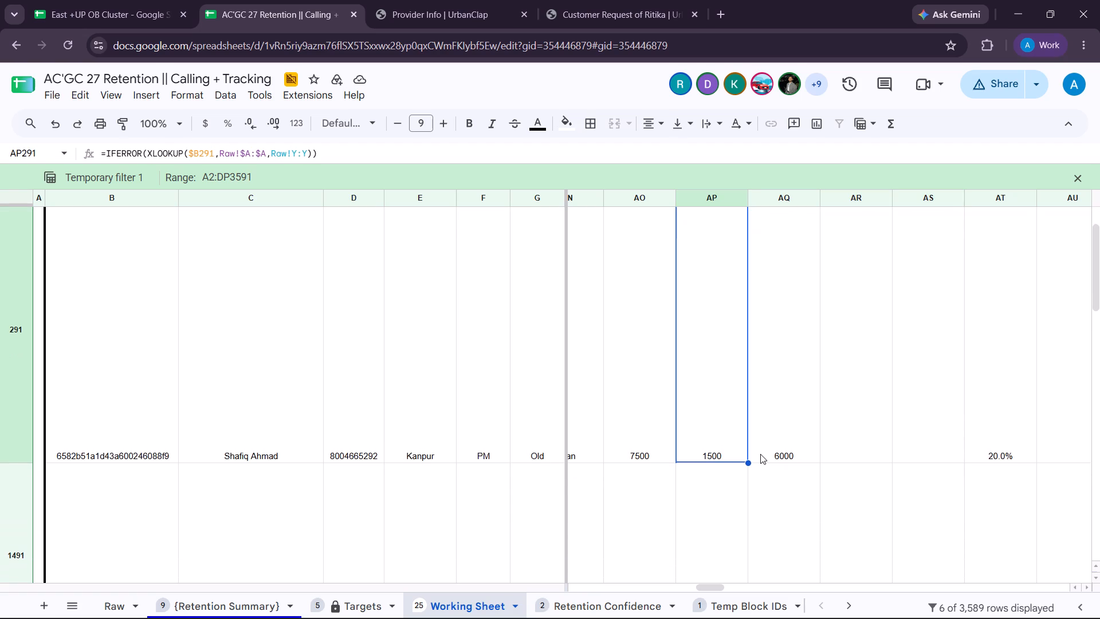
scroll(760, 454, "down", 2)
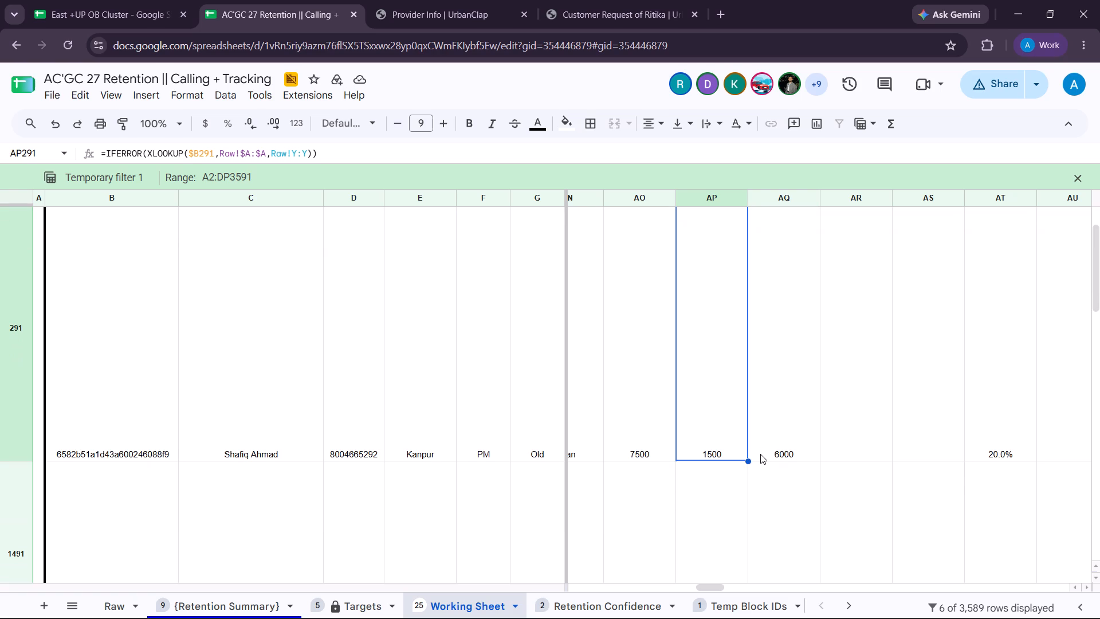
scroll(760, 454, "up", 1)
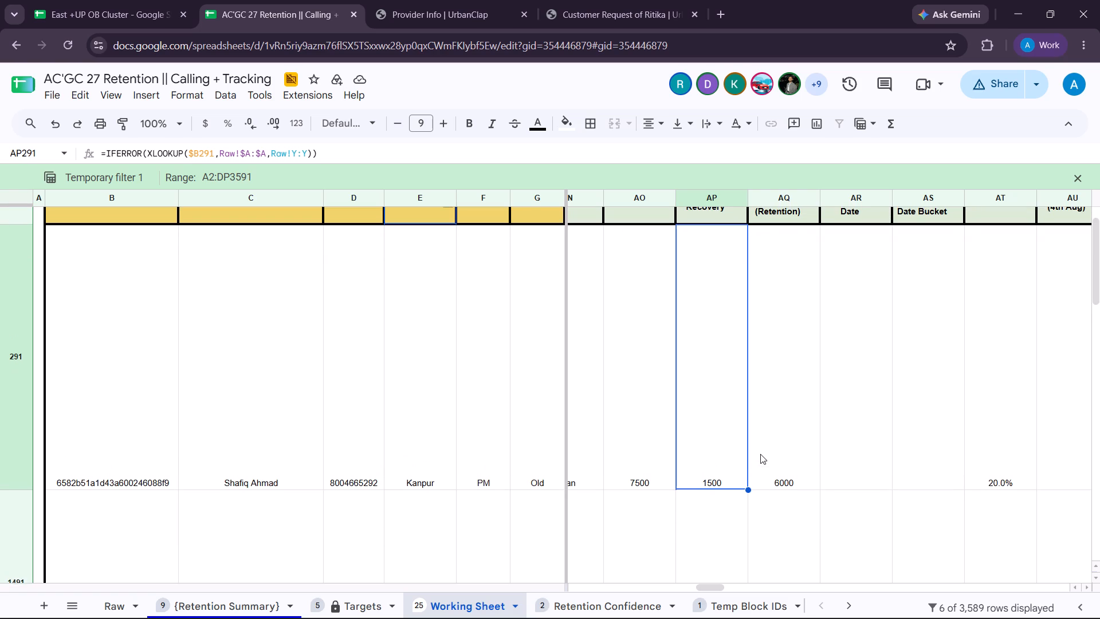
left_click(780, 454)
scroll(780, 454, "up", 1)
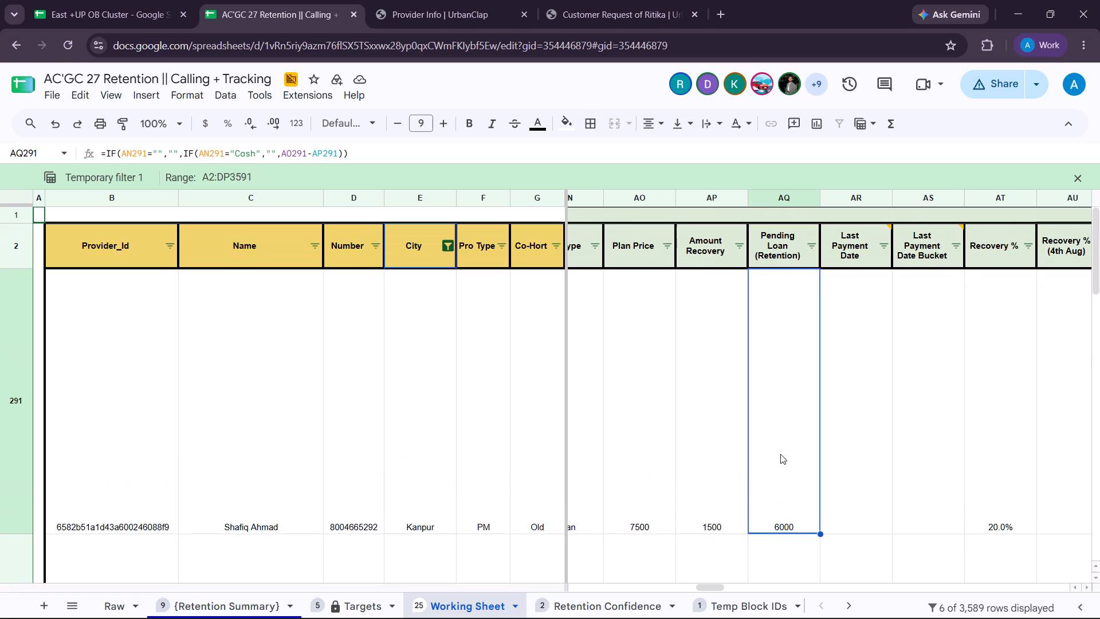
scroll(780, 454, "up", 1)
left_click(701, 491)
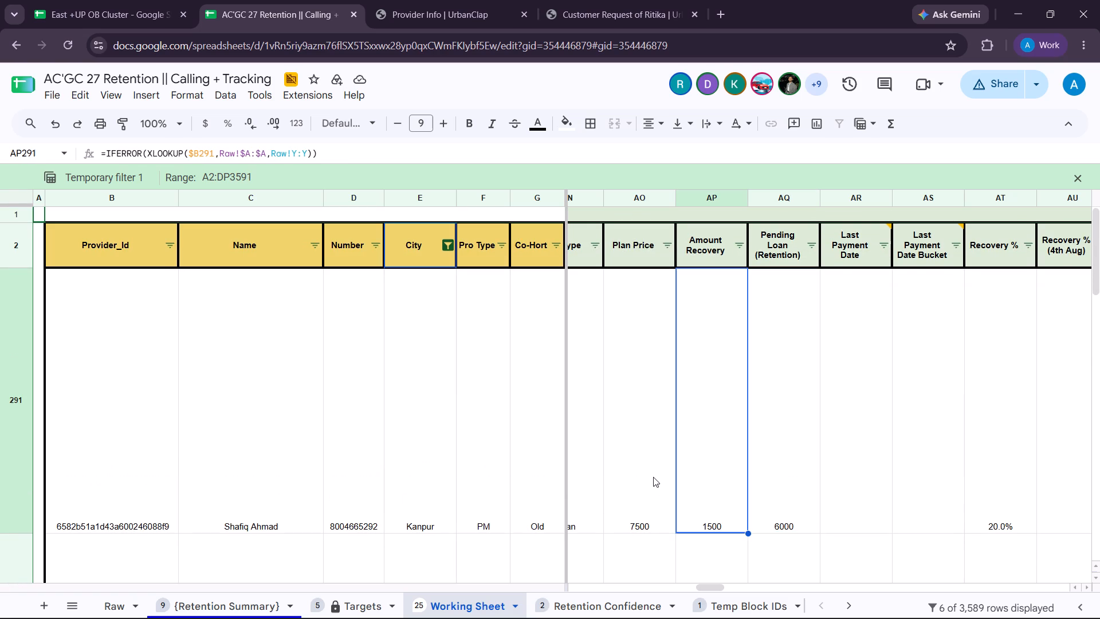
left_click(779, 504)
left_click(699, 491)
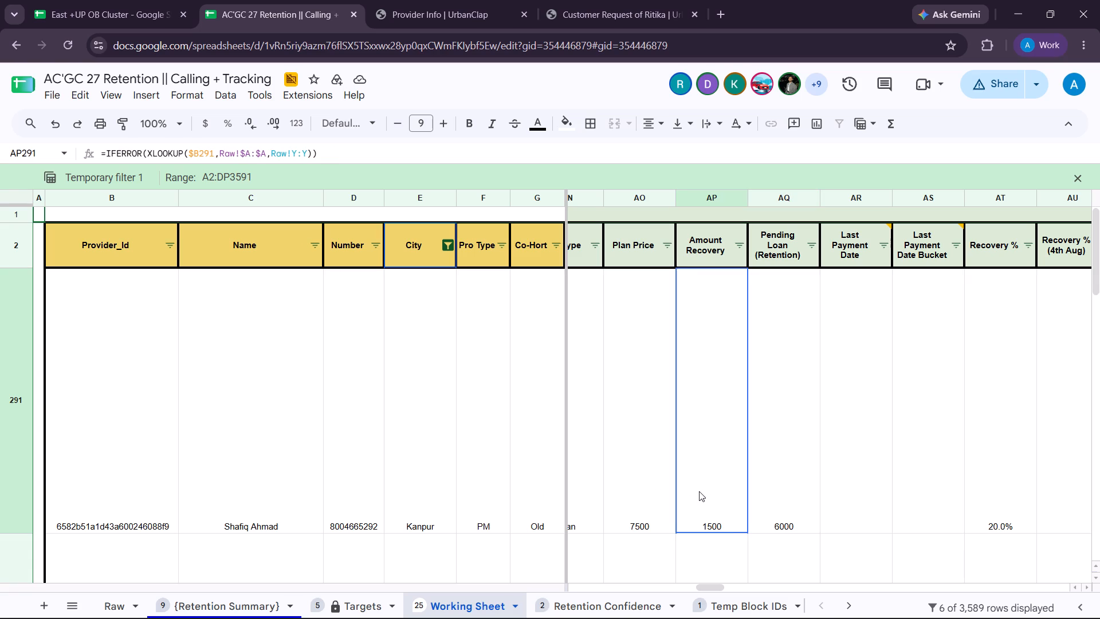
left_click(792, 490)
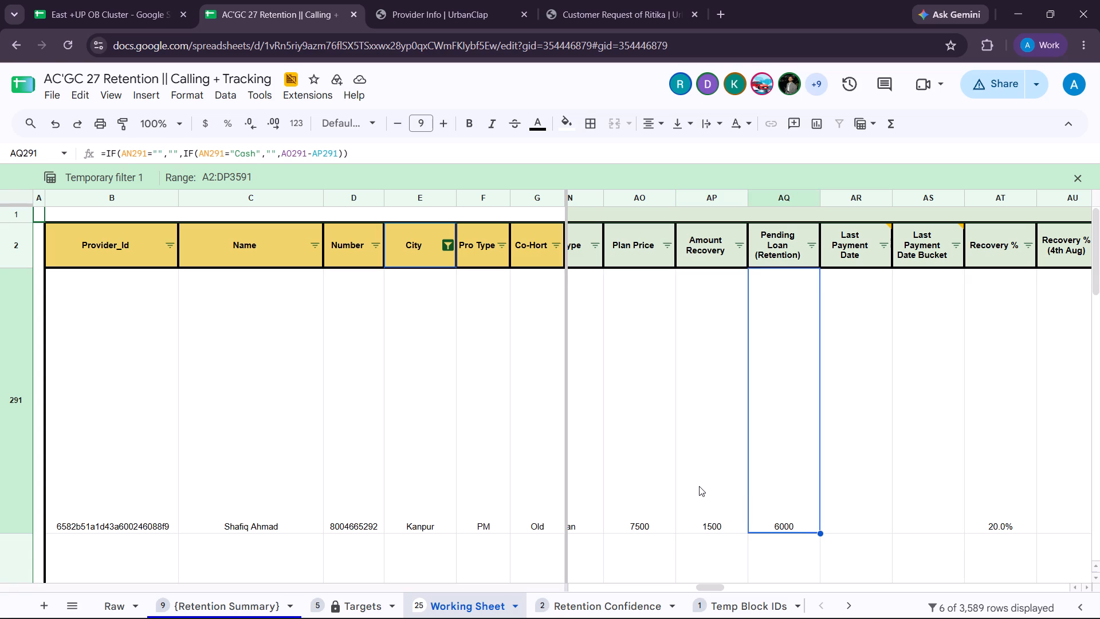
left_click(699, 486)
left_click(771, 495)
left_click(717, 502)
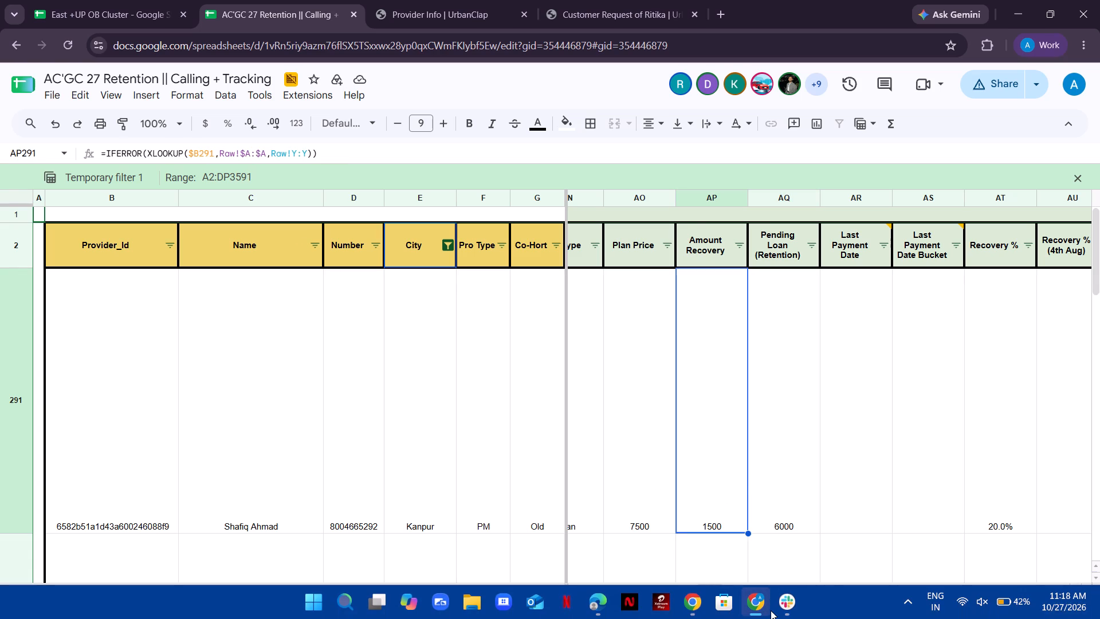
left_click(775, 443)
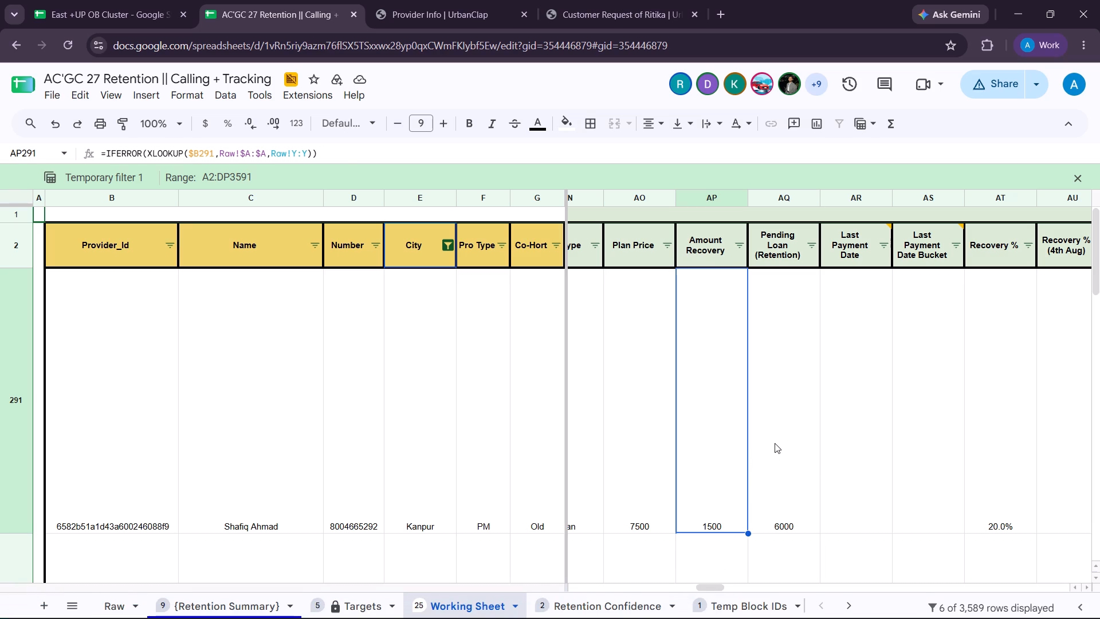
left_click(718, 458)
Recheck the Provider Status and Central Approval Checks on the Provider Info page, and switch to the customer request page.
left_click(449, 0)
scroll(529, 395, "up", 9)
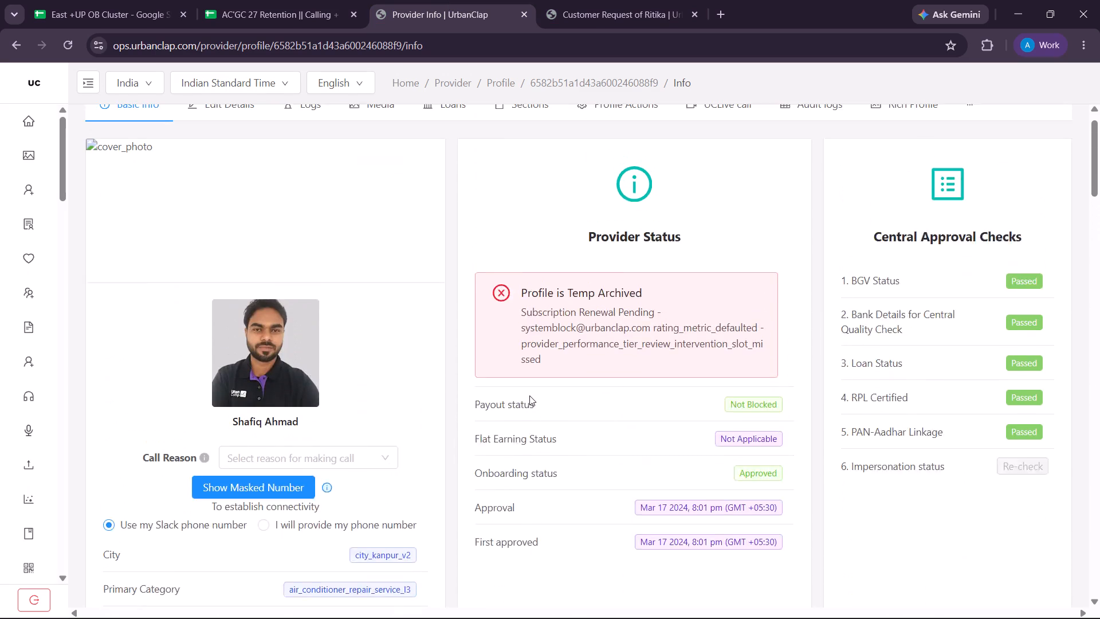
scroll(529, 395, "up", 3)
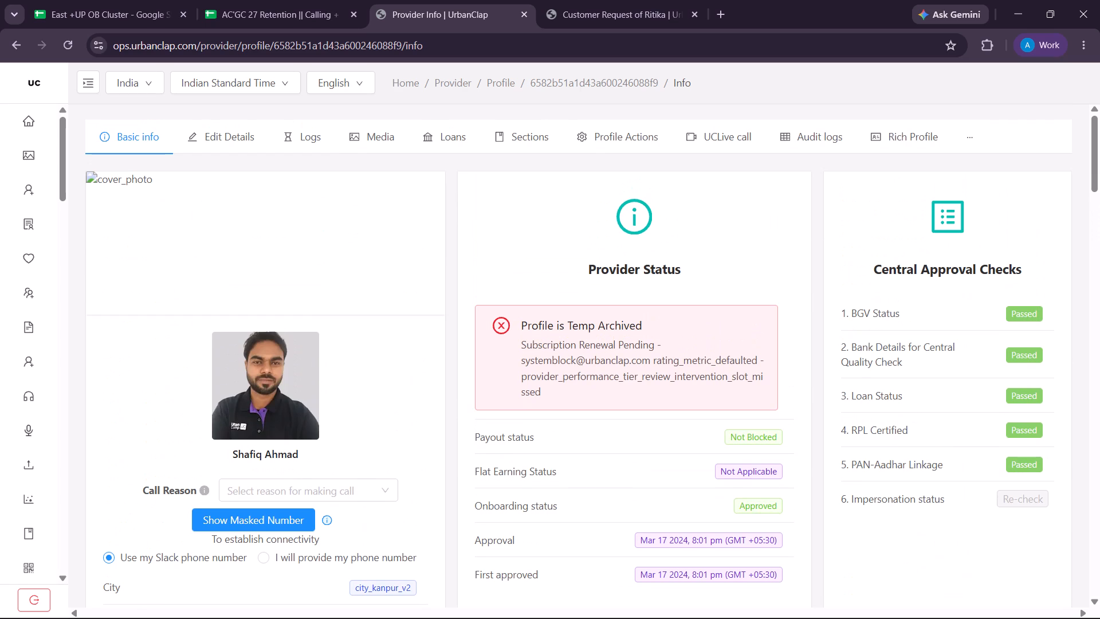
left_click(620, 0)
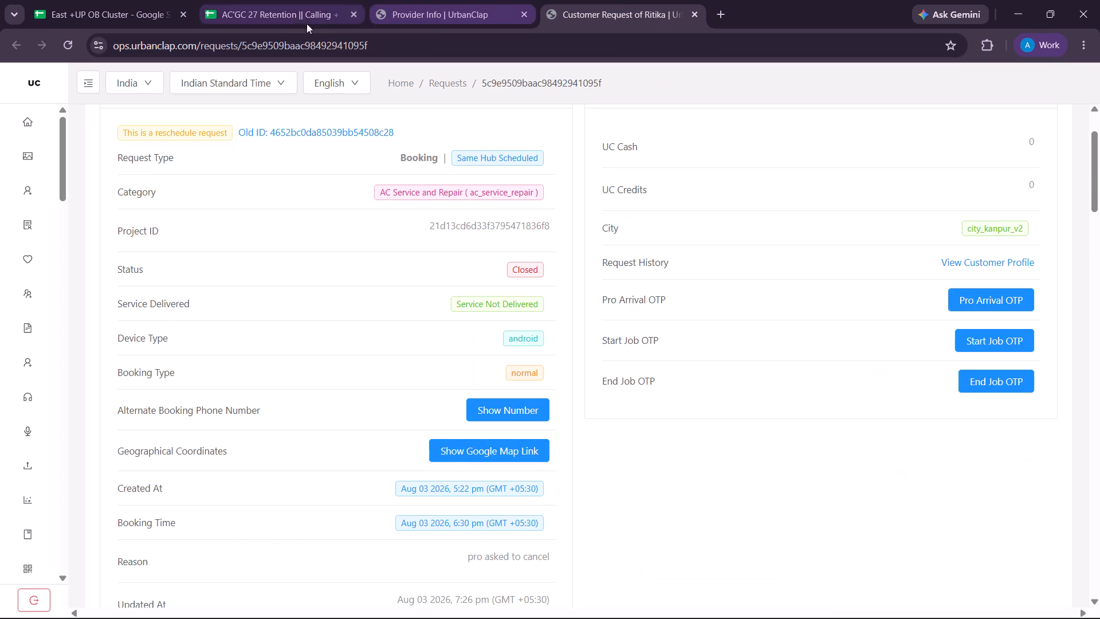
Return to the AC'GC 27 Working Sheet and examine row 291's payment date, Recovery % and Co-Hort columns.
left_click(272, 16)
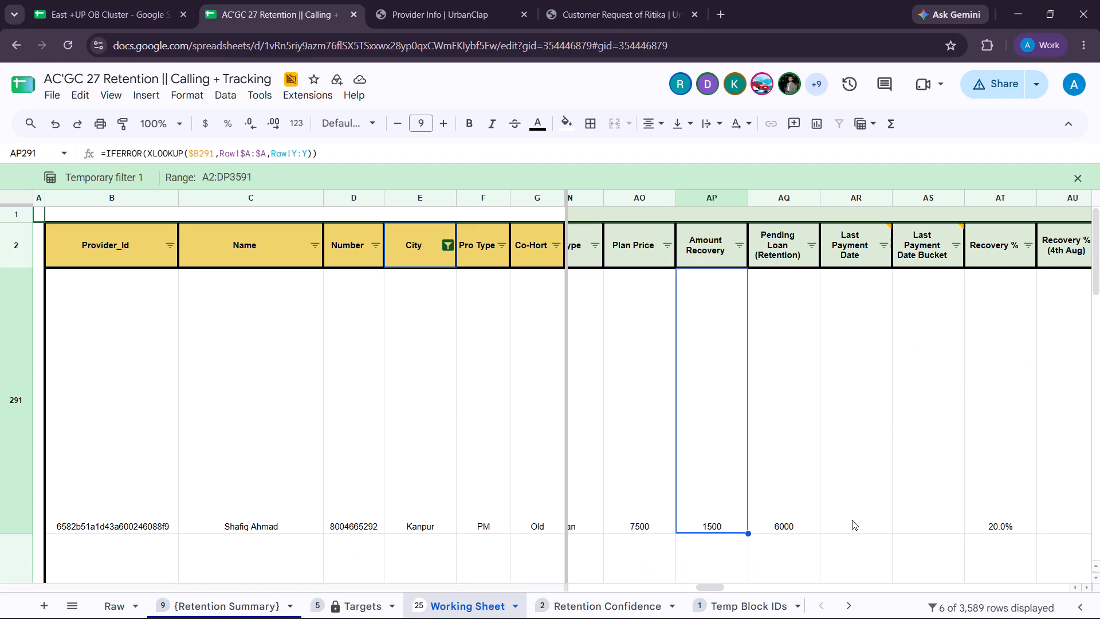
scroll(852, 520, "left", 1)
scroll(852, 520, "down", 1)
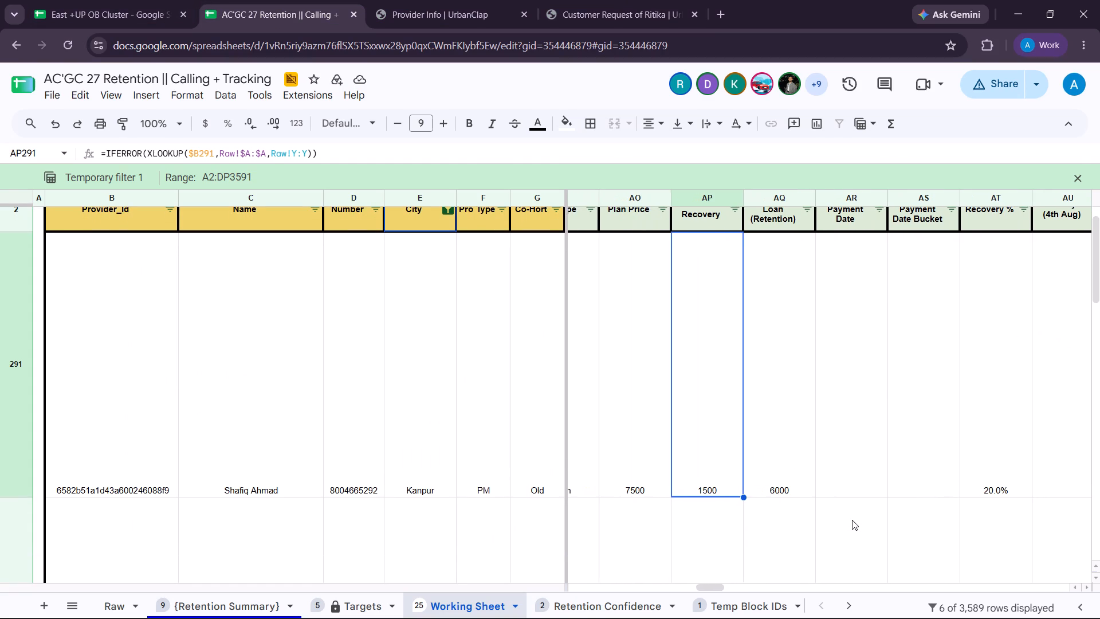
scroll(852, 520, "left", 2)
scroll(852, 520, "right", 1)
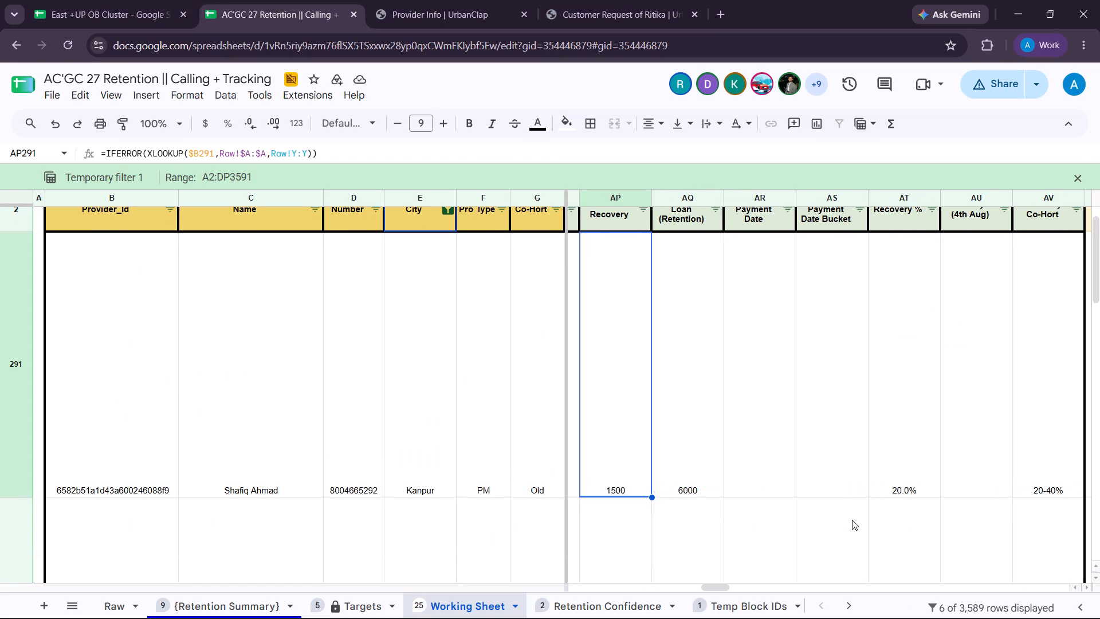
scroll(852, 520, "right", 2)
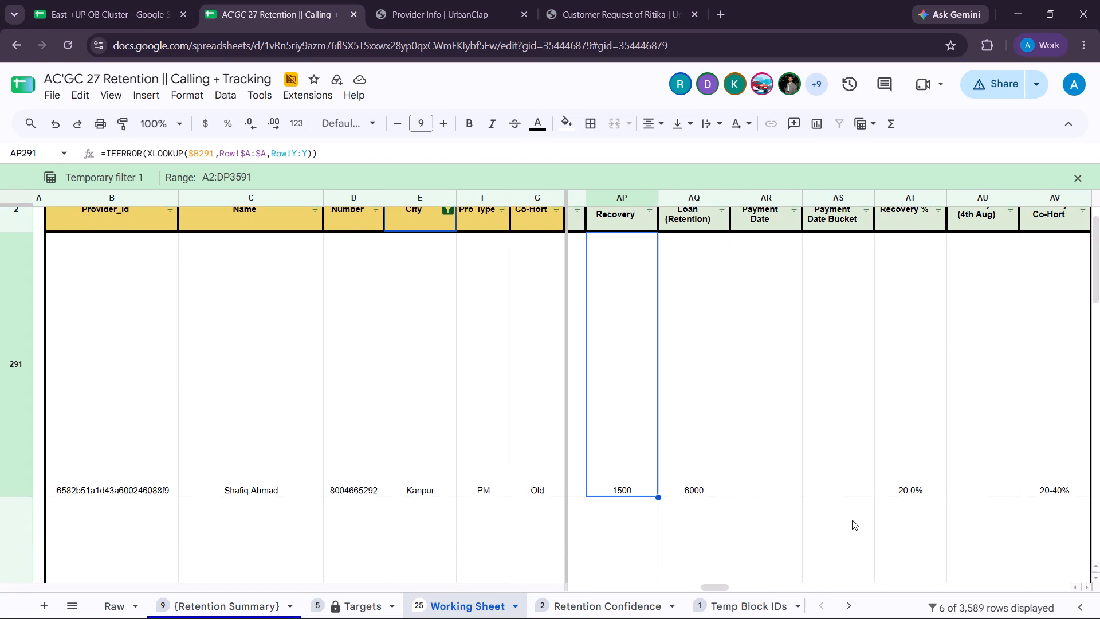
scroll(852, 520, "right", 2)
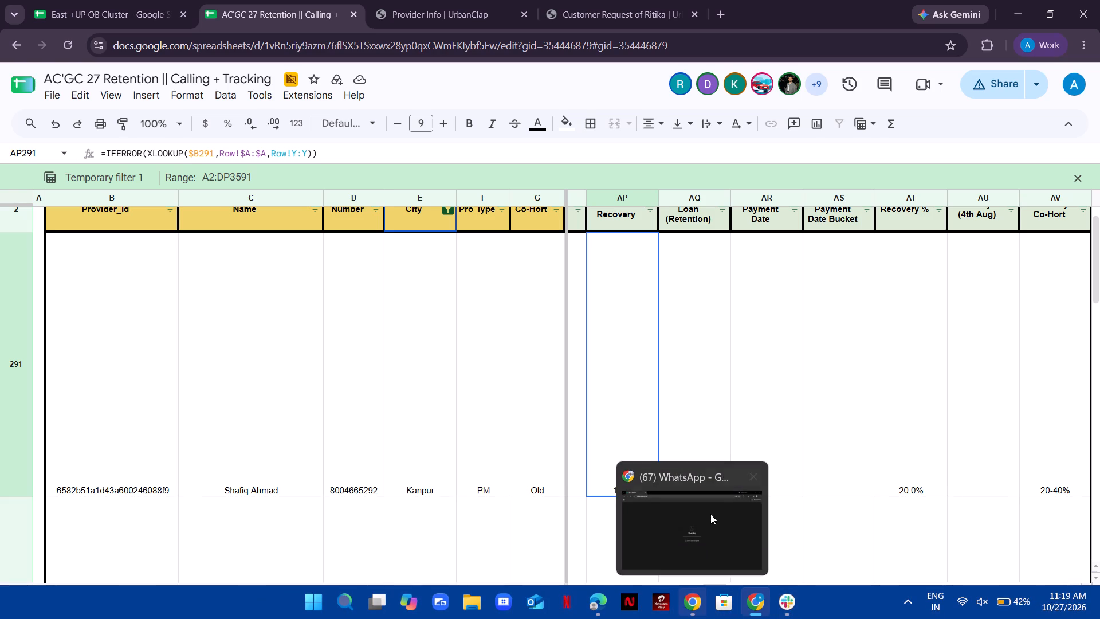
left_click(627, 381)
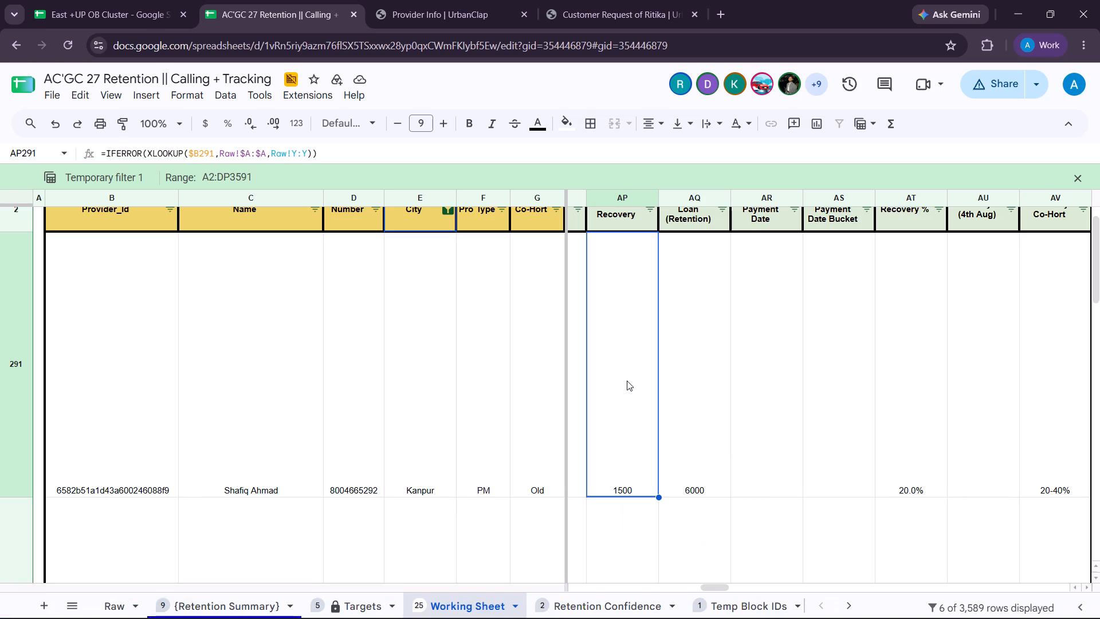